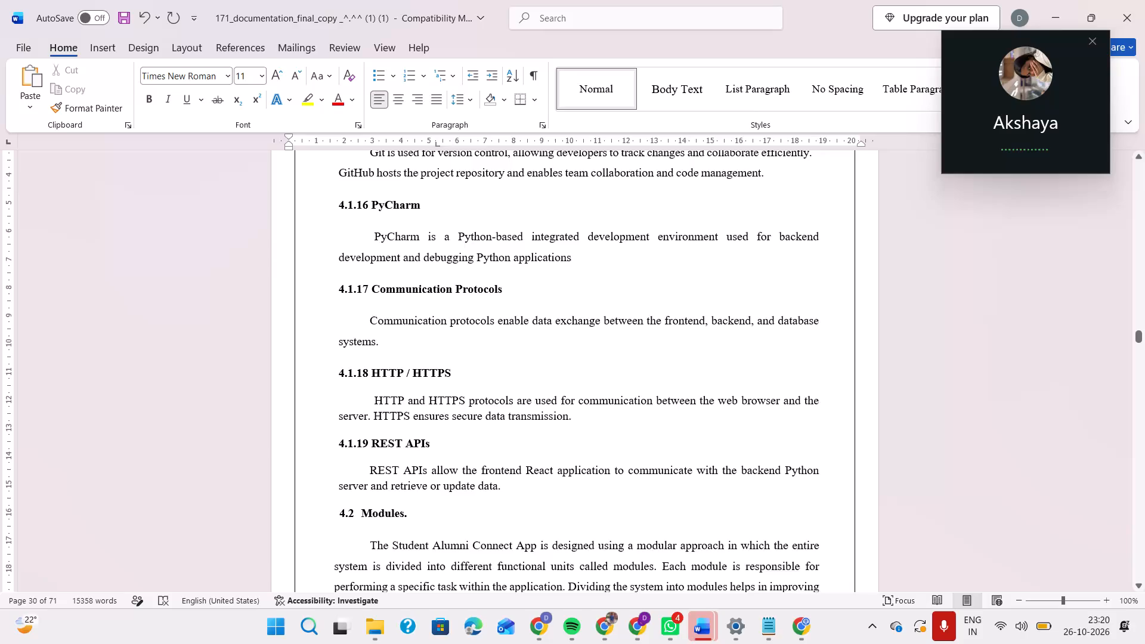
Remove the blank gap on page 22 between "seamless experience for" and the continuation "users. By separating the system into well-defined modules".
scroll(557, 393, "down", 6)
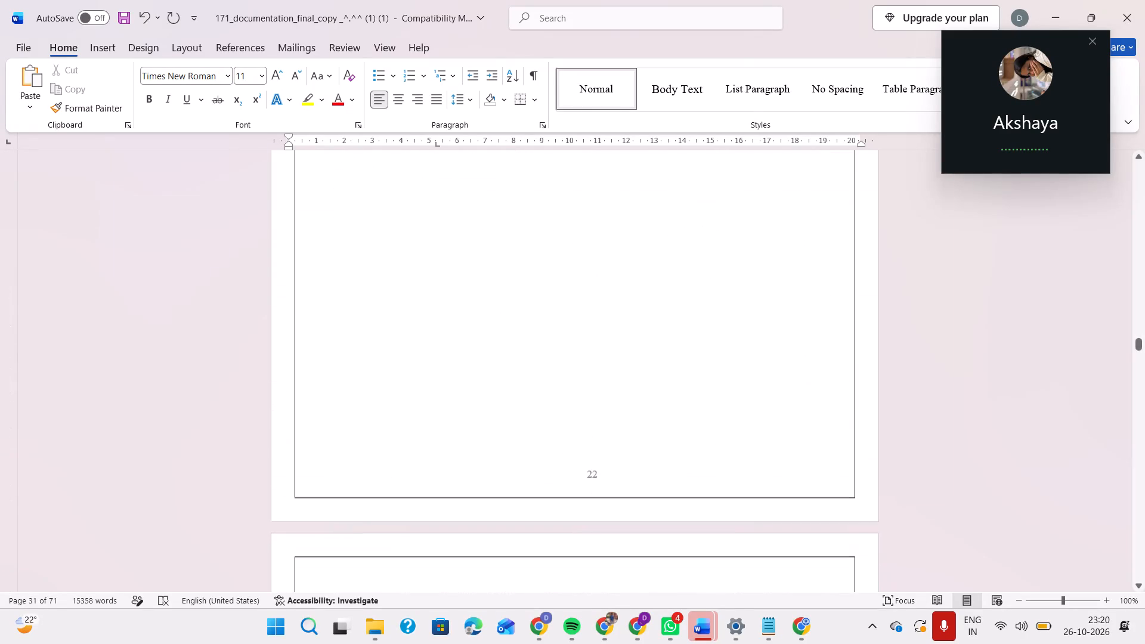
scroll(557, 393, "down", 2)
scroll(557, 393, "up", 6)
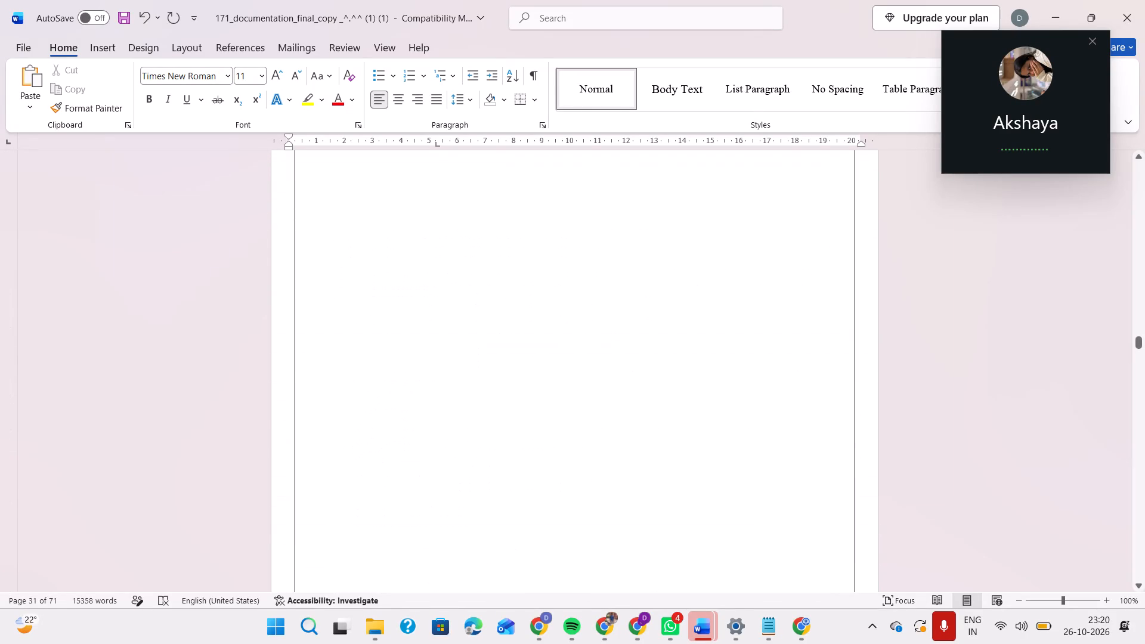
scroll(557, 393, "up", 1)
scroll(529, 456, "down", 5)
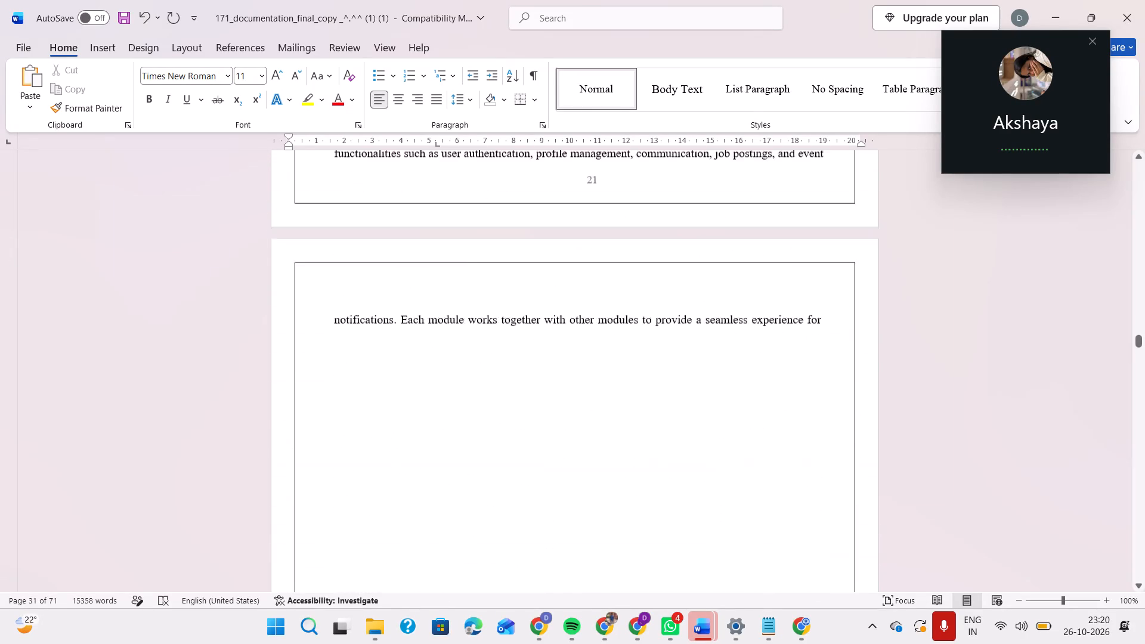
left_click(532, 414)
scroll(532, 414, "up", 2)
double_click(505, 400)
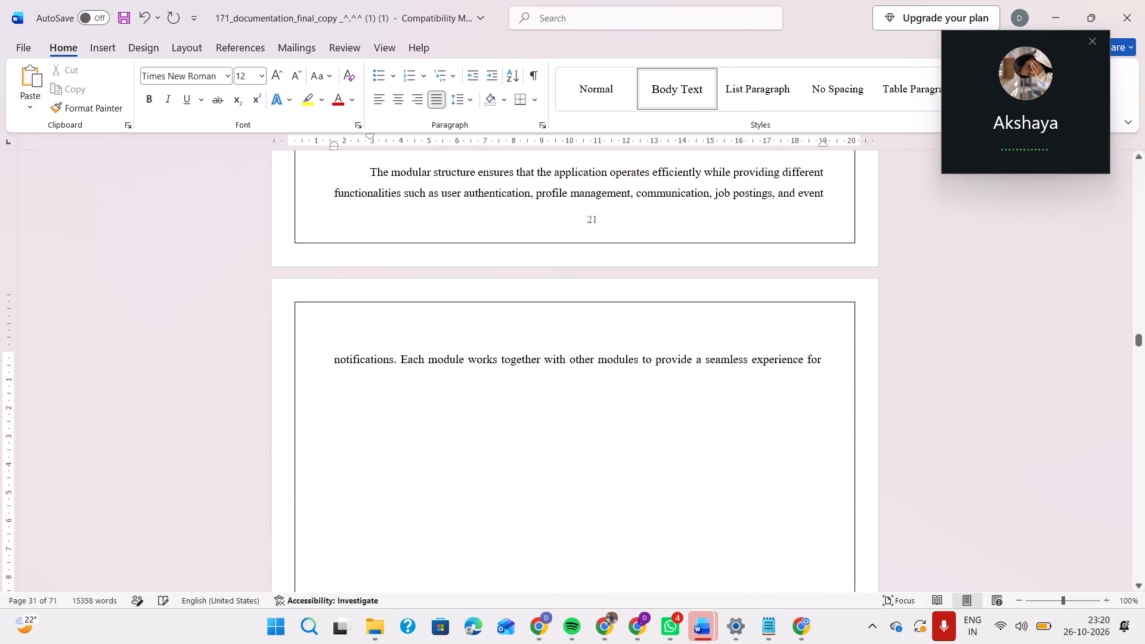
key("Delete")
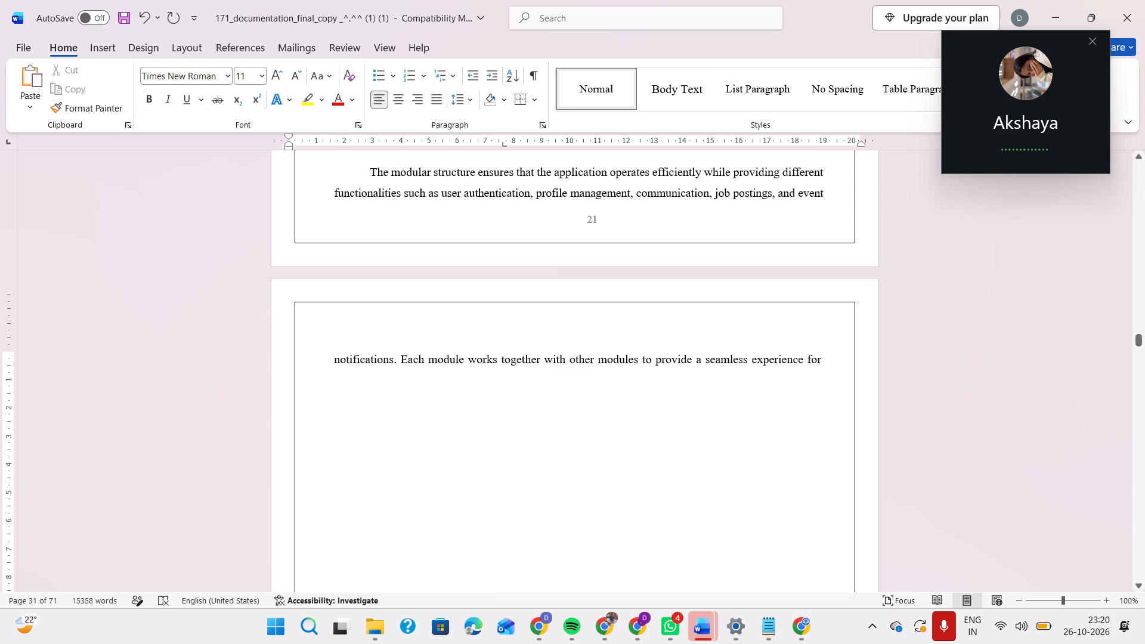
key("Delete")
key("Delete")
key("BackSpace")
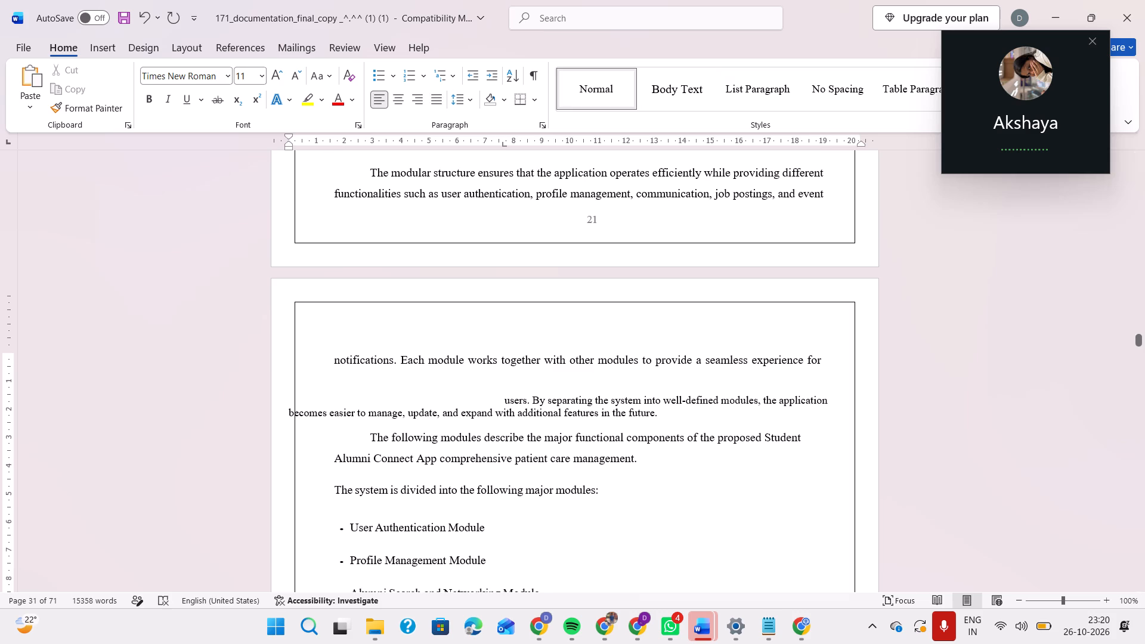
key("BackSpace")
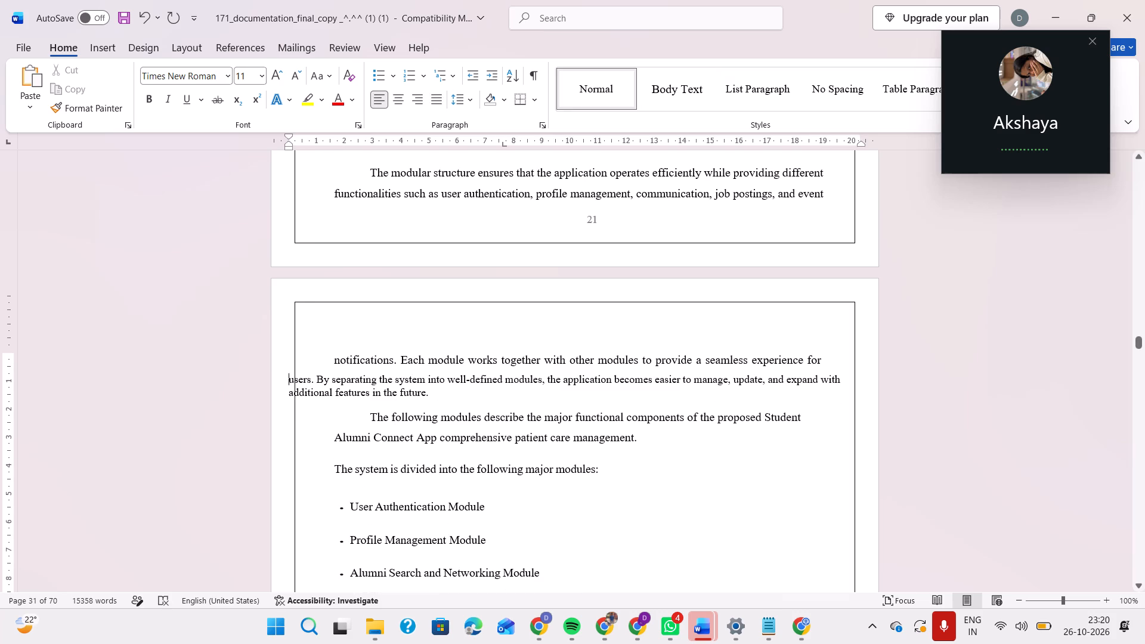
Indent the "users. By separating the system" paragraph to about 1.5 cm on the left and 19.25 cm on the right ruler mark.
left_click_drag(287, 146, 332, 150)
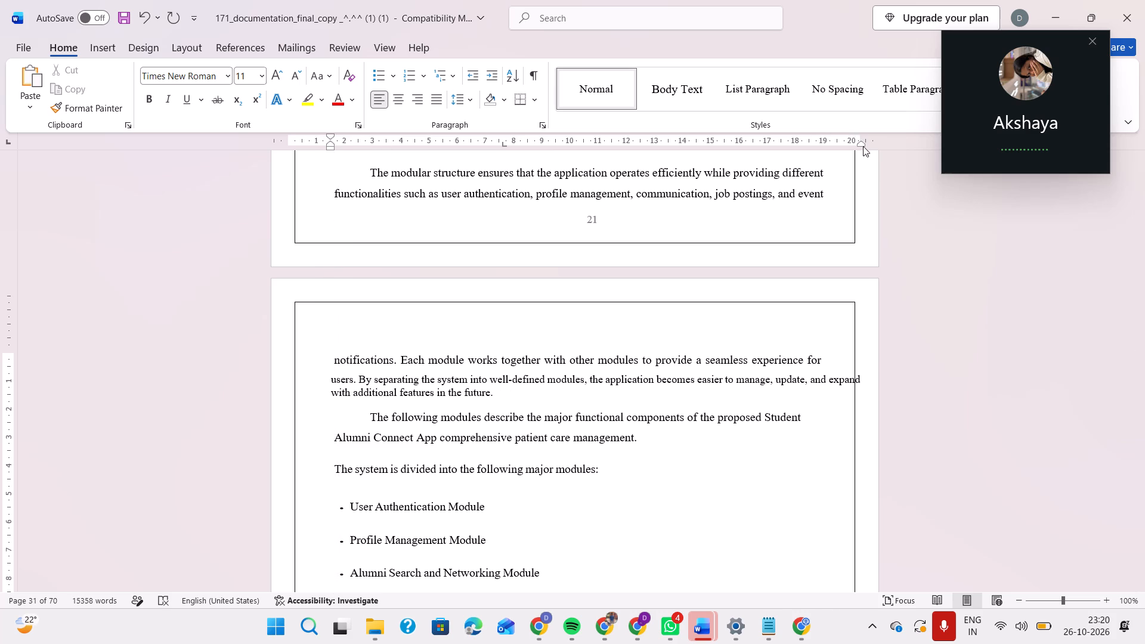
left_click_drag(861, 143, 830, 144)
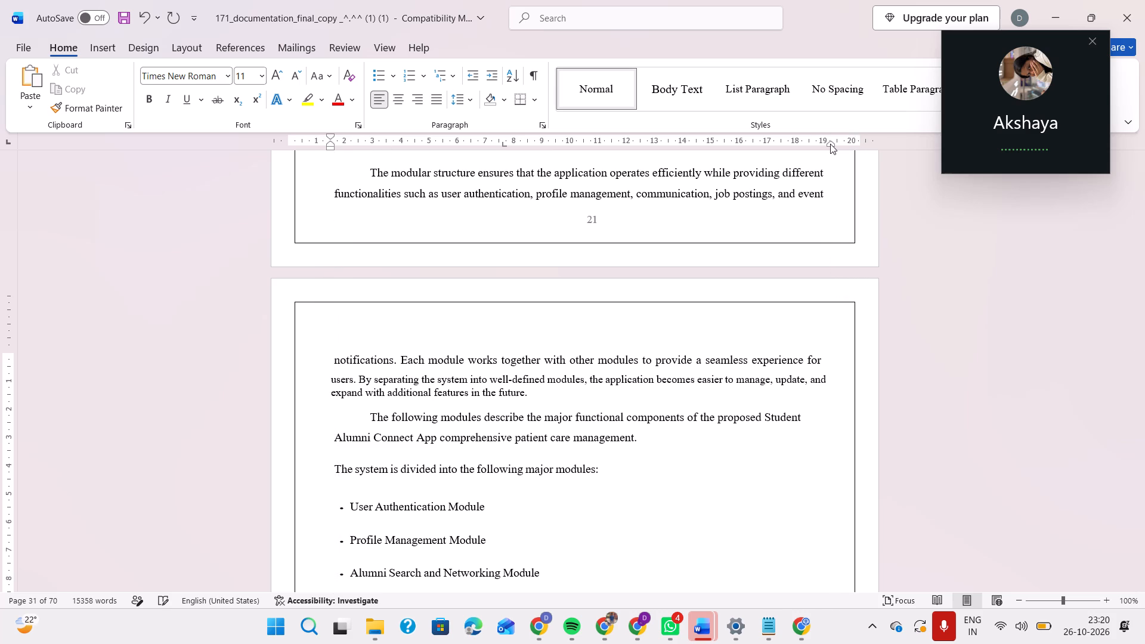
Increase the line spacing of the "users. By separating the system" paragraph to match the surrounding text.
scroll(691, 270, "down", 1)
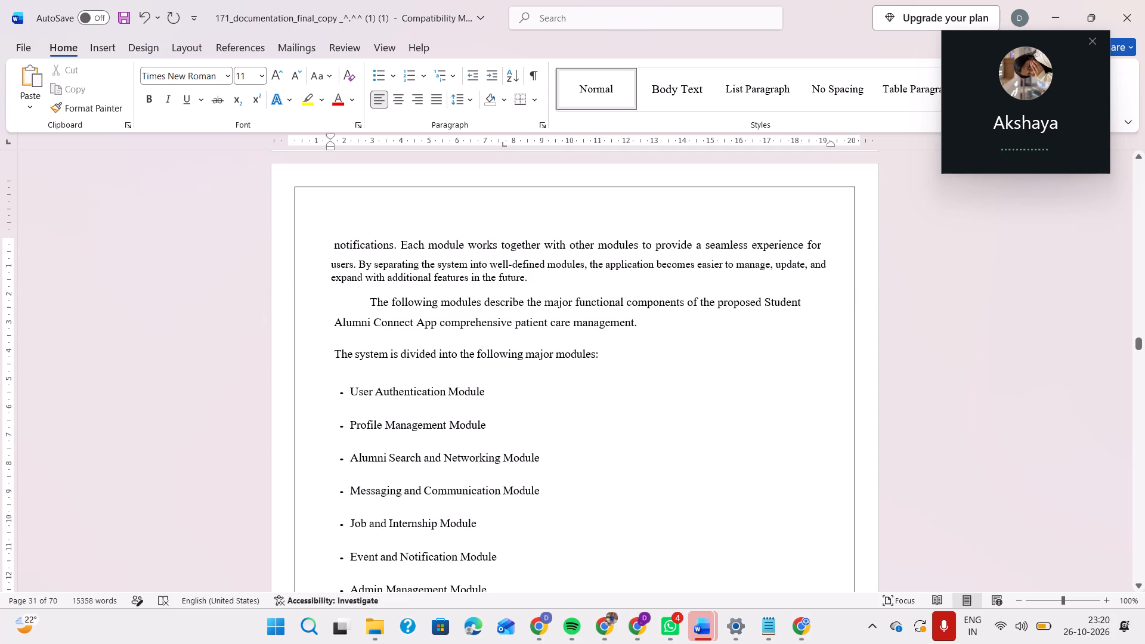
left_click_drag(326, 263, 547, 290)
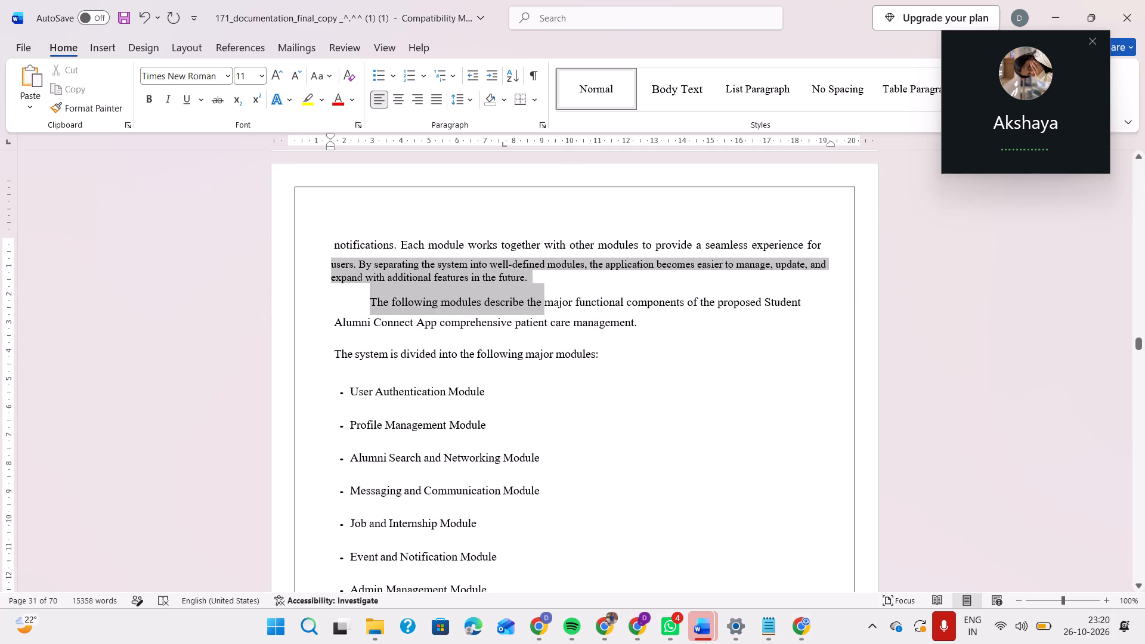
left_click_drag(547, 290, 540, 276)
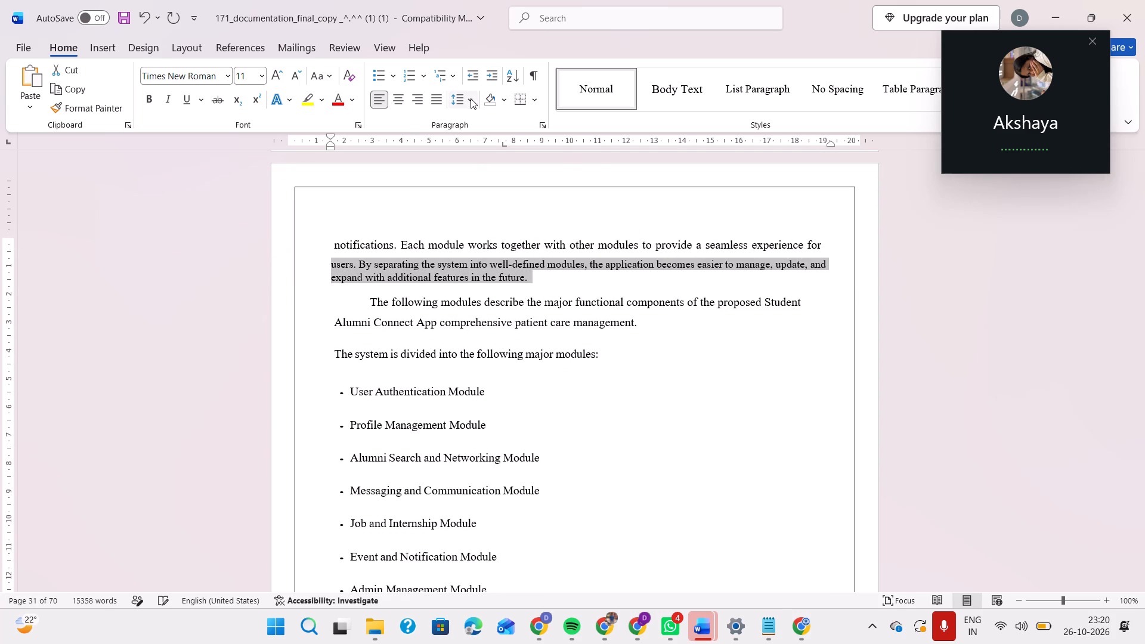
left_click(470, 100)
left_click(491, 157)
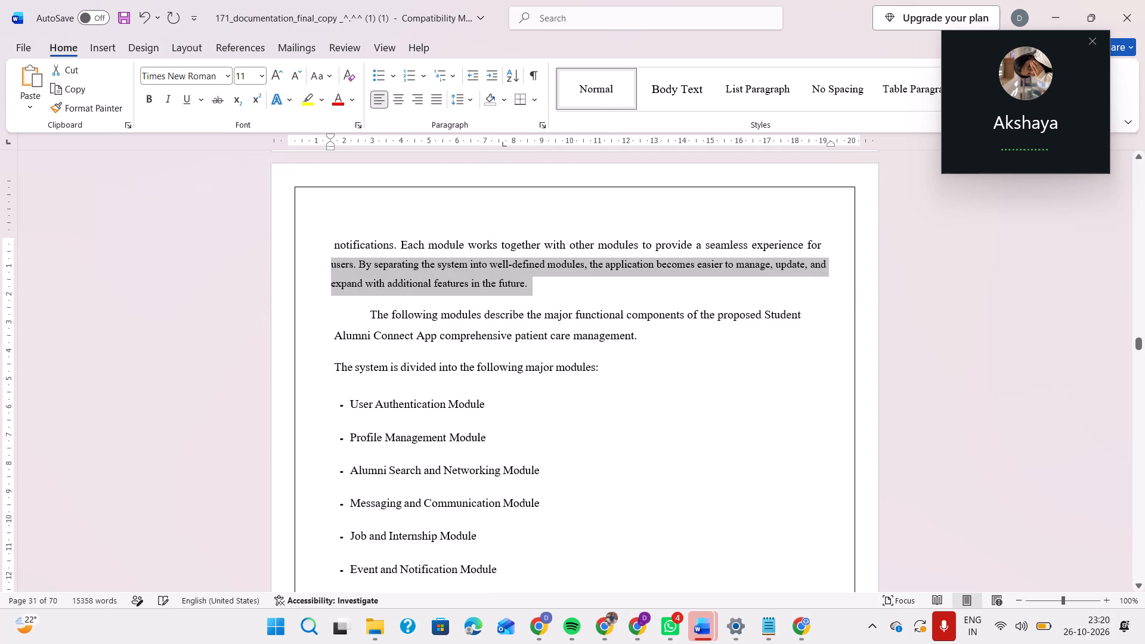
Check the page layout and heading numbering from section 4.1.15 through the Profile Management Module section.
left_click(575, 377)
scroll(575, 377, "down", 4)
scroll(575, 377, "up", 3)
scroll(428, 342, "up", 1)
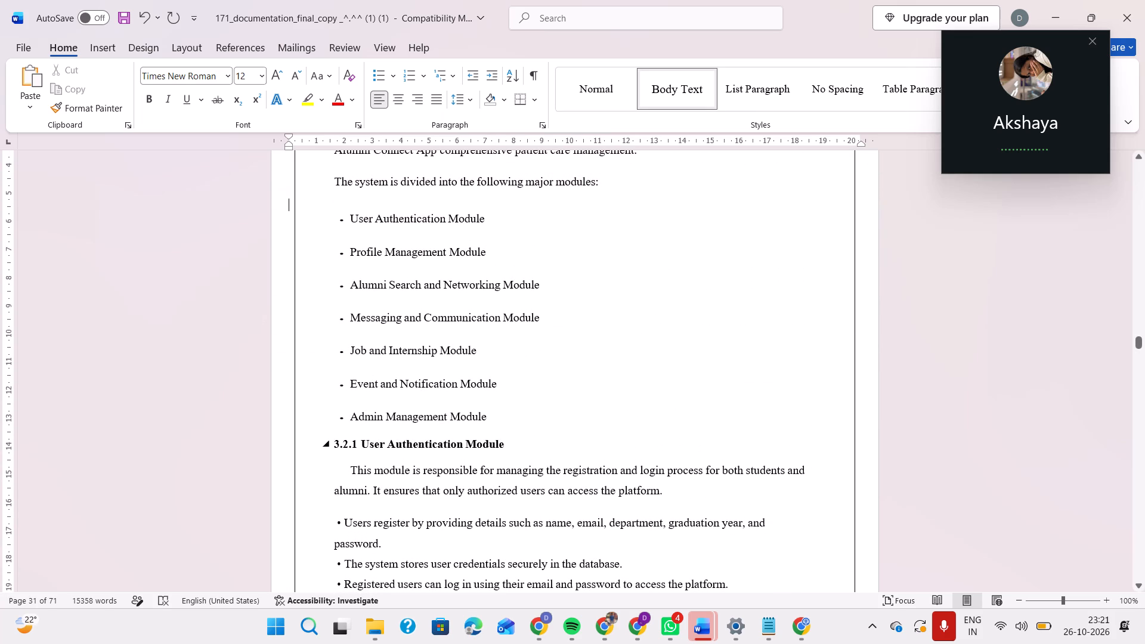
scroll(444, 425, "up", 4)
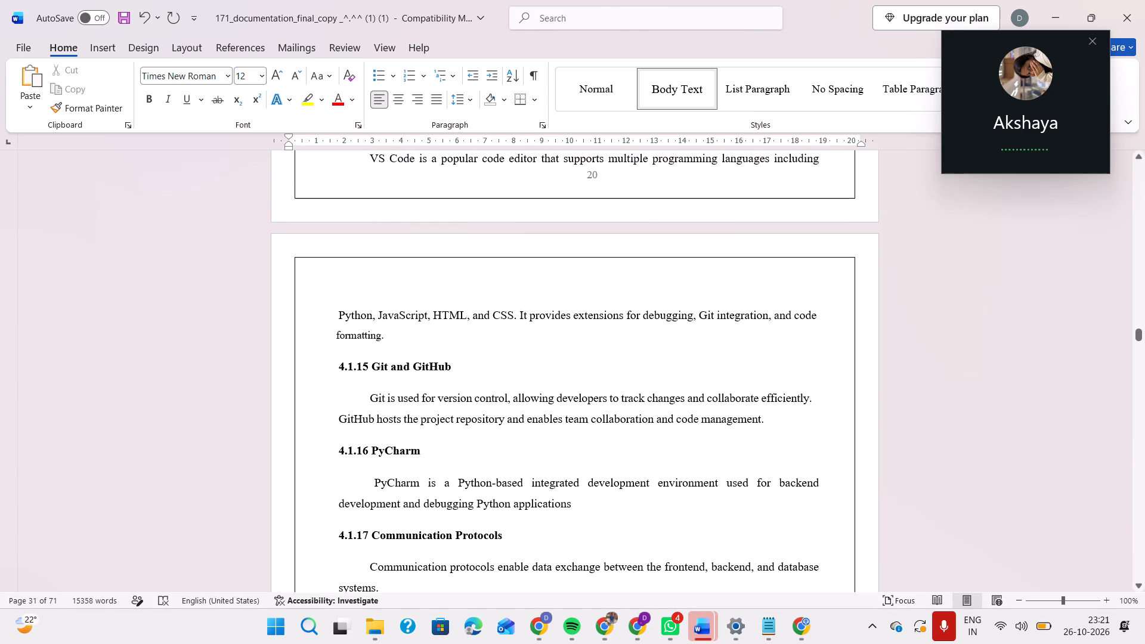
scroll(444, 425, "down", 10)
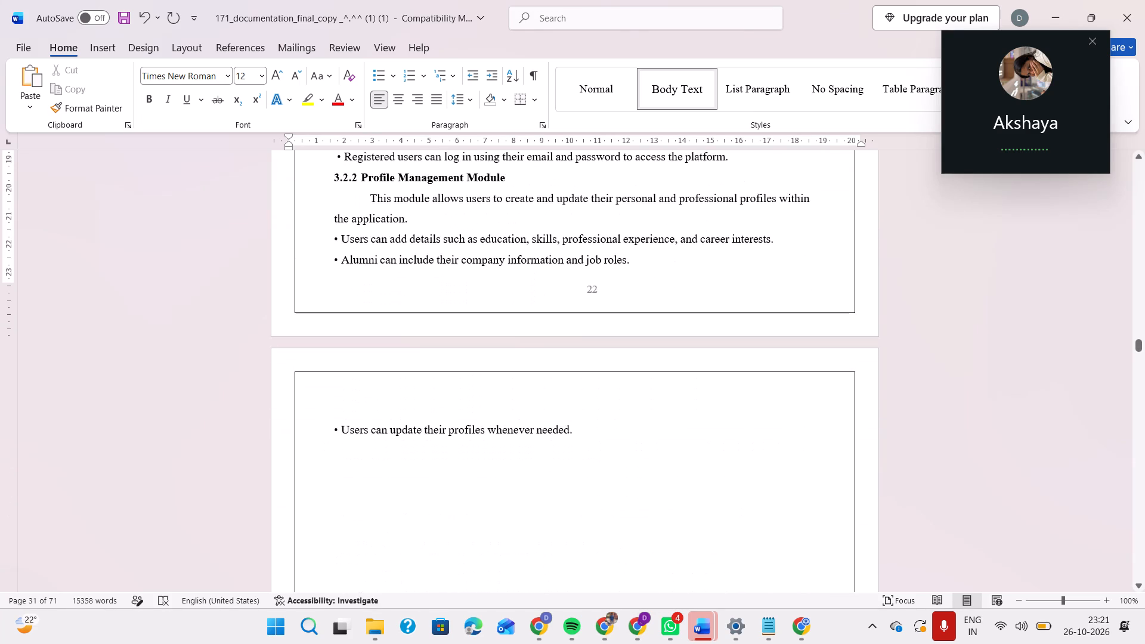
scroll(431, 376, "up", 1)
scroll(375, 339, "up", 1)
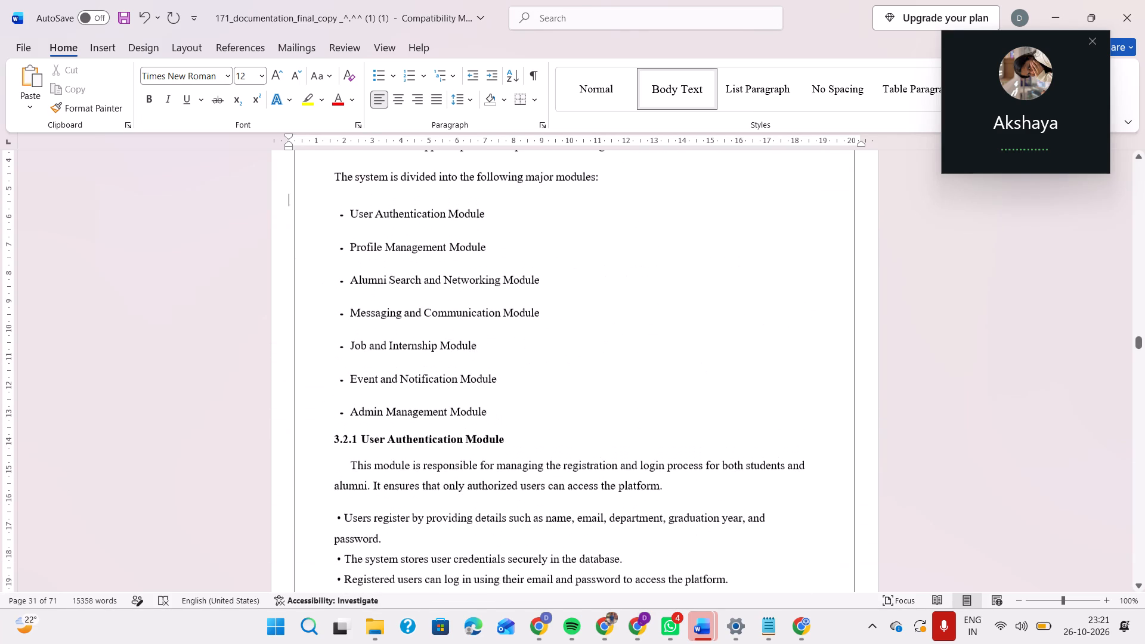
scroll(346, 439, "up", 1)
scroll(346, 439, "down", 2)
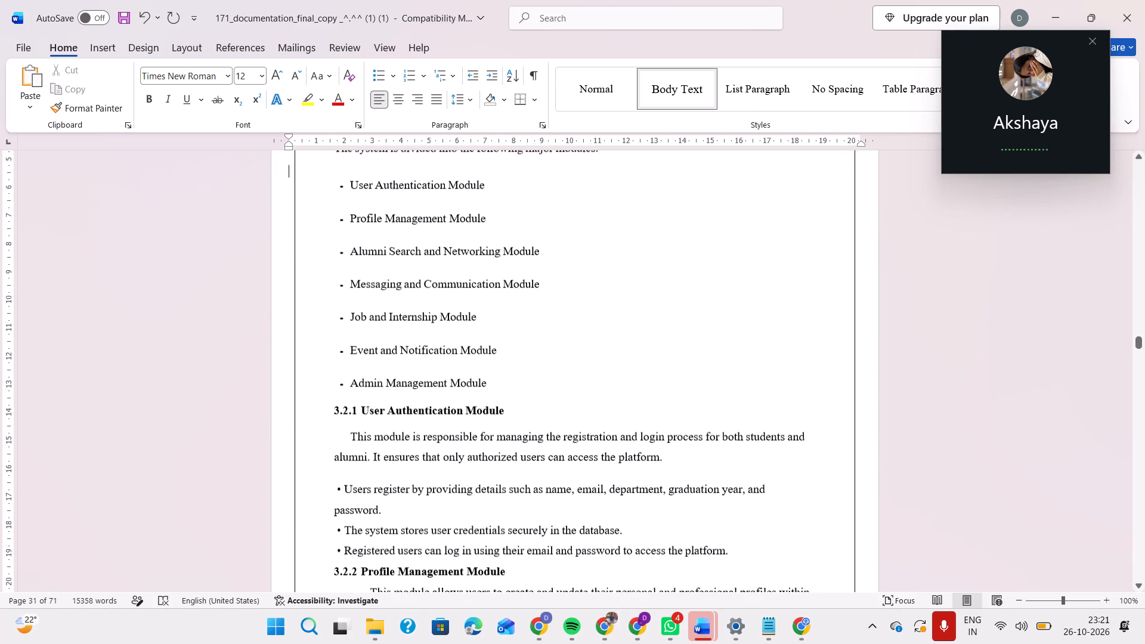
Renumber the User Authentication Module heading as 4.2.1 and the Profile Management Module heading as 4.2.2.
left_click(338, 410)
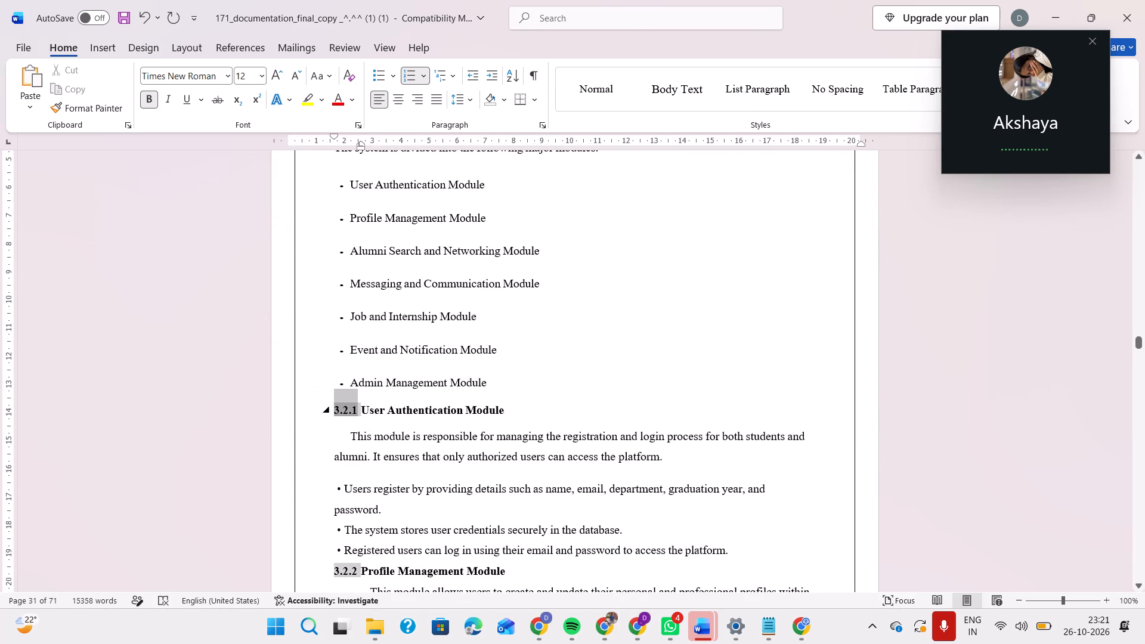
type("4.2.1")
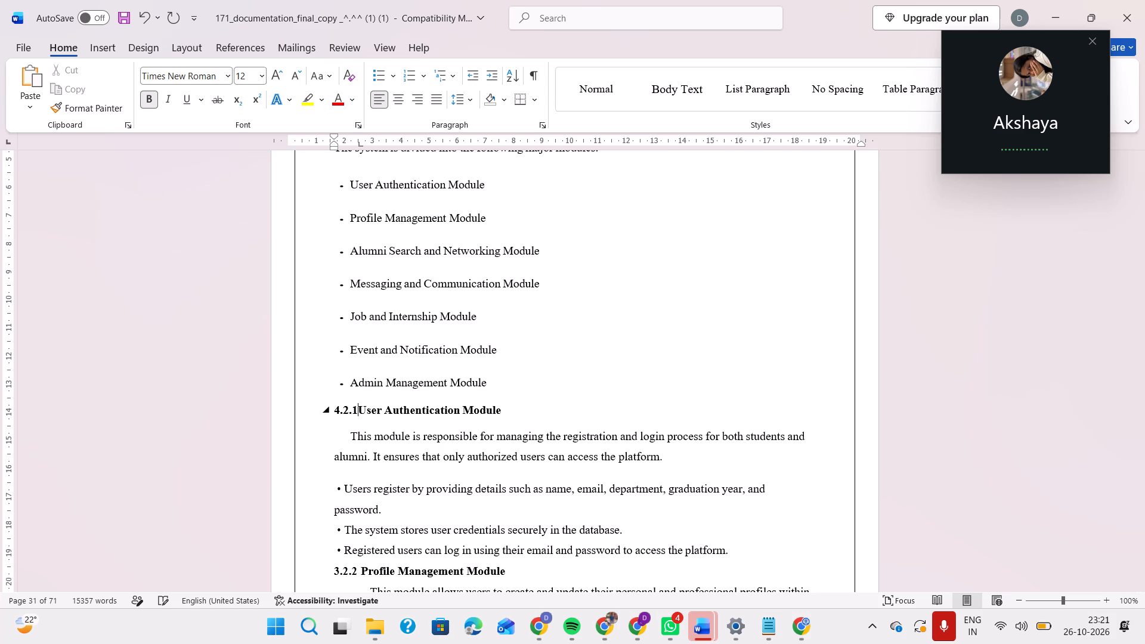
key("space")
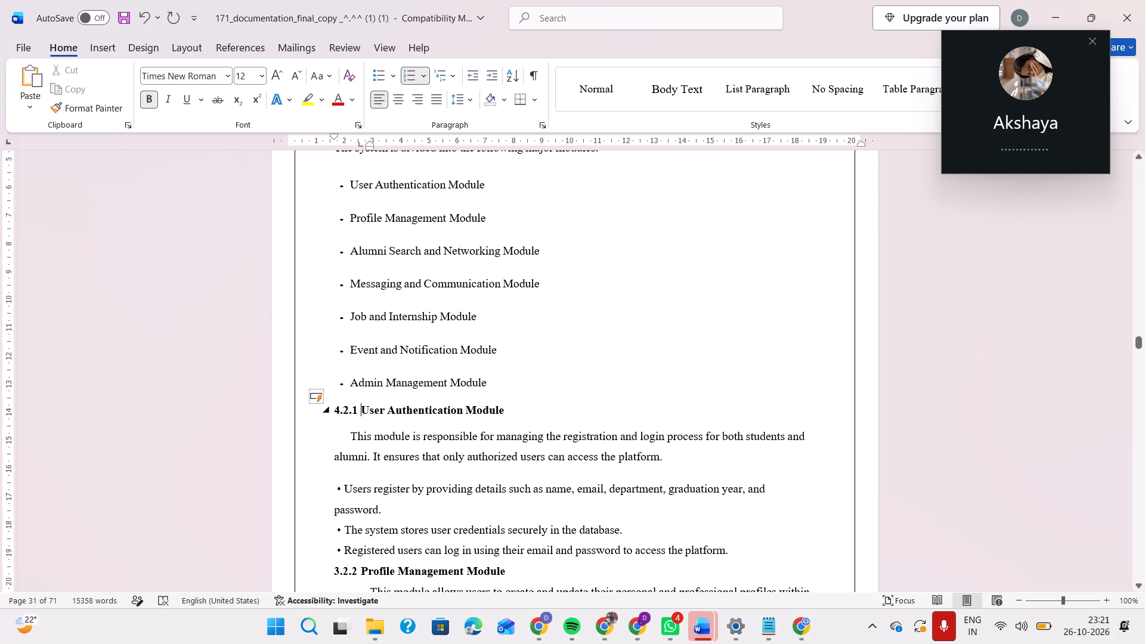
scroll(406, 453, "down", 1)
left_click(348, 392)
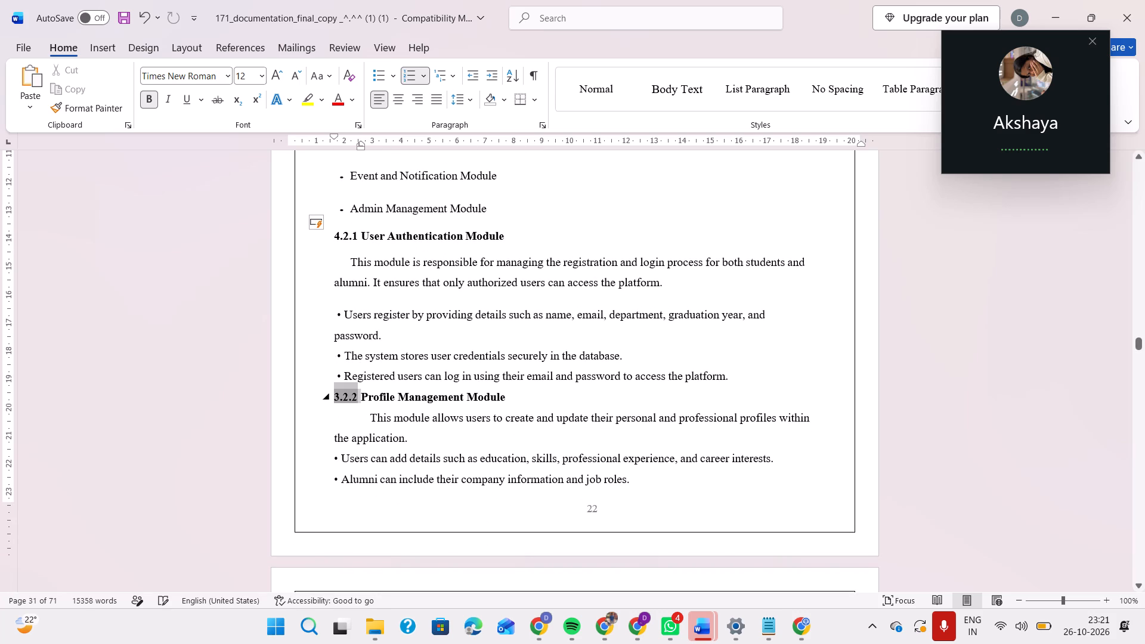
type("4.2.2")
key("space")
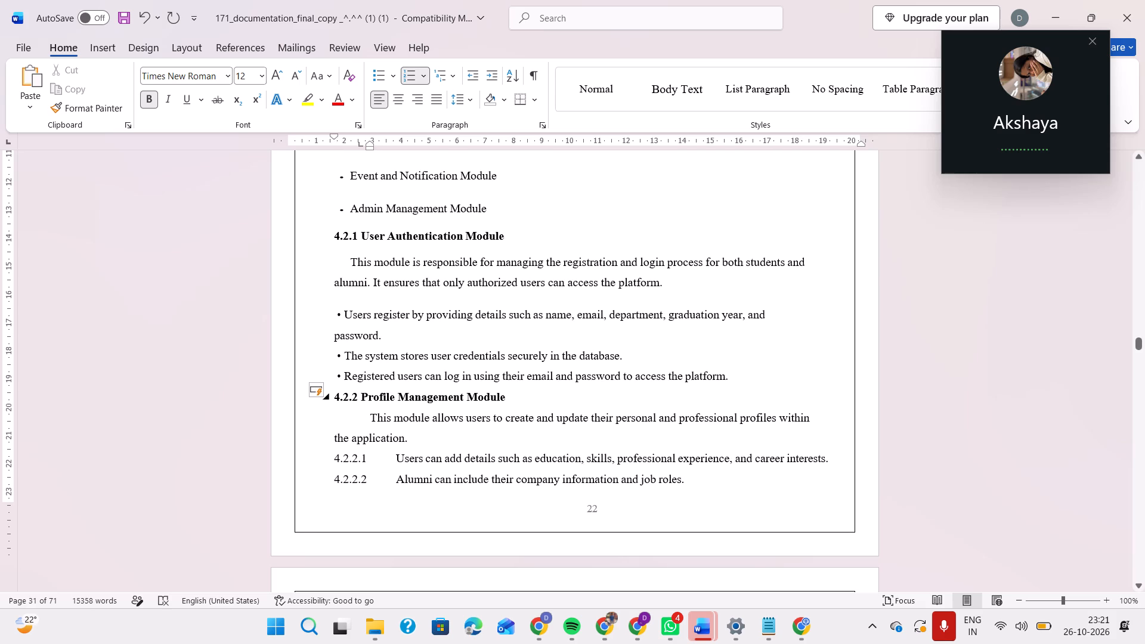
Remove the blank gap between "Users can update their profiles whenever needed." and the 4.2.3 Alumni Search and Networking Module heading.
scroll(406, 397, "down", 8)
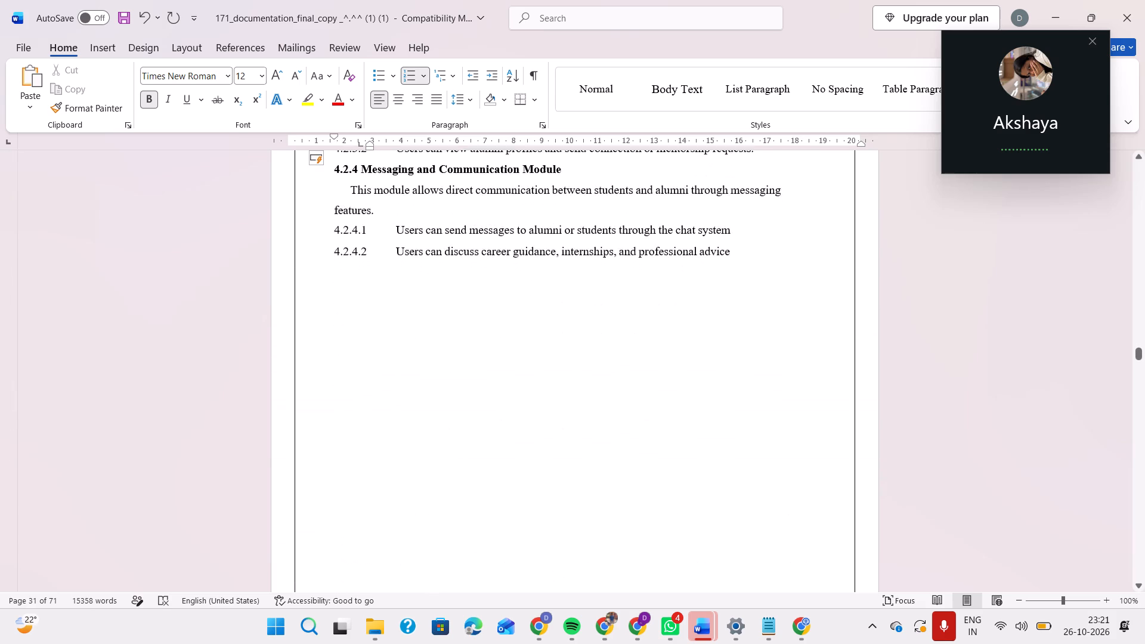
scroll(406, 397, "up", 4)
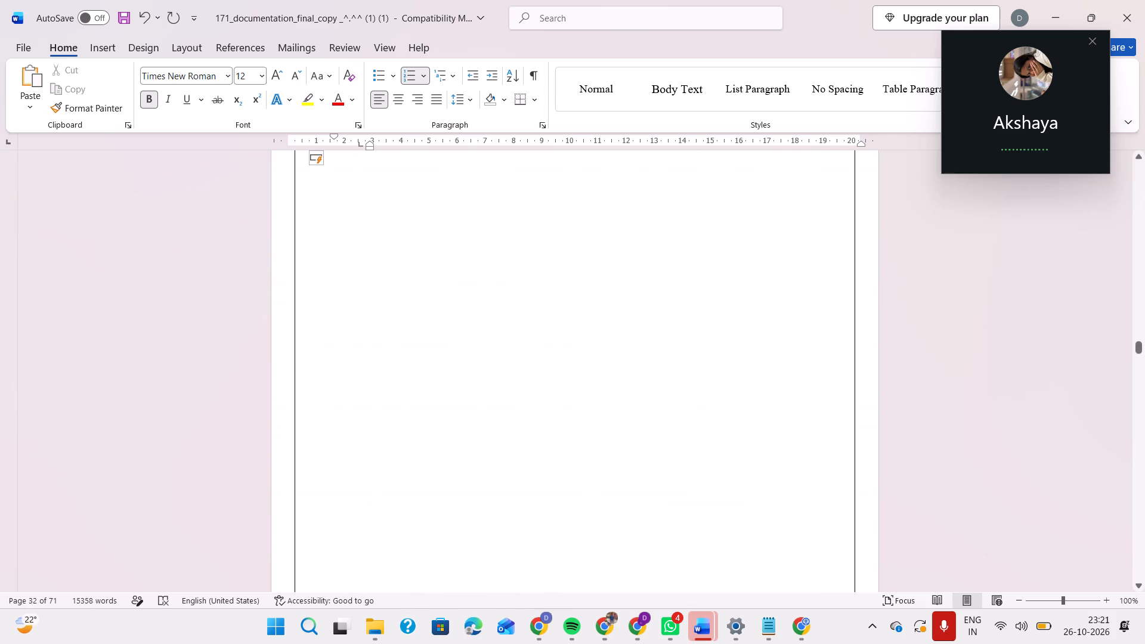
scroll(406, 397, "up", 1)
left_click(486, 422)
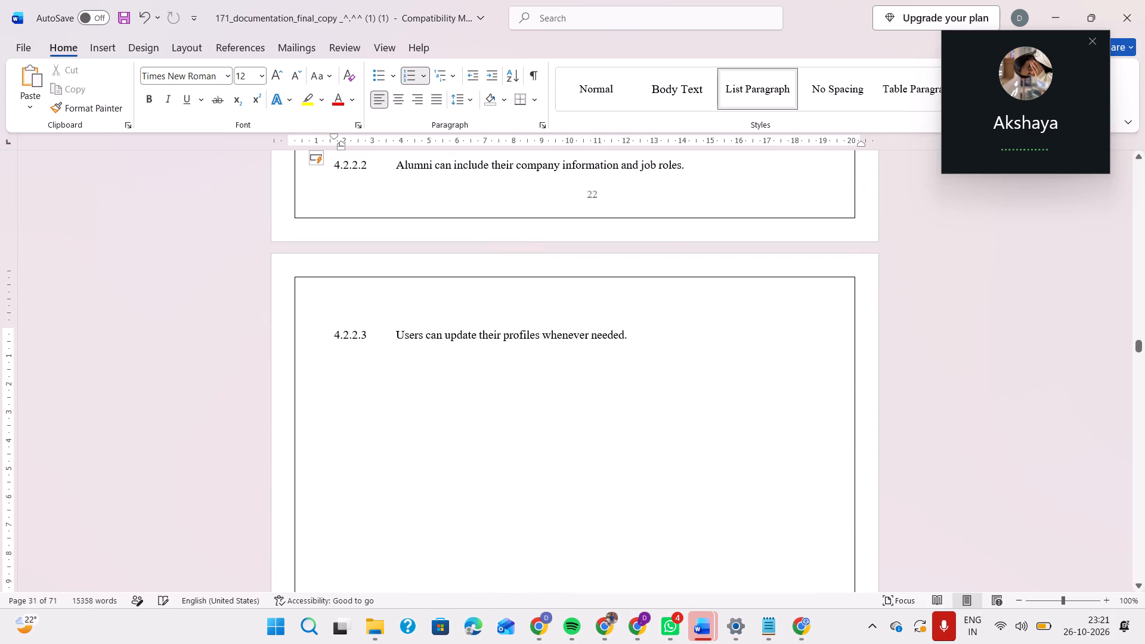
left_click(641, 334)
key("Return")
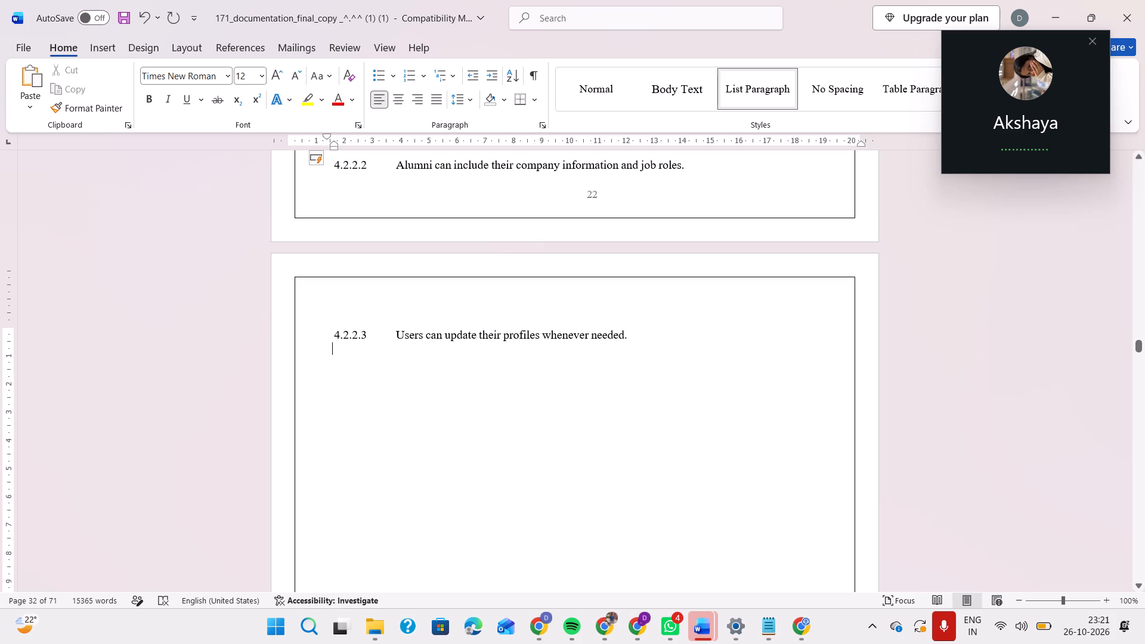
key("Delete")
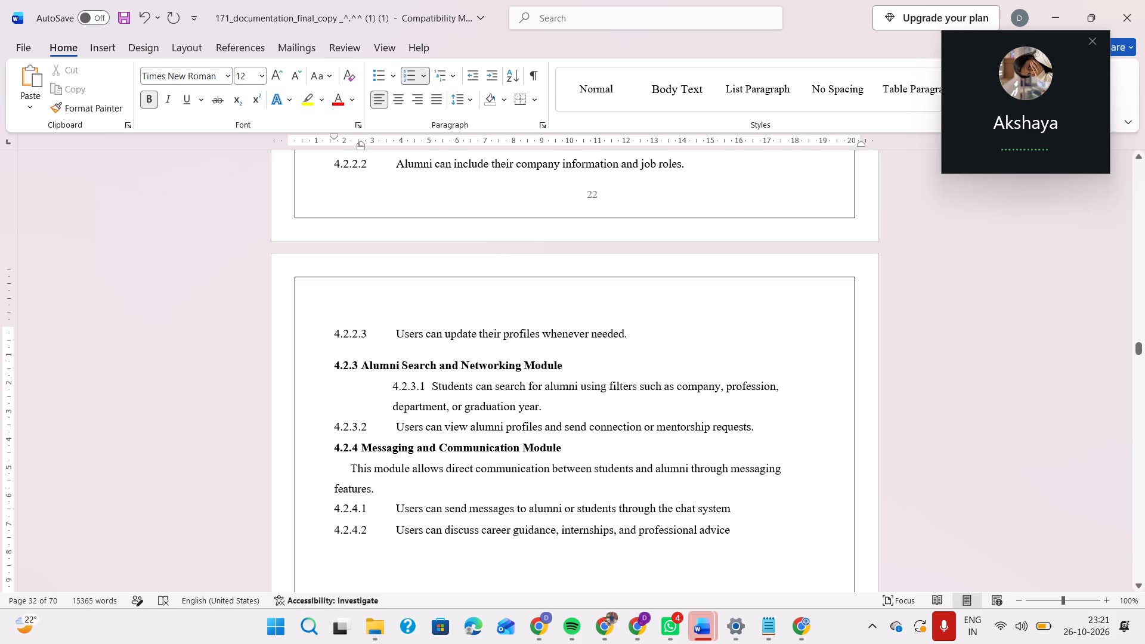
Review the layout and numbering from section 4.2.3 through the module flowchart and the 4.3 Communication Flow subsections.
scroll(641, 334, "down", 2)
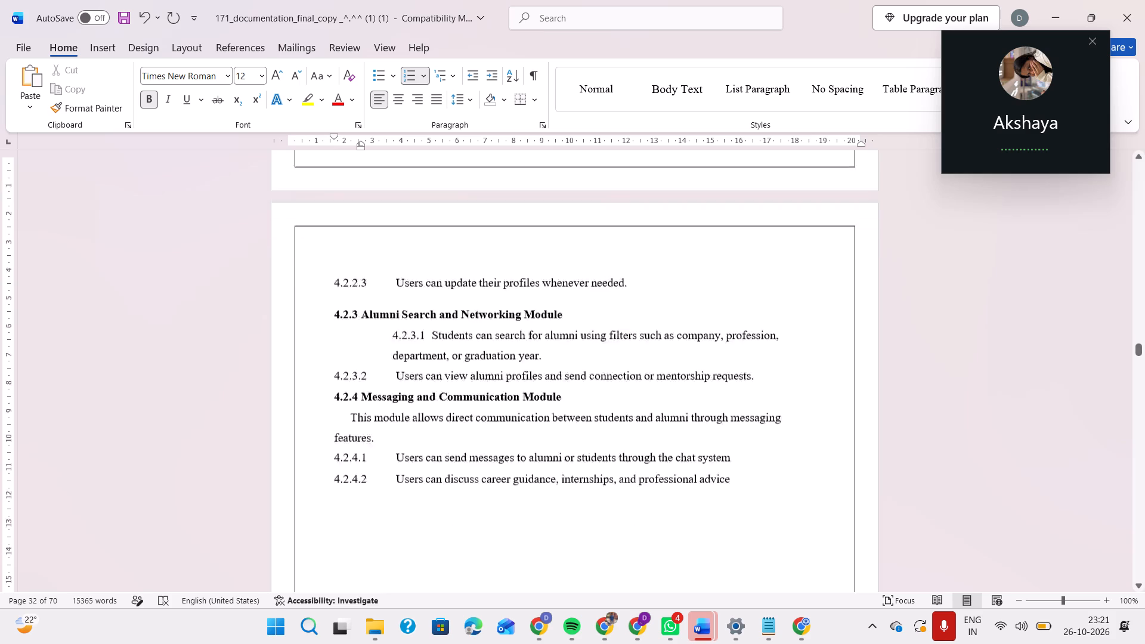
scroll(641, 334, "down", 8)
scroll(641, 334, "up", 1)
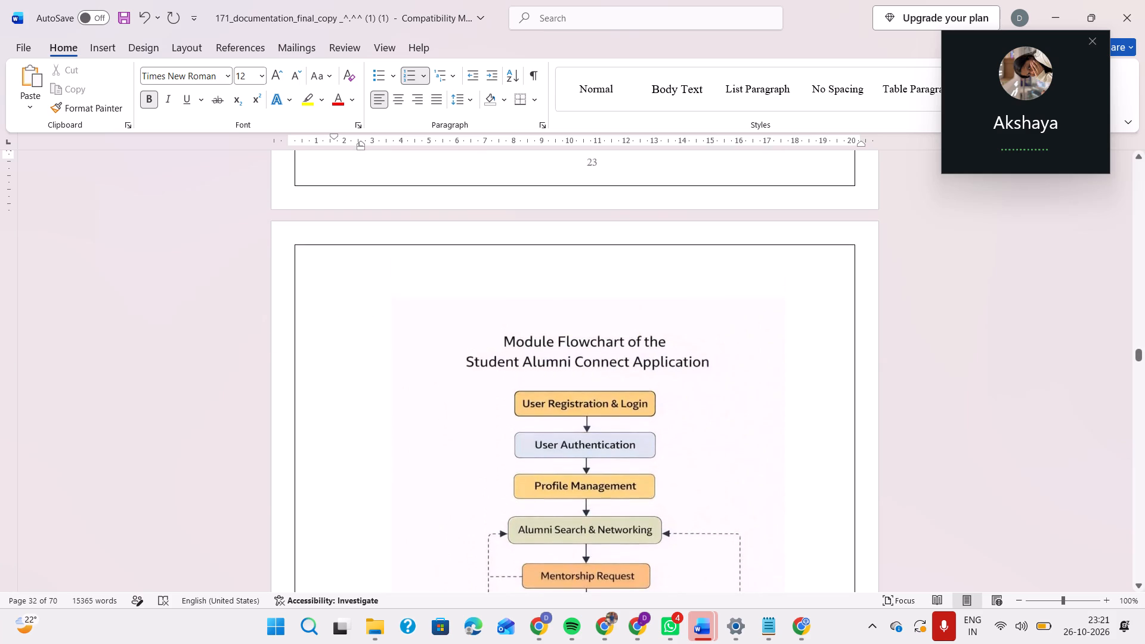
scroll(641, 334, "down", 6)
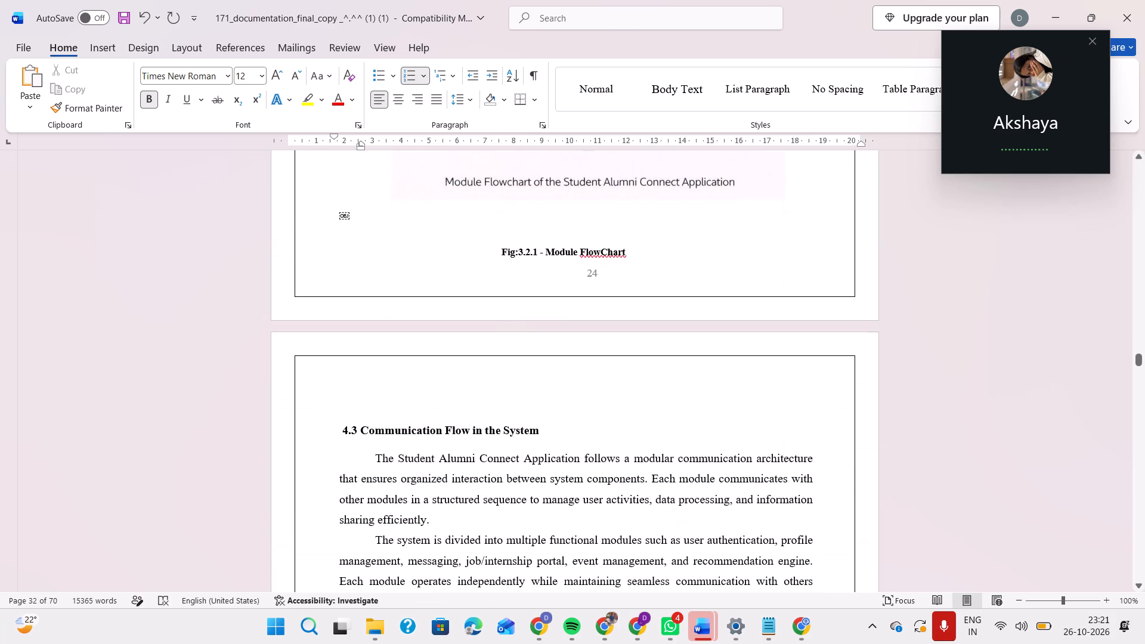
scroll(641, 334, "down", 6)
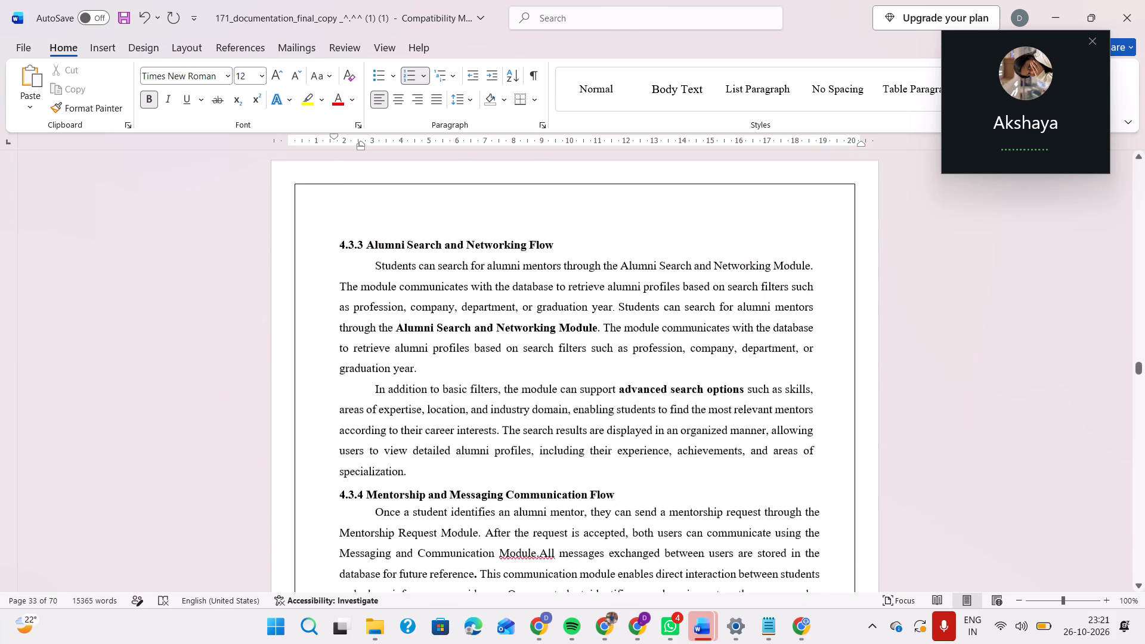
scroll(641, 334, "down", 3)
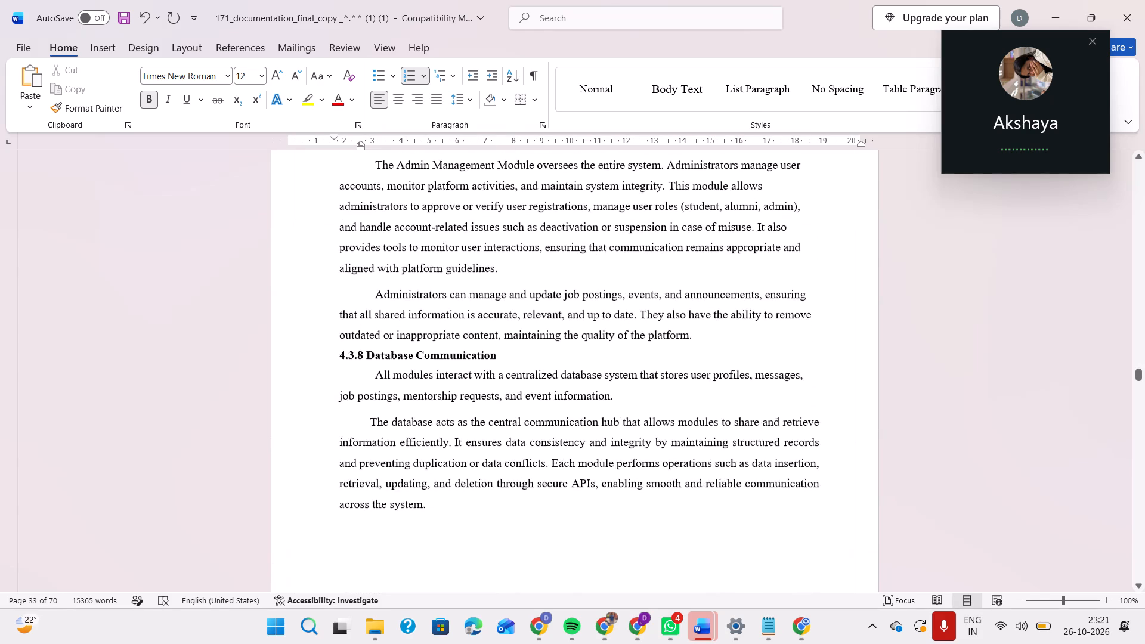
scroll(641, 334, "down", 2)
scroll(641, 334, "up", 11)
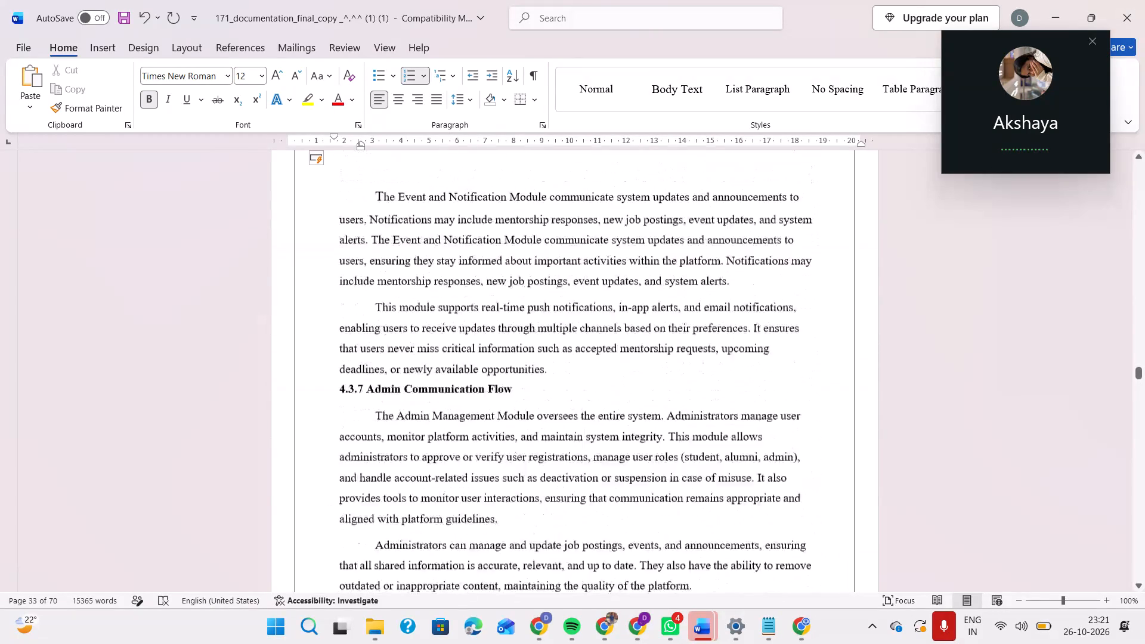
Review the layout and numbering from the module flowchart through the 4.3 Communication Flow and the input and output design sections.
scroll(641, 334, "up", 3)
scroll(641, 334, "down", 2)
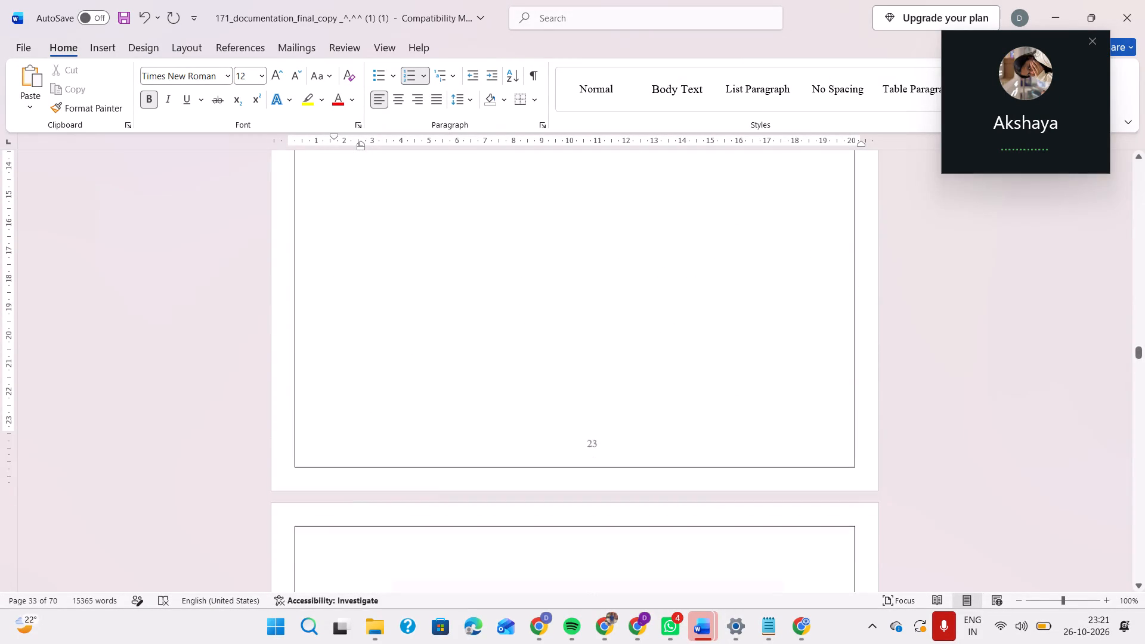
scroll(641, 334, "down", 6)
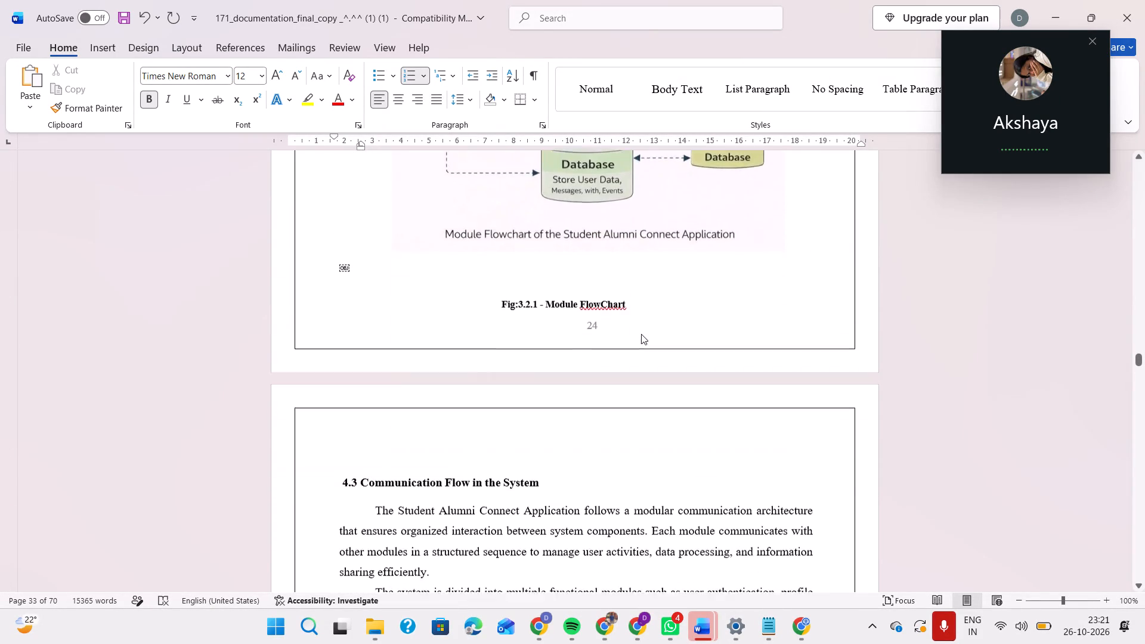
scroll(641, 334, "down", 4)
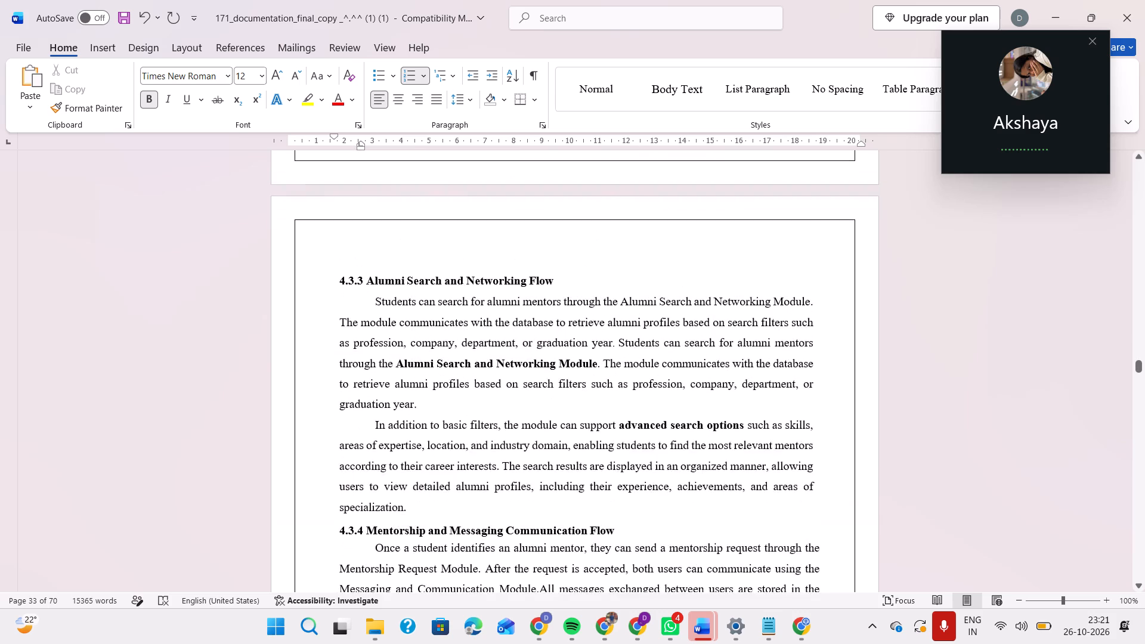
scroll(641, 334, "down", 4)
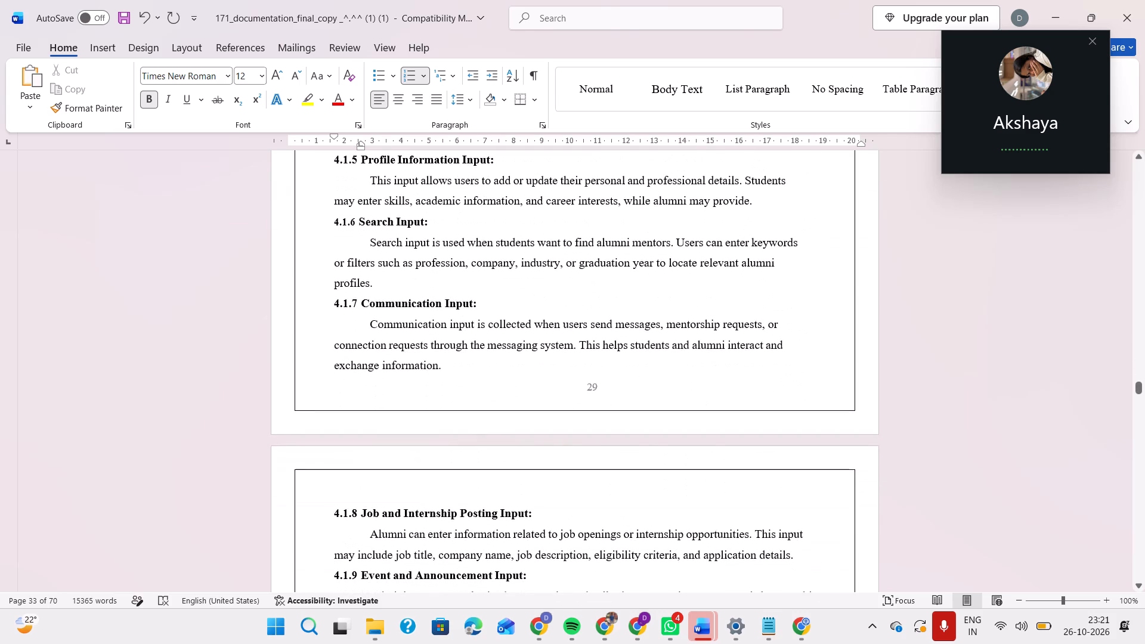
scroll(641, 334, "down", 3)
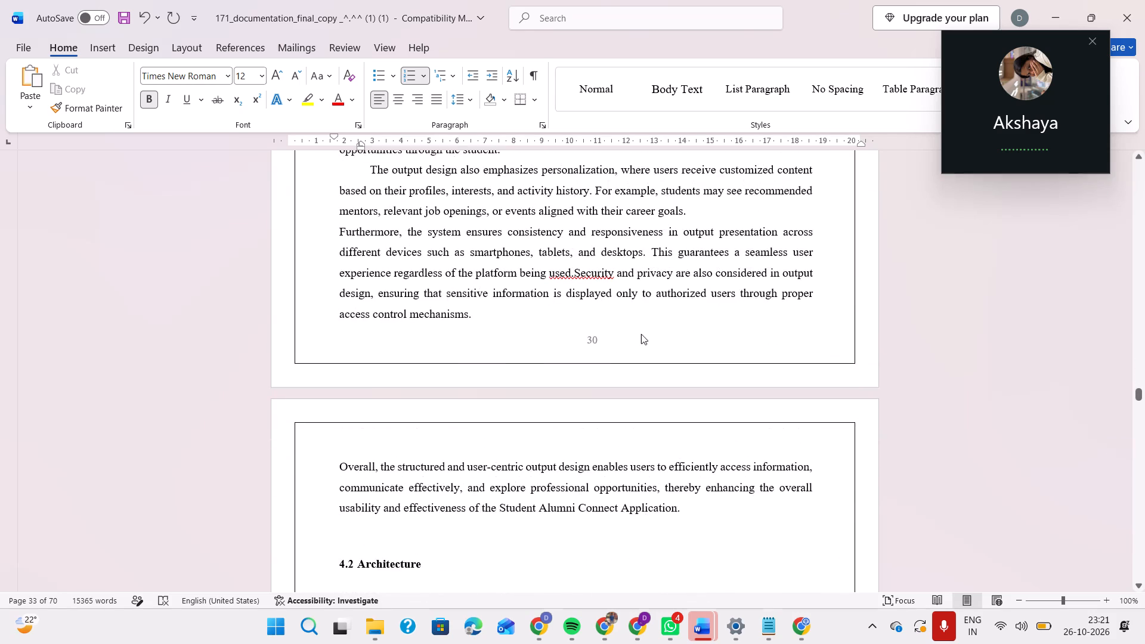
Review the layout and numbering from 4.1.8 Job and Internship Posting Input through 4.2 Architecture to 4.3 Methods and Algorithms.
scroll(641, 334, "up", 2)
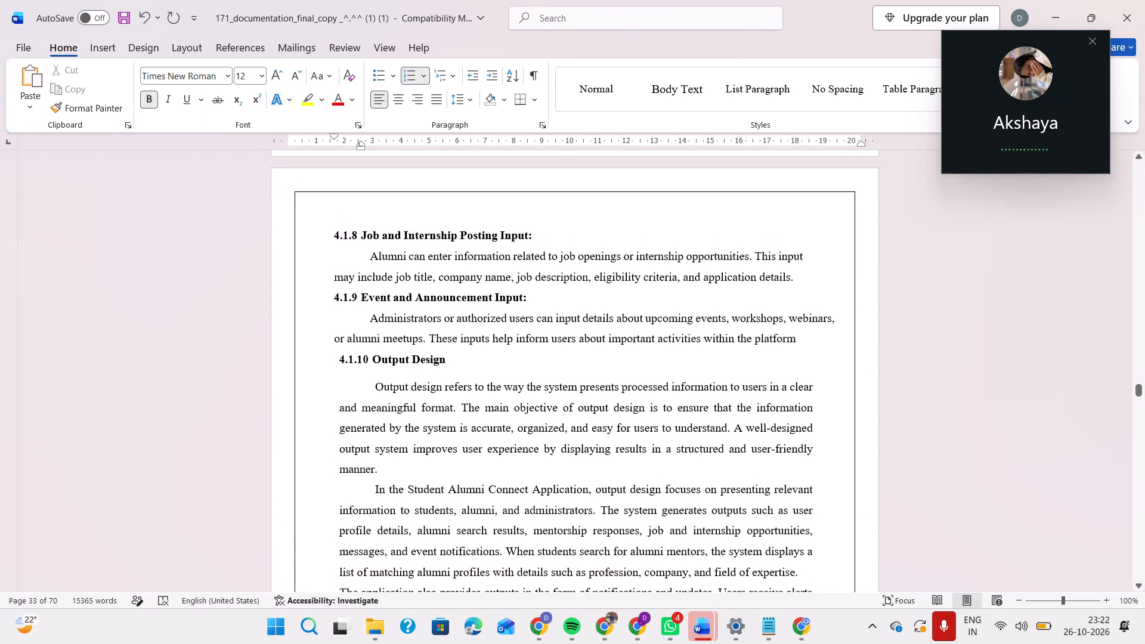
scroll(641, 334, "down", 5)
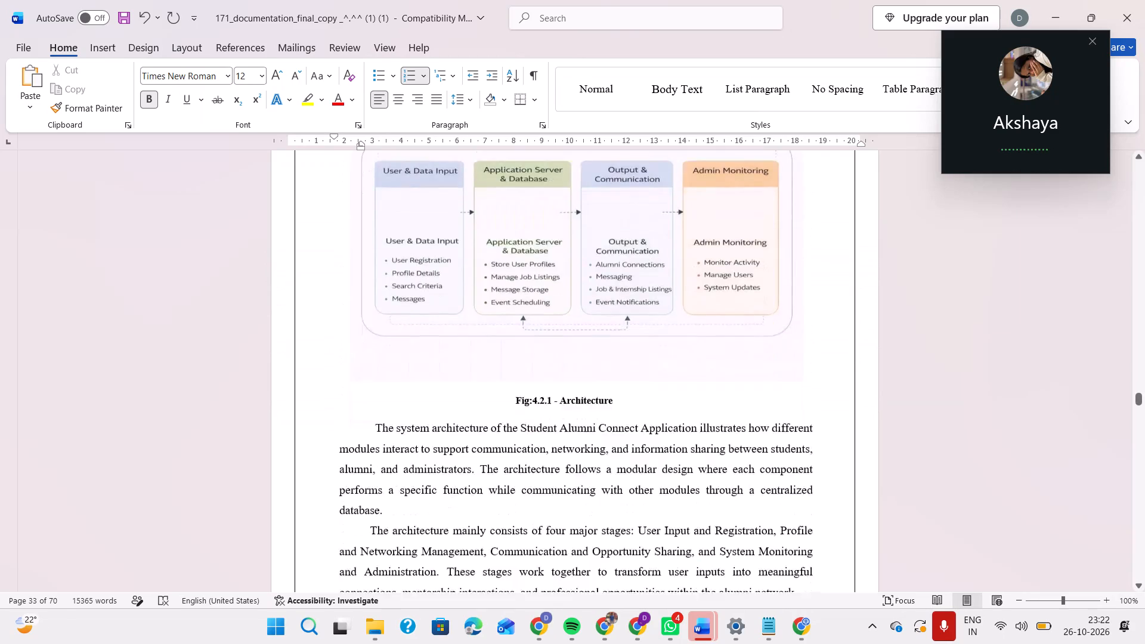
scroll(641, 334, "down", 1)
scroll(641, 334, "up", 3)
scroll(641, 334, "down", 6)
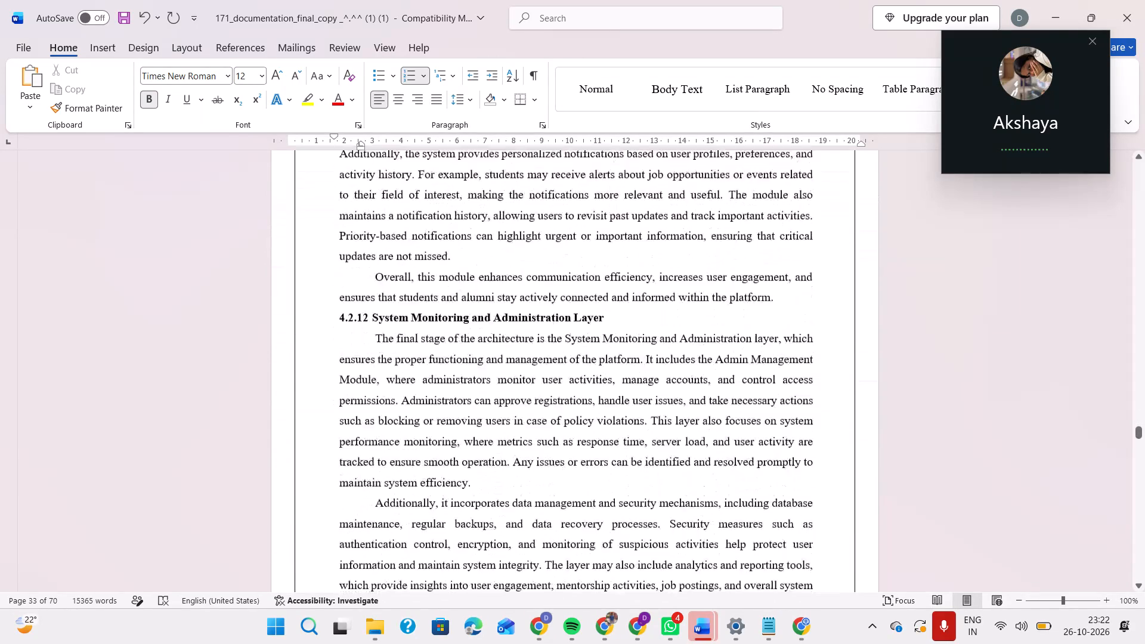
scroll(641, 334, "down", 3)
Recheck the section headings and page layout backwards from 4.3 Methods and Algorithms to the architecture diagram.
scroll(641, 334, "up", 9)
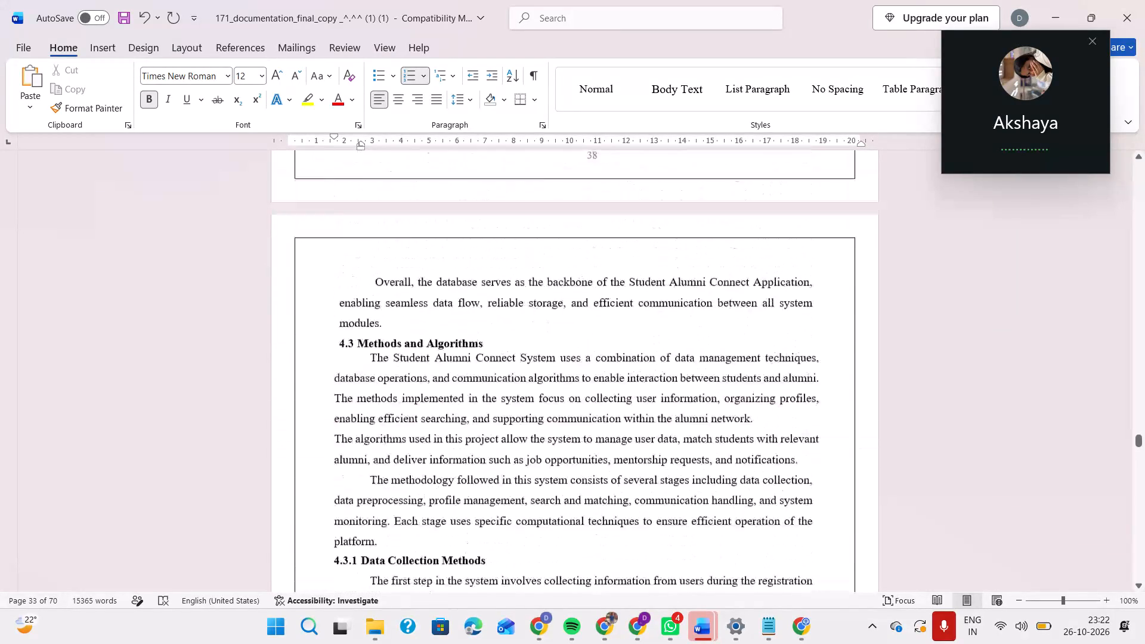
scroll(641, 334, "up", 5)
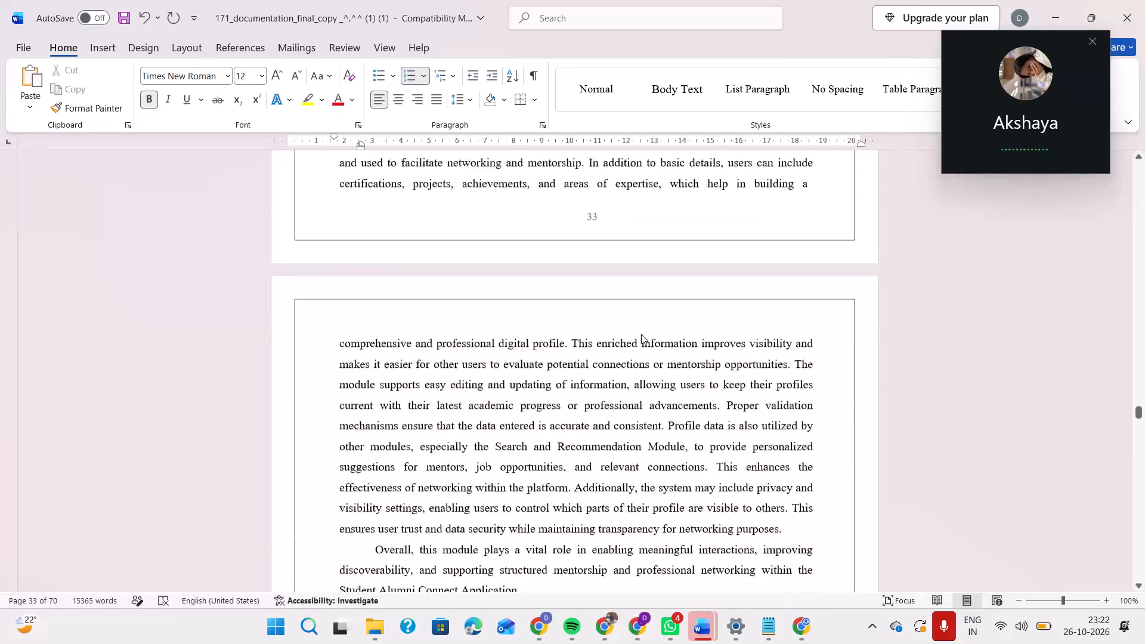
scroll(641, 334, "up", 6)
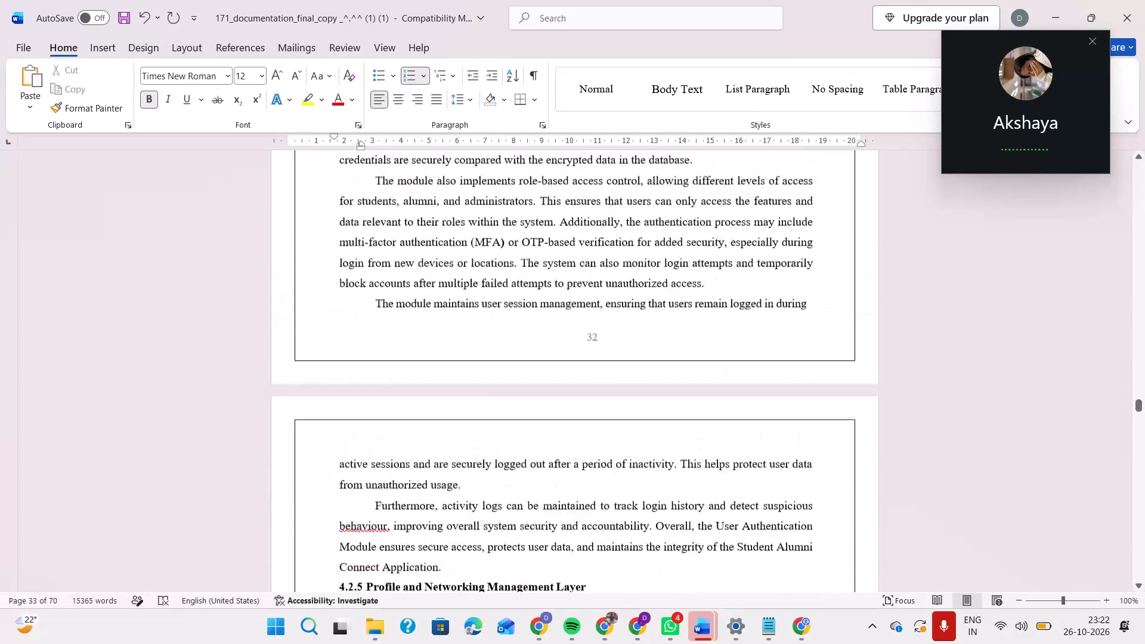
scroll(641, 334, "up", 4)
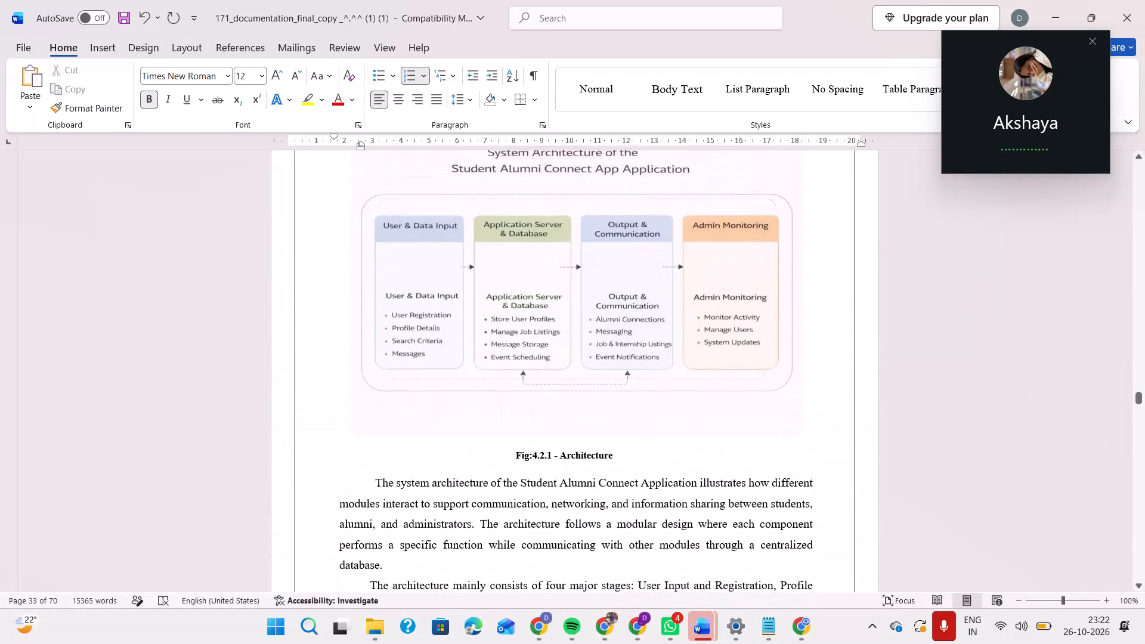
Review the text alignment and heading numbering from the architecture diagram through section 4.2.13 to 4.4.1 User Registration Component.
scroll(641, 334, "down", 5)
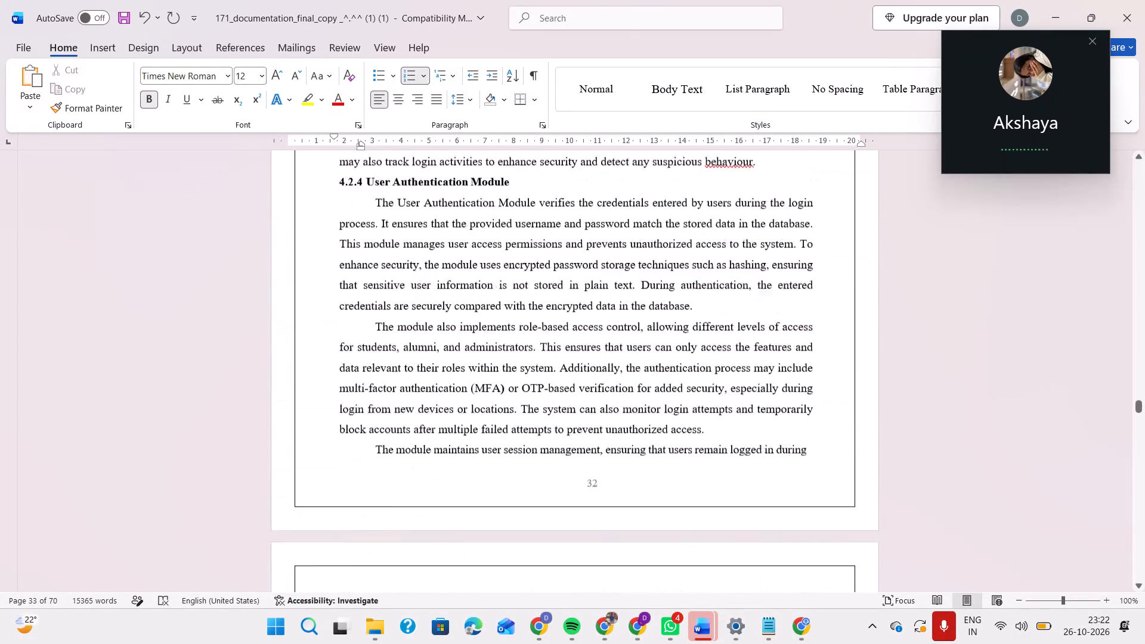
scroll(641, 334, "down", 5)
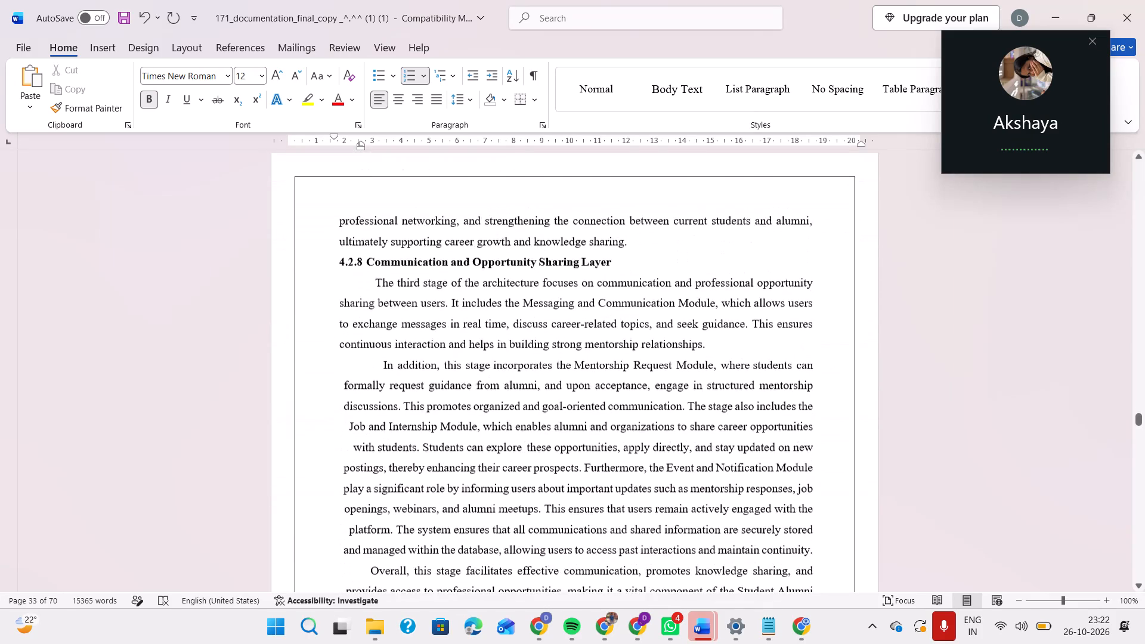
scroll(641, 334, "down", 5)
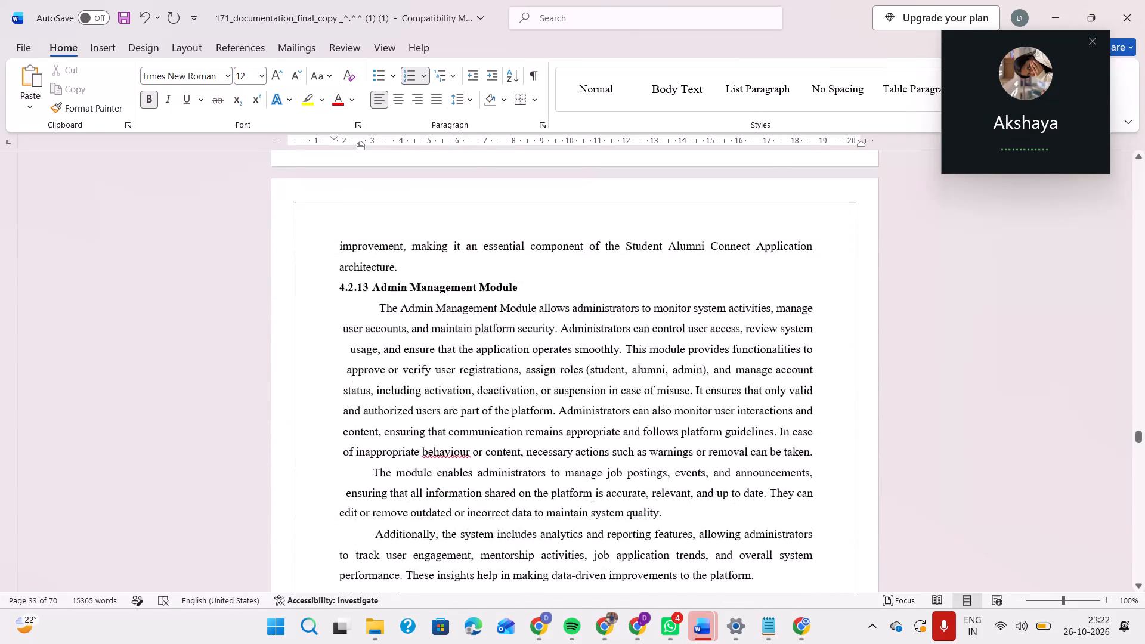
scroll(641, 334, "down", 11)
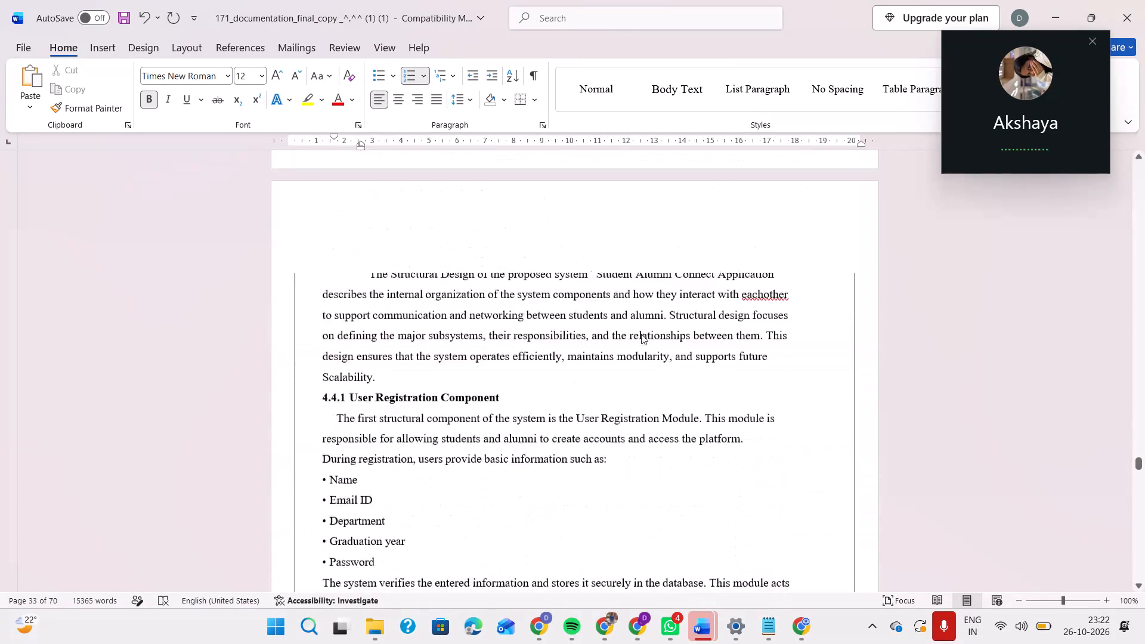
Delete everything from the Chapter 5: Results heading through the first two Python bullets under Programming Language in Appendix A.
scroll(641, 334, "down", 2)
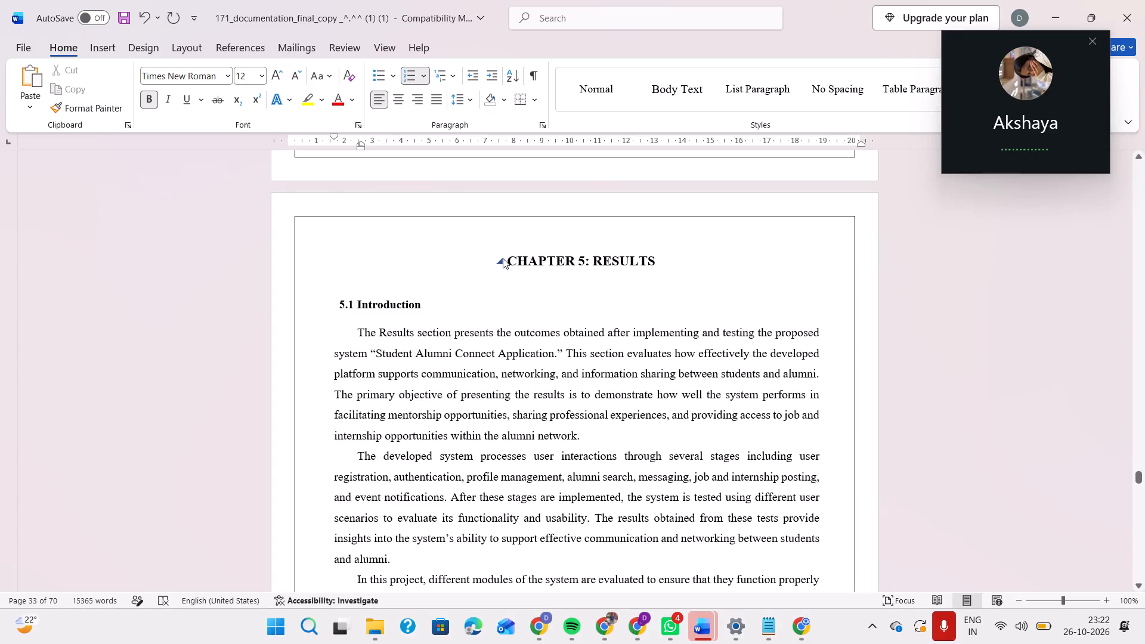
left_click_drag(506, 260, 650, 643)
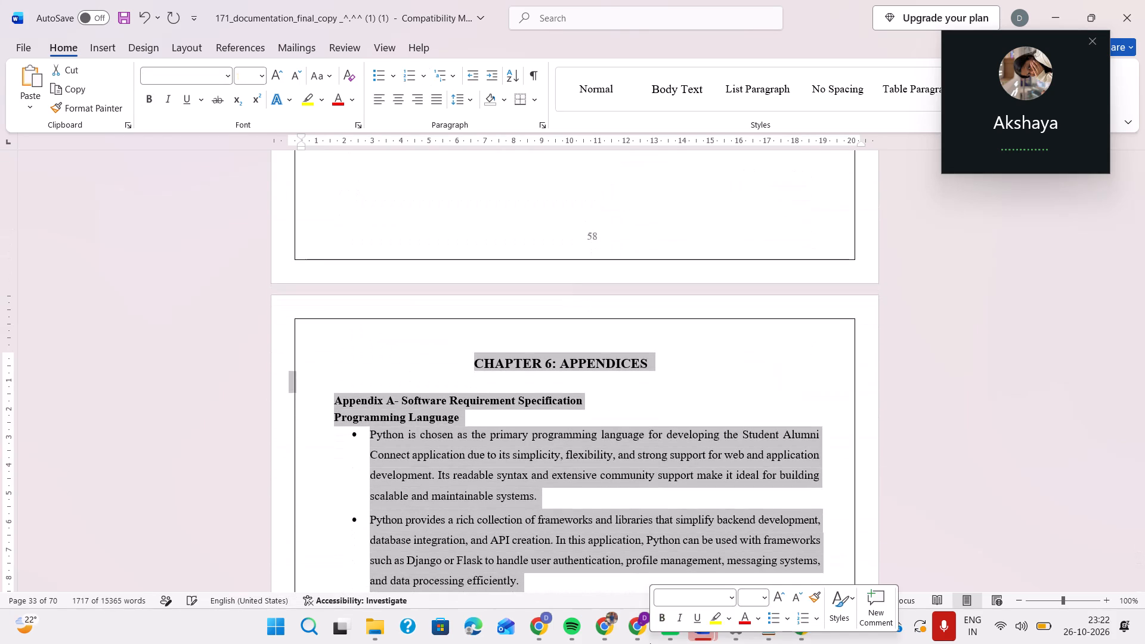
key("BackSpace")
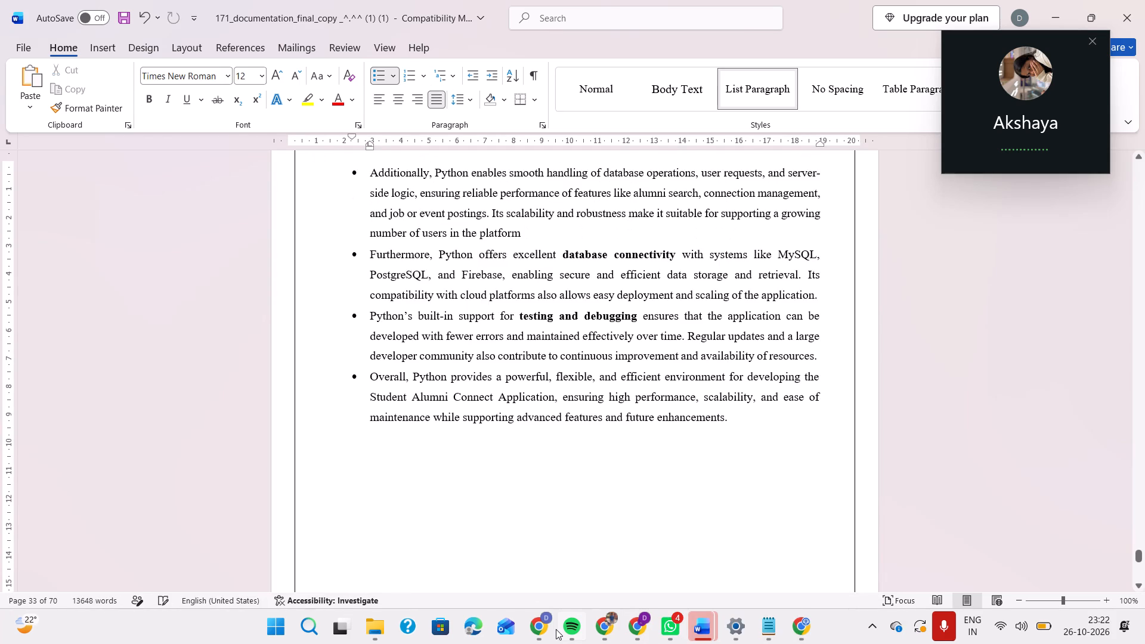
Delete Appendix B and the whole References section through the end of the document.
scroll(556, 629, "down", 2)
scroll(621, 426, "down", 4)
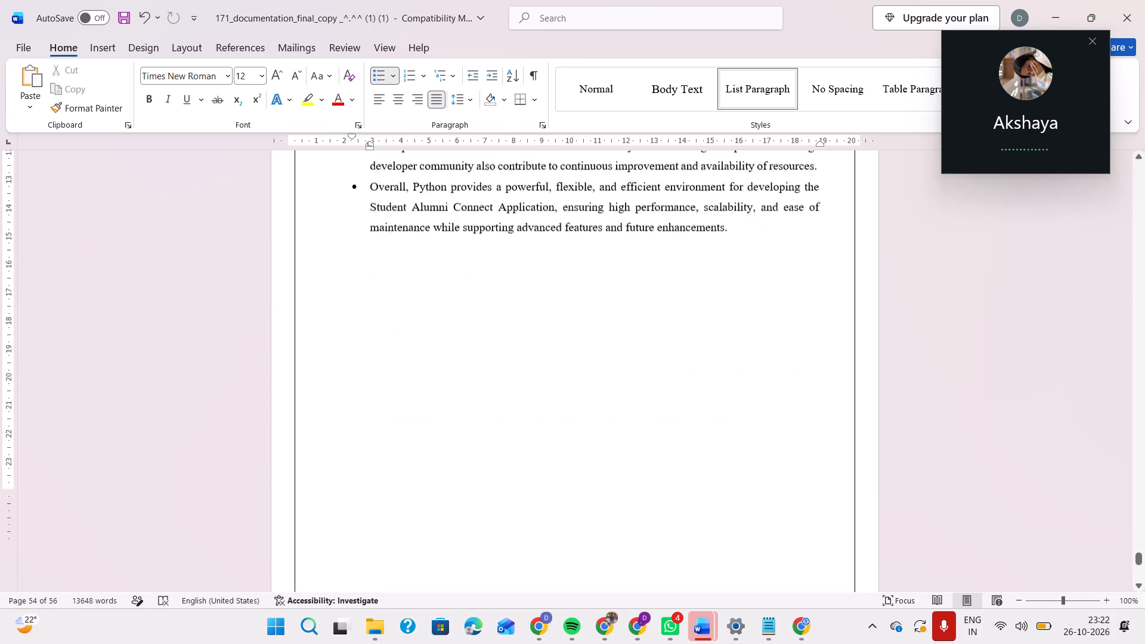
scroll(621, 426, "down", 2)
scroll(593, 352, "up", 3)
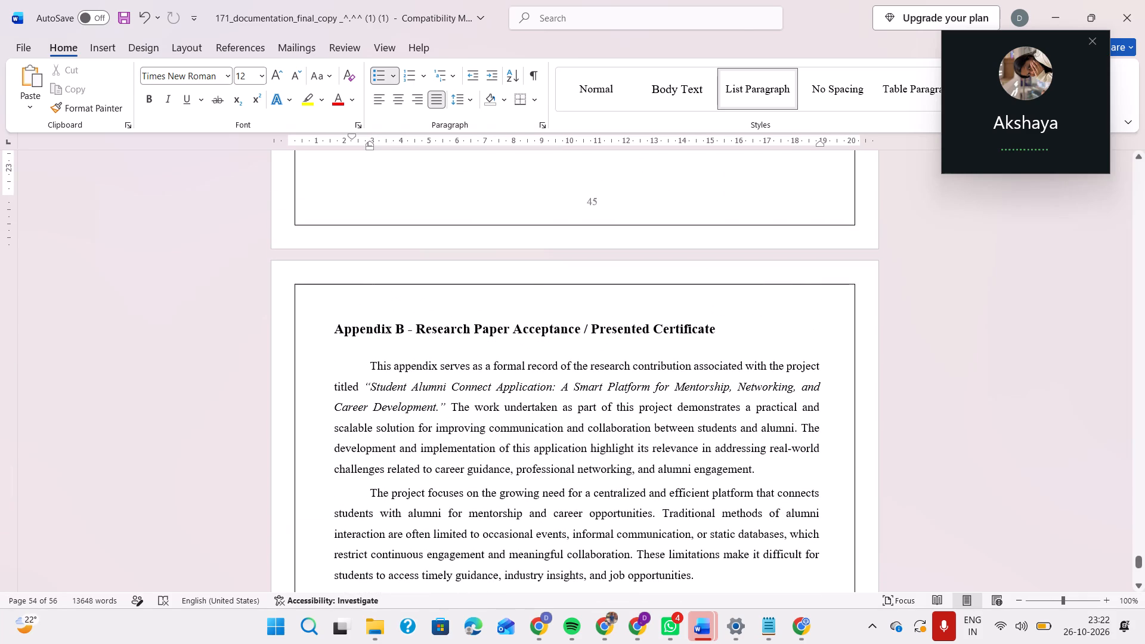
left_click_drag(329, 323, 482, 643)
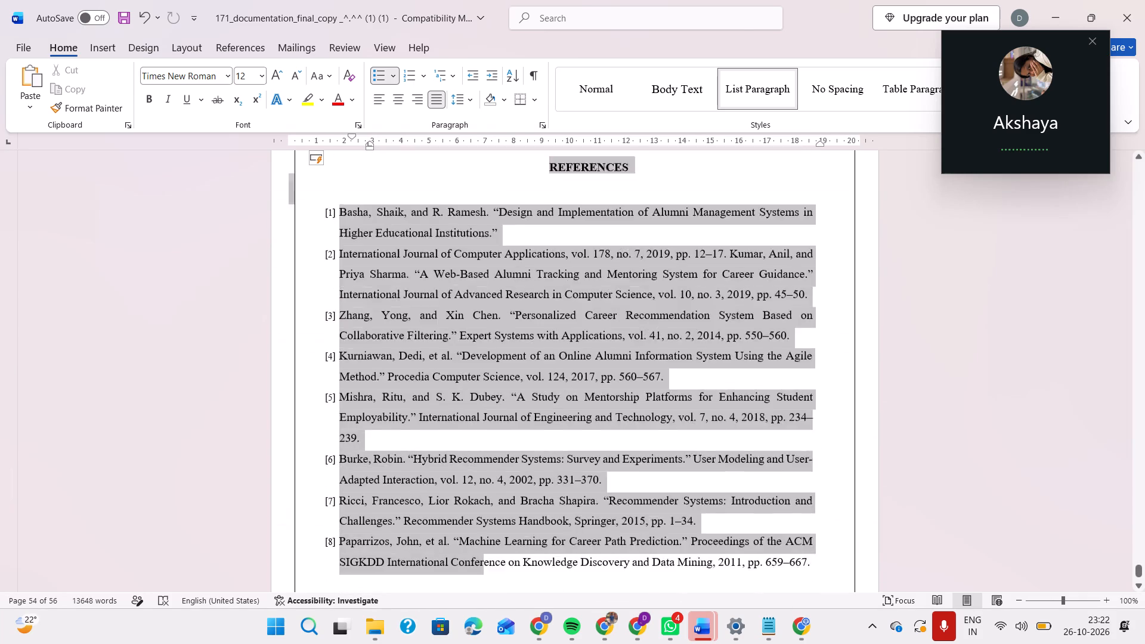
left_click_drag(482, 643, 849, 398)
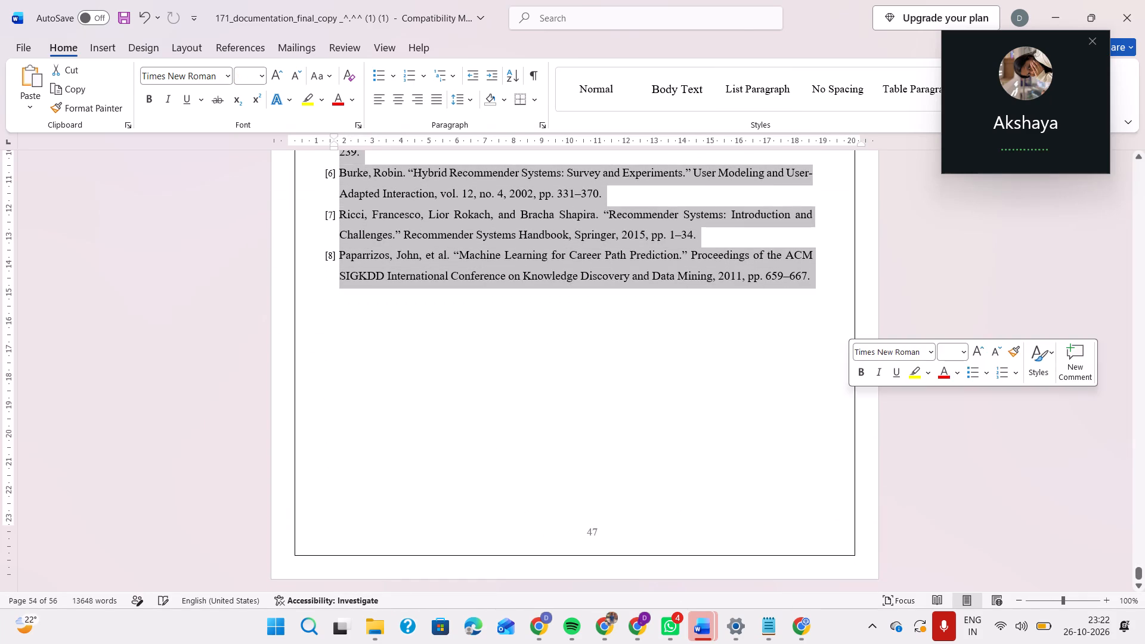
key("BackSpace")
key("BackSpace")
key("BackSpace")
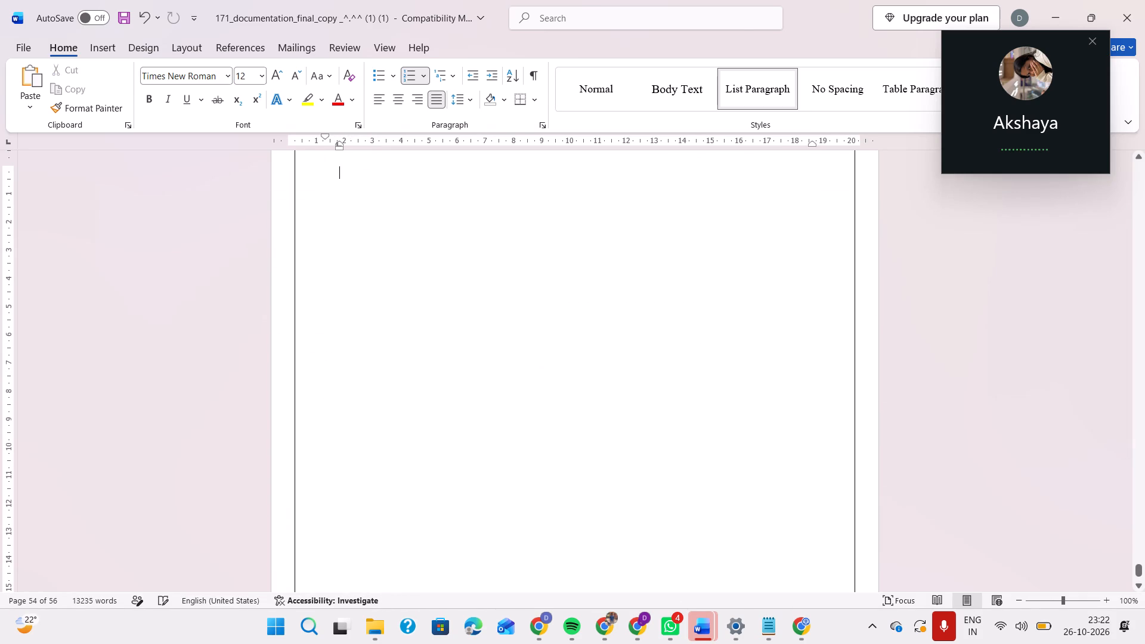
Remove the break after the closing "guidelines." of 4.4.8 Administration Component so the leftover Python bullets follow directly.
scroll(849, 398, "up", 3)
scroll(800, 434, "up", 2)
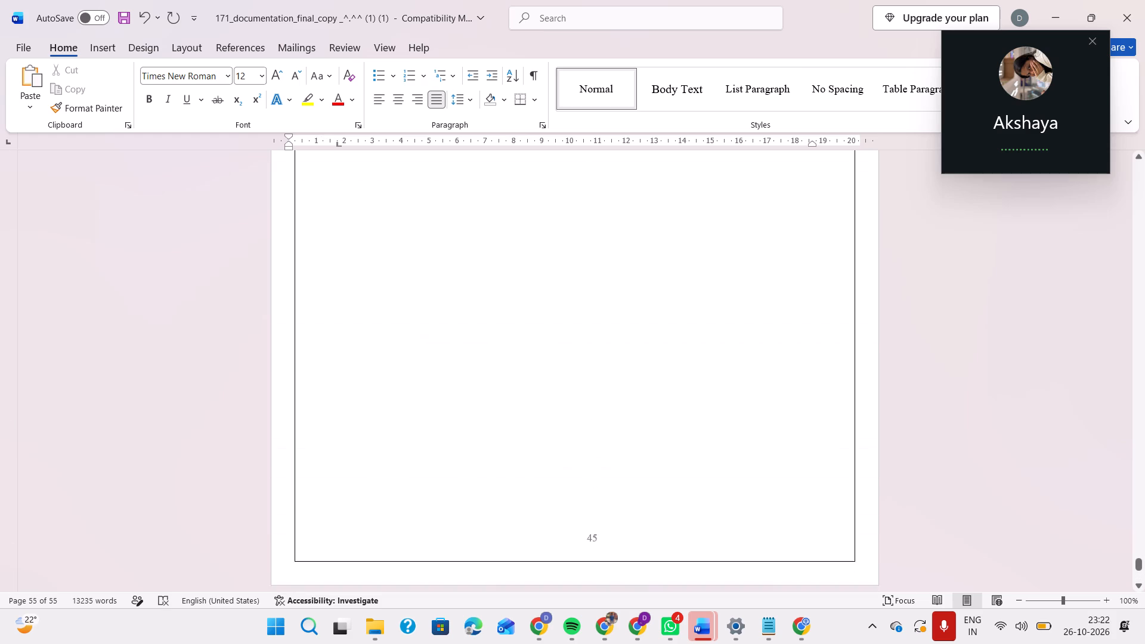
scroll(800, 434, "up", 4)
scroll(800, 434, "down", 4)
scroll(800, 434, "up", 3)
left_click(543, 485)
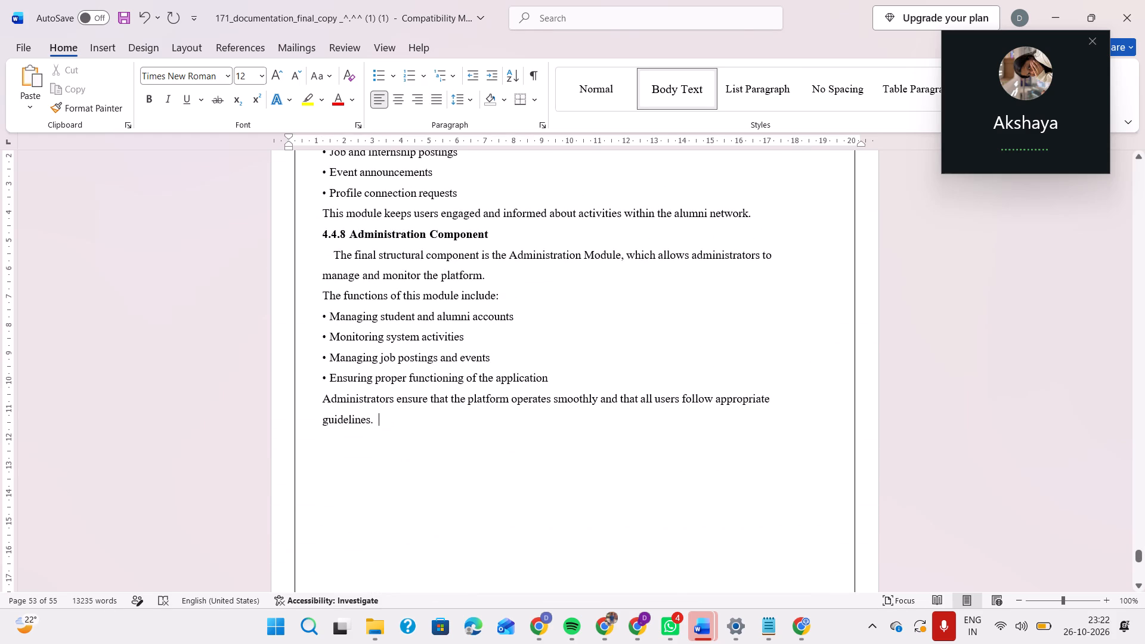
key("Delete")
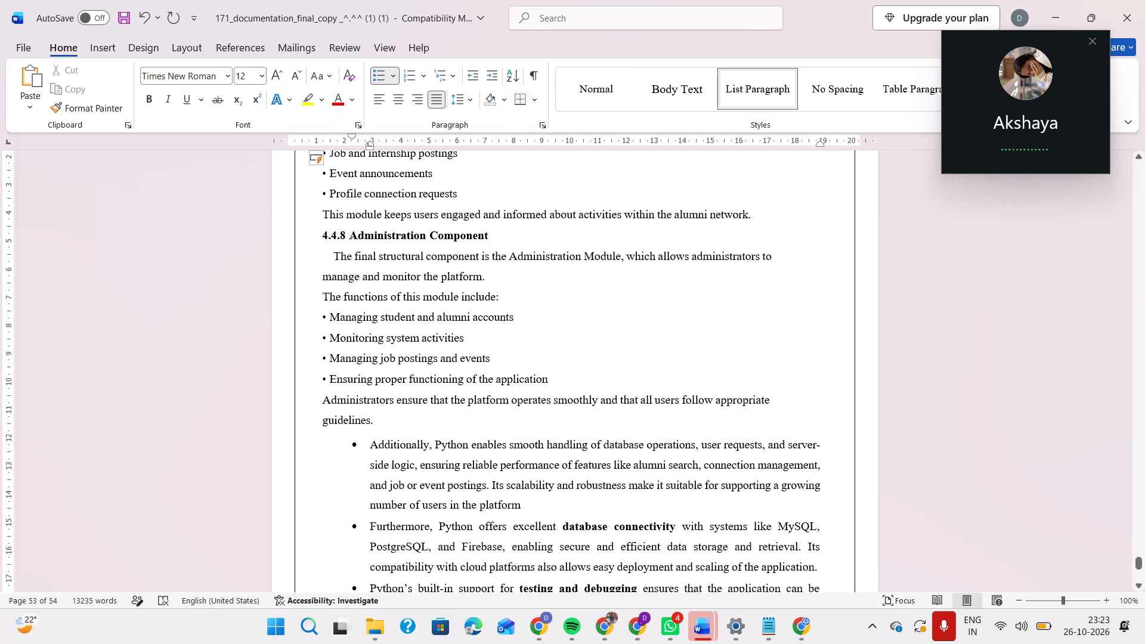
Move the first-line indent of the "Additionally, Python enables" bullet to about 1.25 cm, in line with the body text.
left_click(370, 147)
left_click_drag(351, 137, 332, 135)
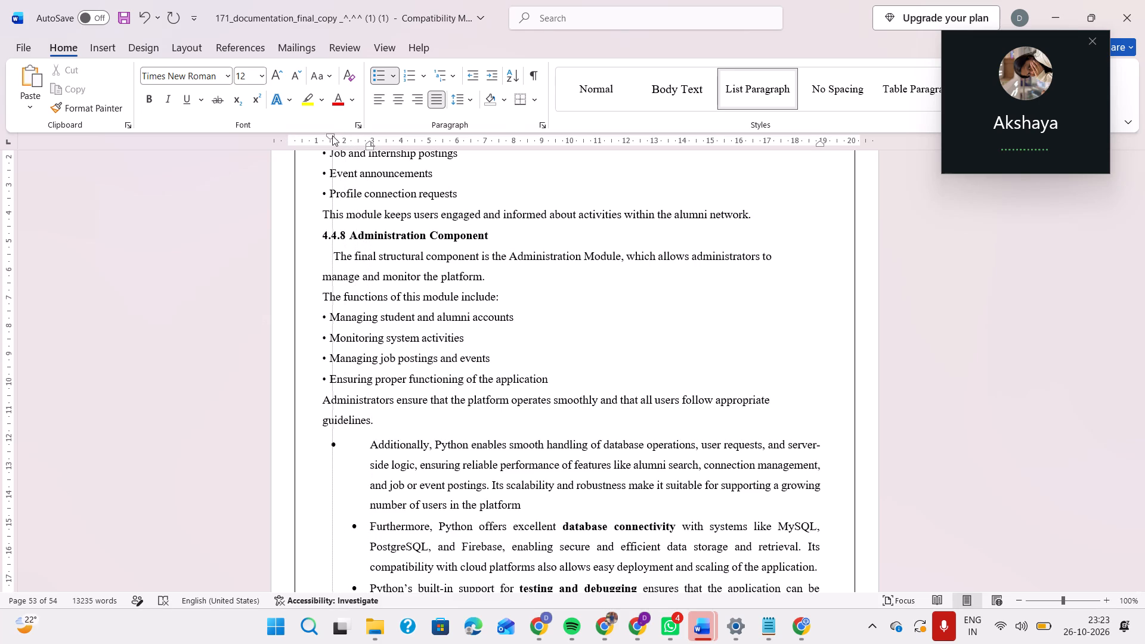
left_click_drag(332, 135, 326, 135)
left_click_drag(326, 135, 324, 134)
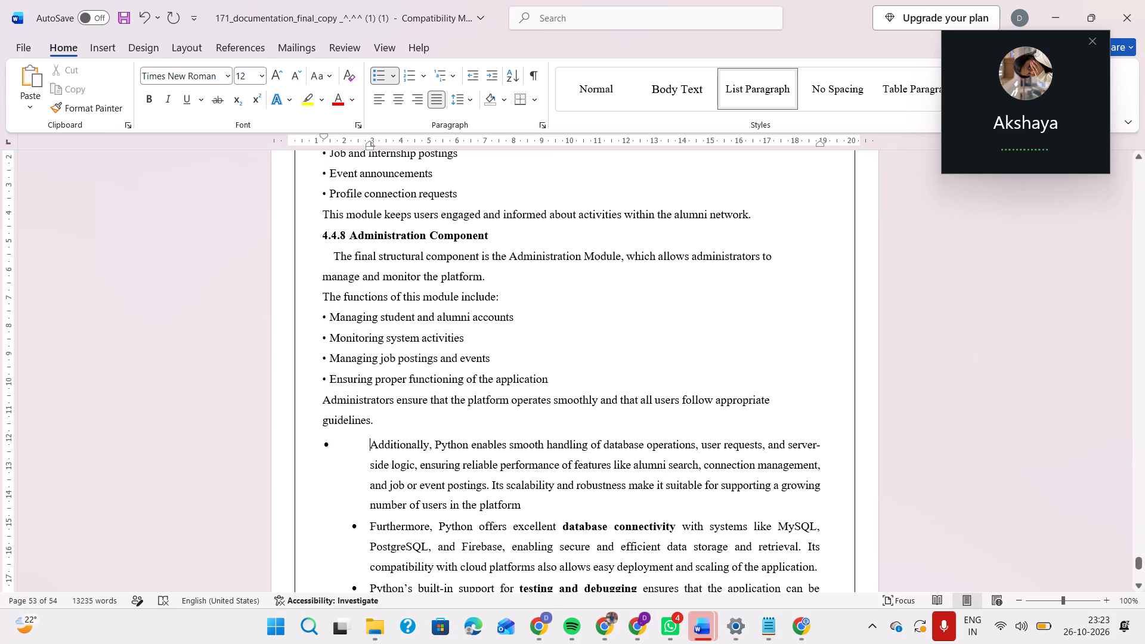
Add a tab stop at about 1.75 cm to all four Python bullets following 4.4.8 Administration Component.
scroll(361, 402, "down", 2)
left_click_drag(364, 186, 386, 194)
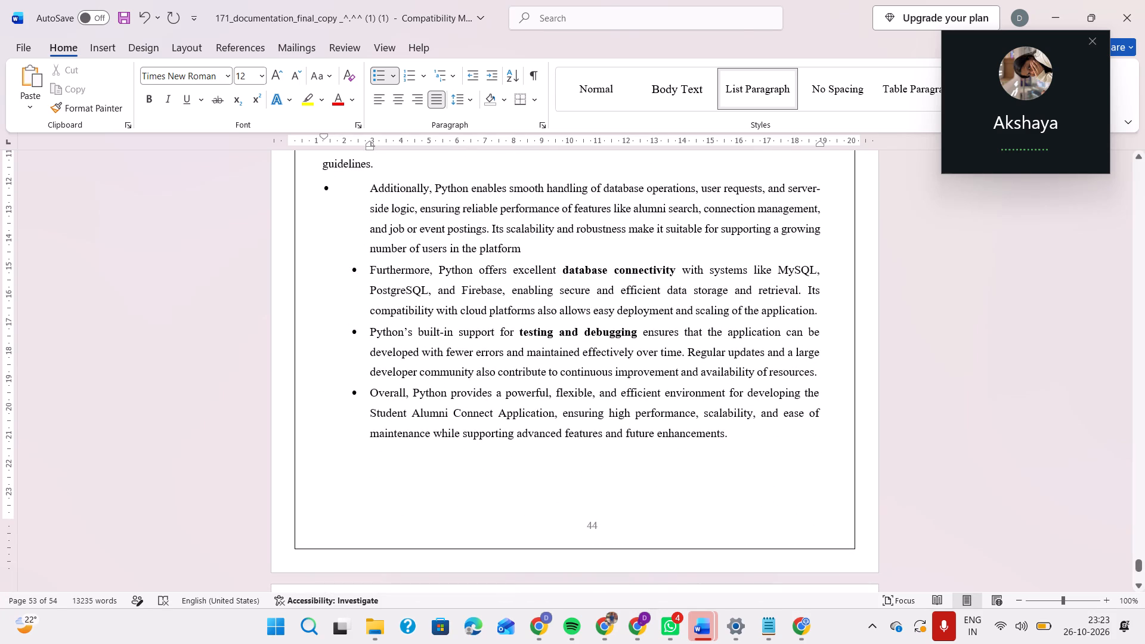
left_click_drag(386, 194, 756, 447)
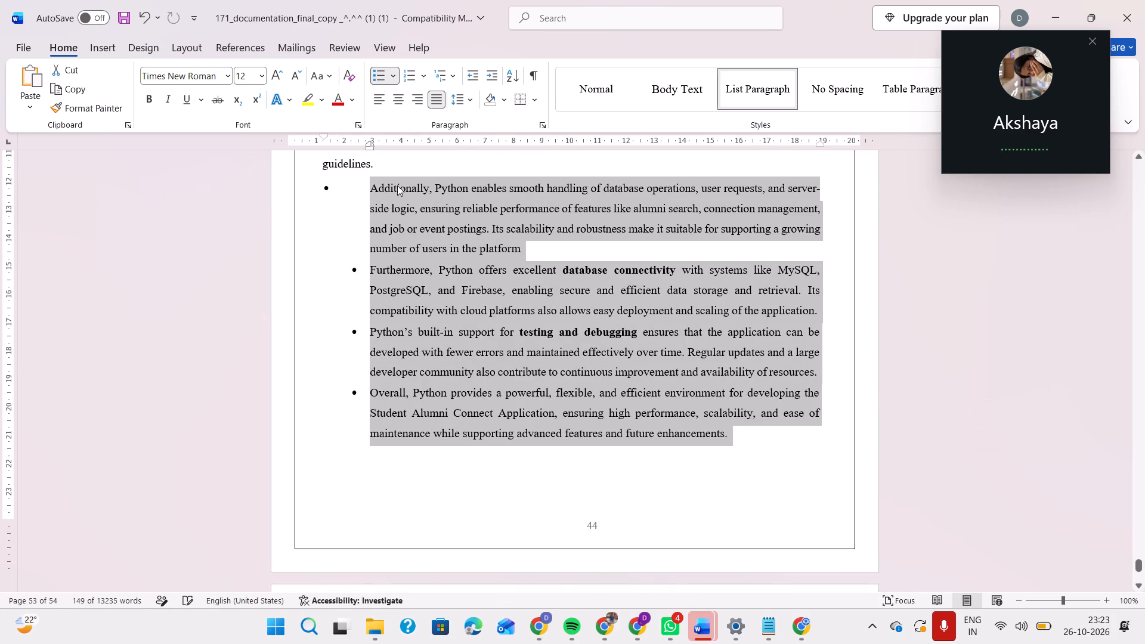
left_click_drag(368, 147, 335, 145)
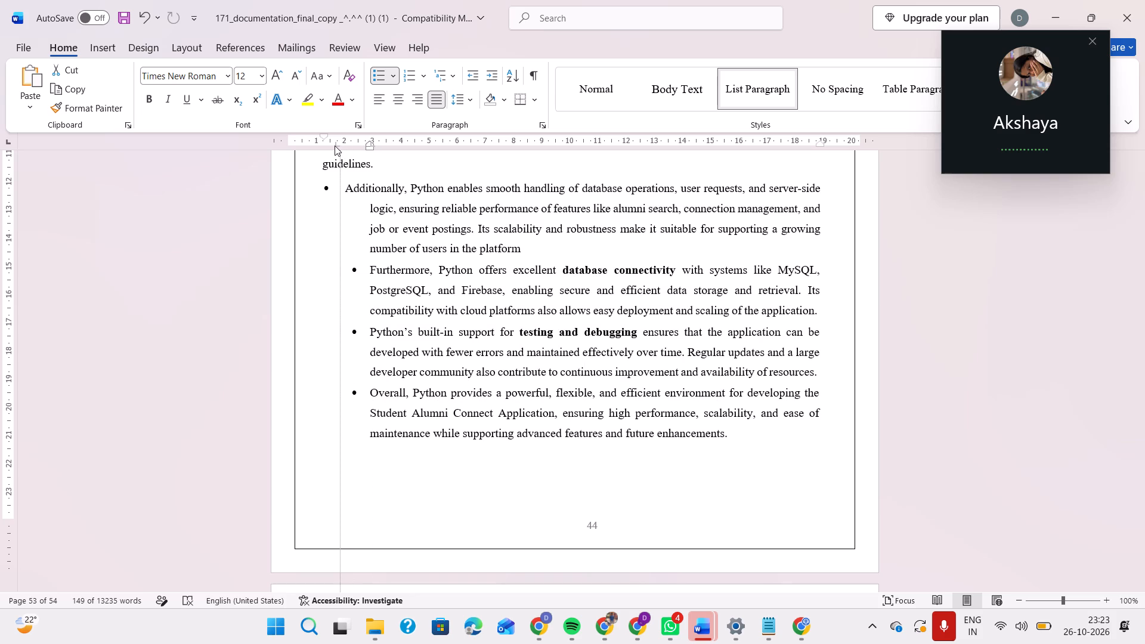
left_click_drag(335, 145, 343, 147)
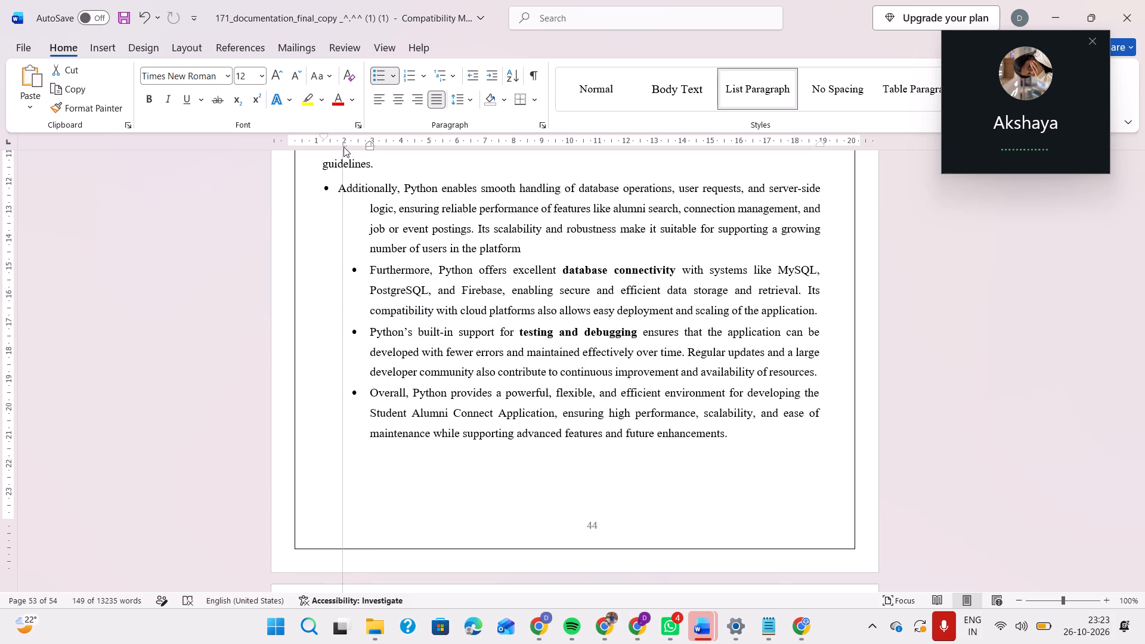
left_click_drag(343, 147, 338, 147)
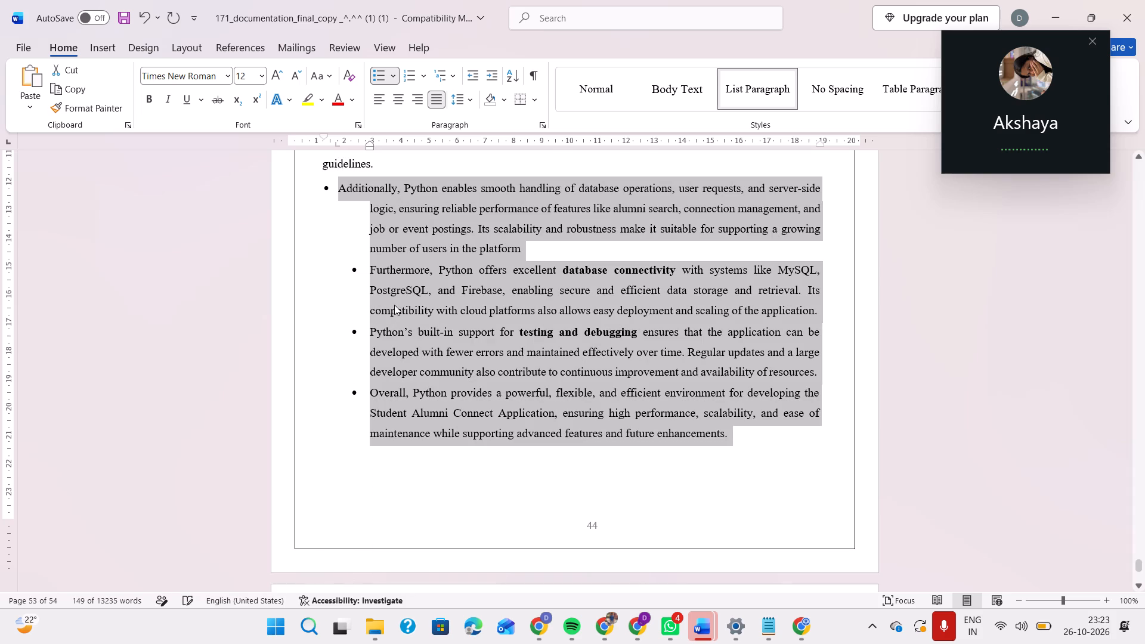
Move the first-line indent of the "Furthermore, Python offers" bullet to about 1.25 cm, in line with the bullet above.
left_click(369, 268)
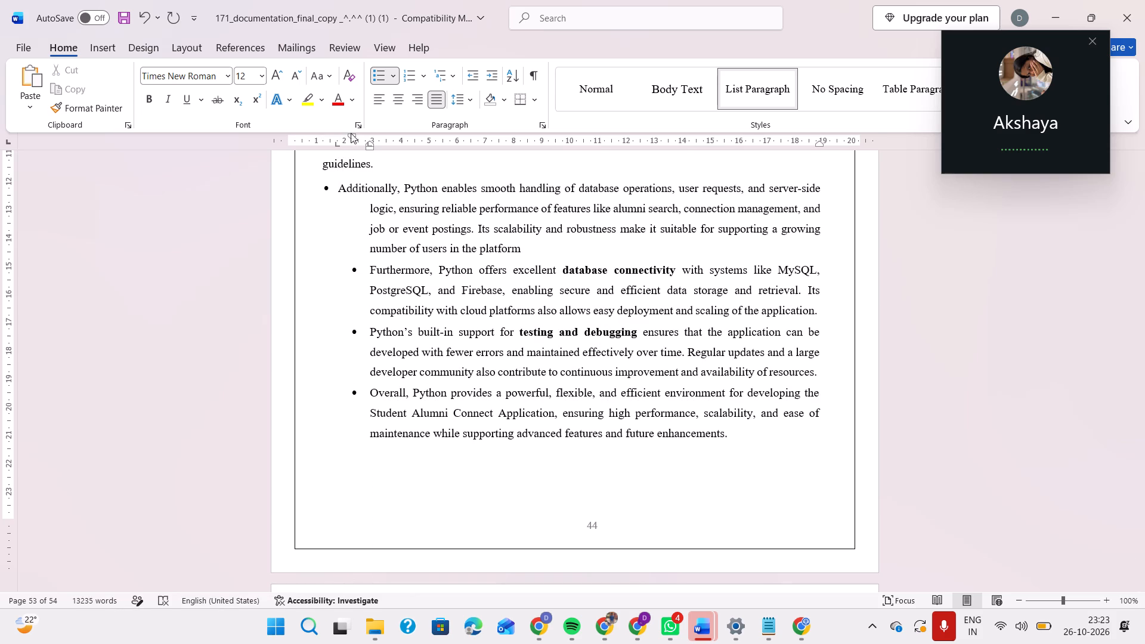
left_click_drag(351, 136, 329, 132)
key("space")
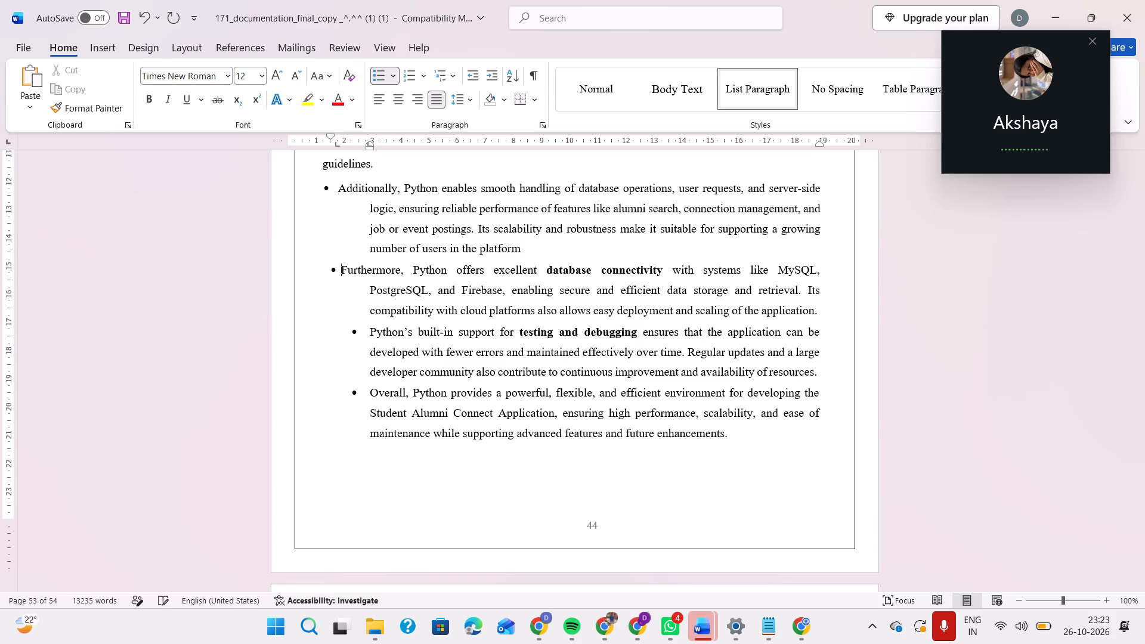
key("space")
key("BackSpace")
left_click_drag(330, 135, 327, 135)
left_click_drag(327, 135, 325, 135)
key("BackSpace")
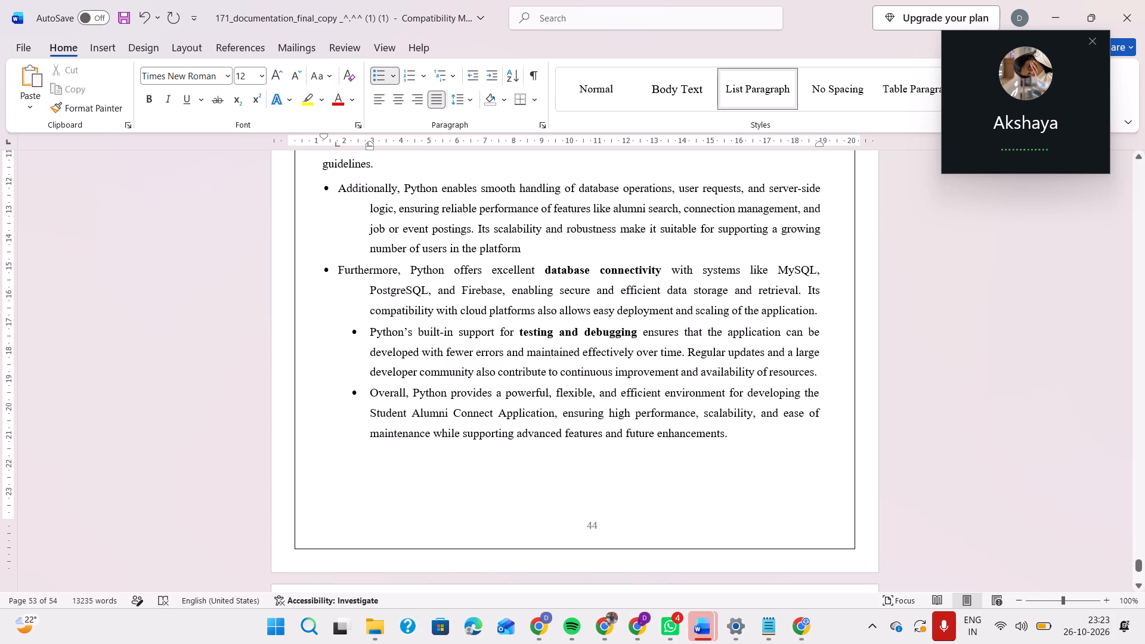
Set the "Additionally, Python enables" bullet's left indent to about 1.75 cm, keeping its first-line indent at about 1.25 cm.
left_click(363, 205)
left_click_drag(368, 147, 340, 145)
left_click_drag(290, 134, 328, 135)
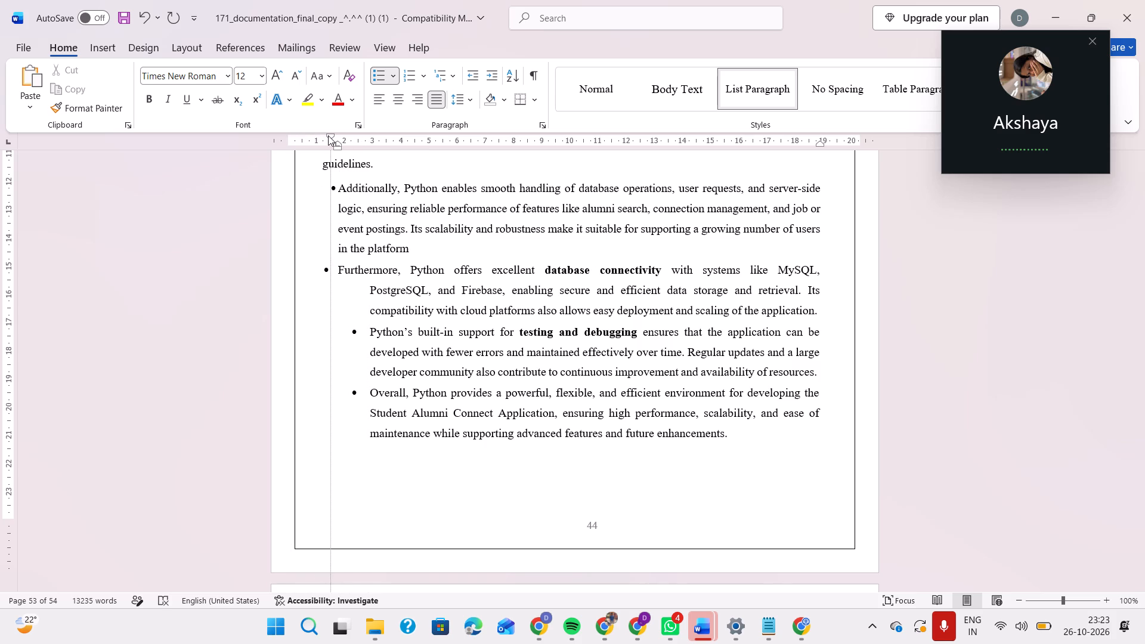
left_click_drag(328, 135, 325, 135)
Set the "Furthermore, Python offers" bullet's left indent to about 1.75 cm, keeping its first-line indent at about 1.25 cm.
left_click(364, 292)
left_click_drag(367, 145, 338, 143)
left_click_drag(370, 147, 342, 145)
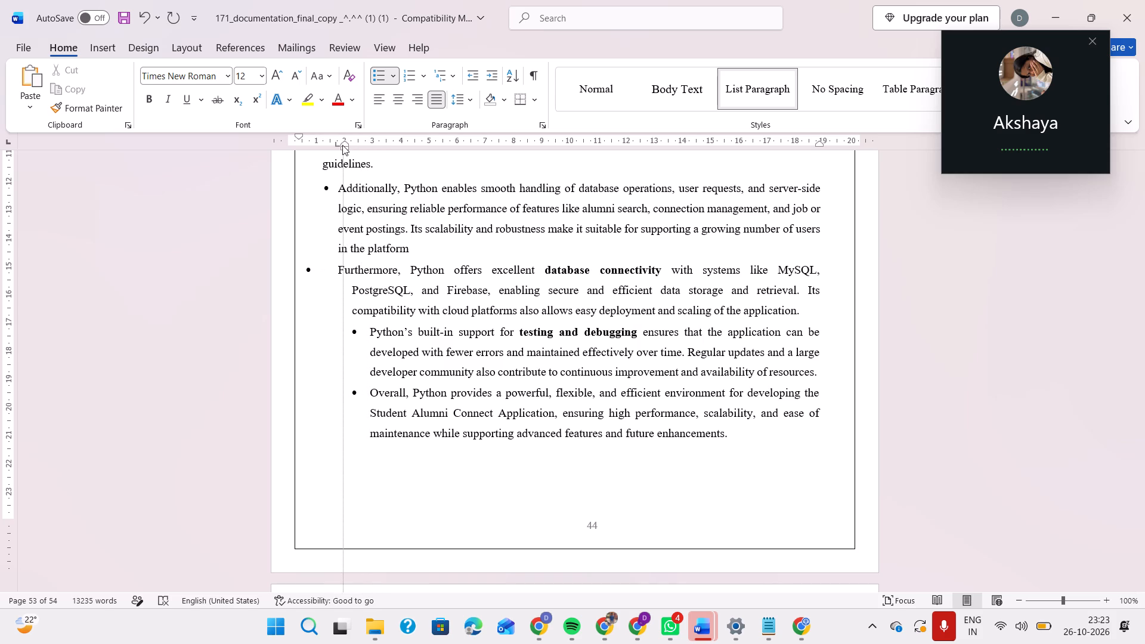
left_click_drag(342, 145, 339, 145)
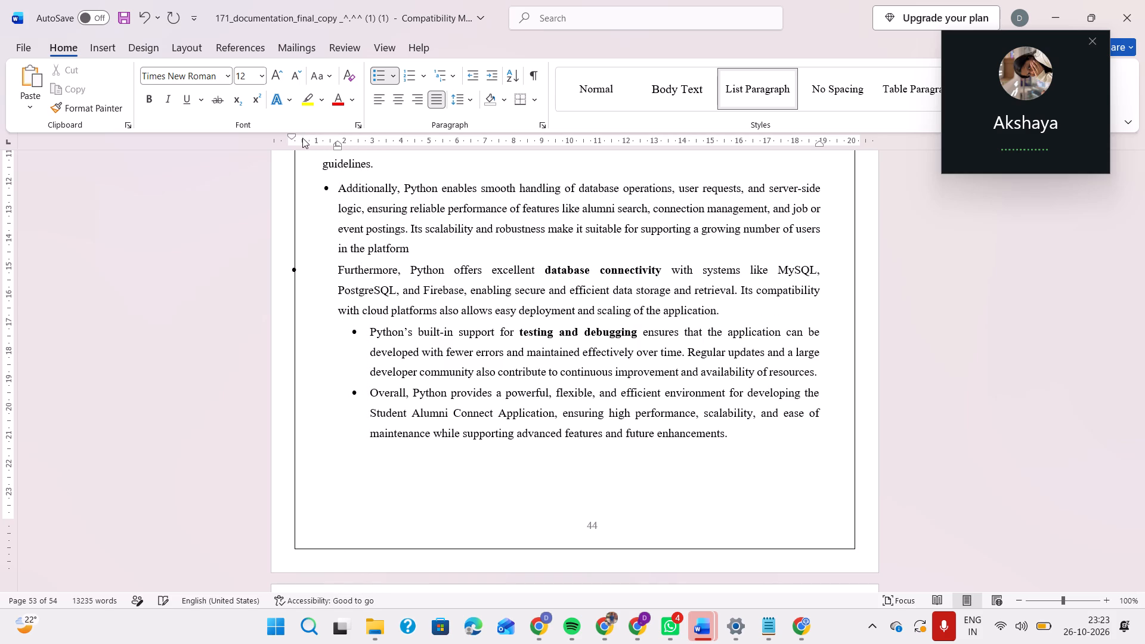
left_click_drag(290, 135, 316, 135)
left_click_drag(316, 135, 320, 137)
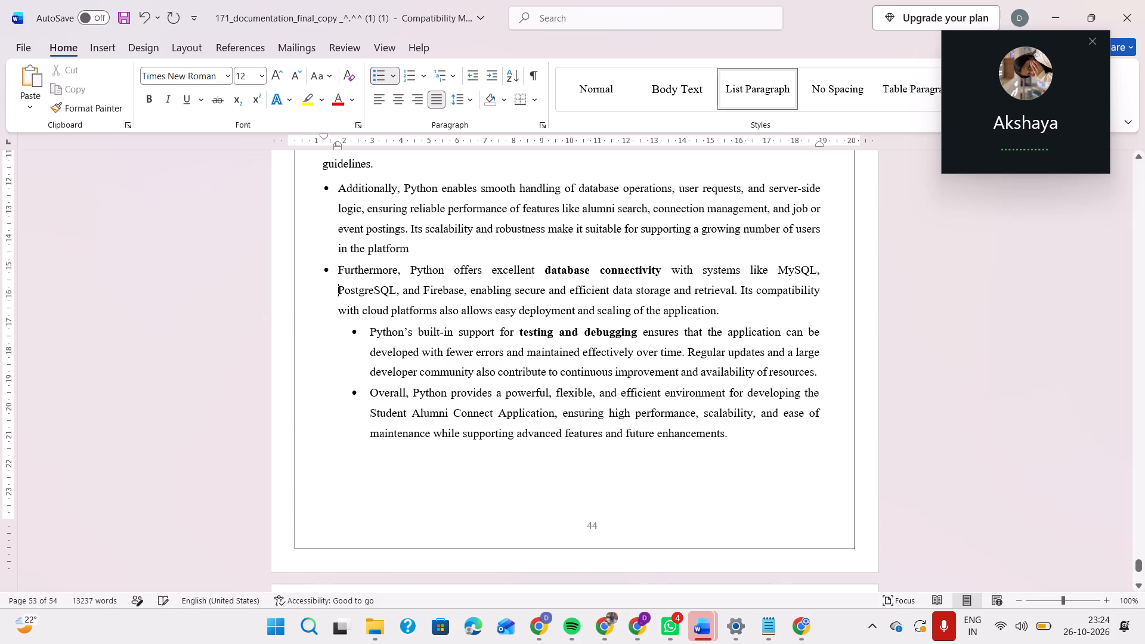
Move the first-line indents of the "Python's built-in support" and "Overall, Python provides" bullets to about 1.25 cm.
left_click(370, 334)
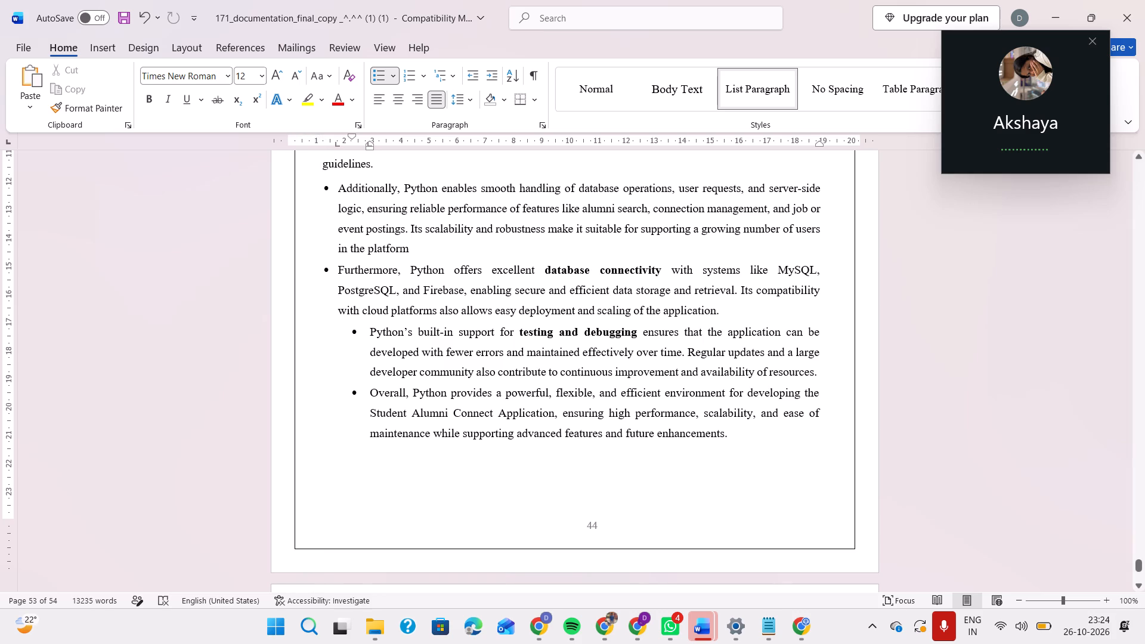
left_click_drag(351, 138, 334, 138)
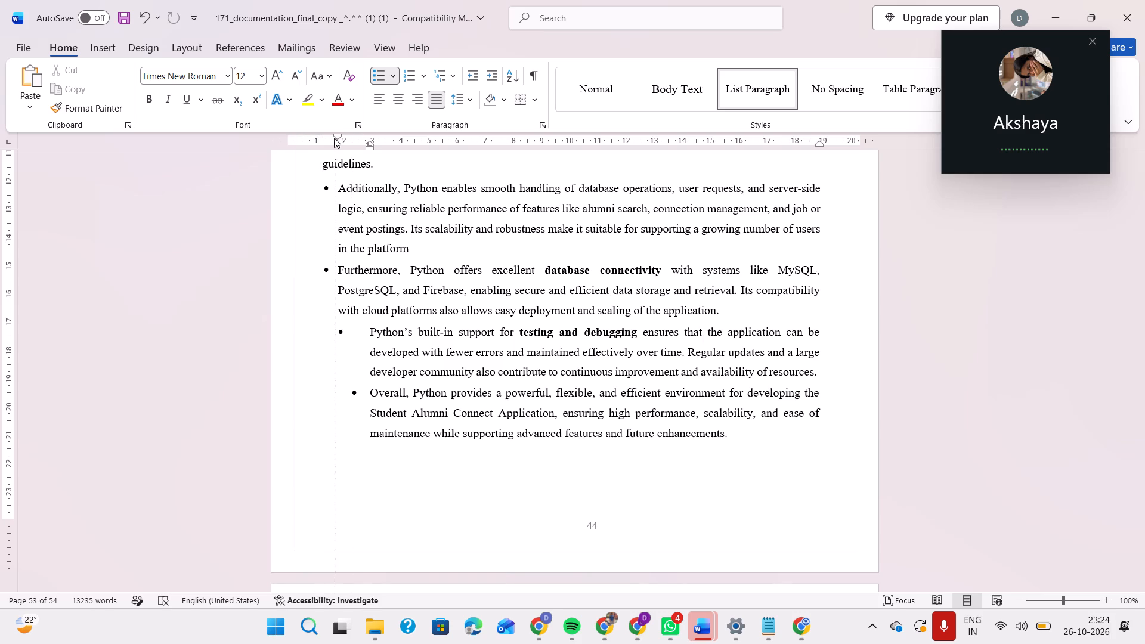
left_click_drag(334, 138, 327, 140)
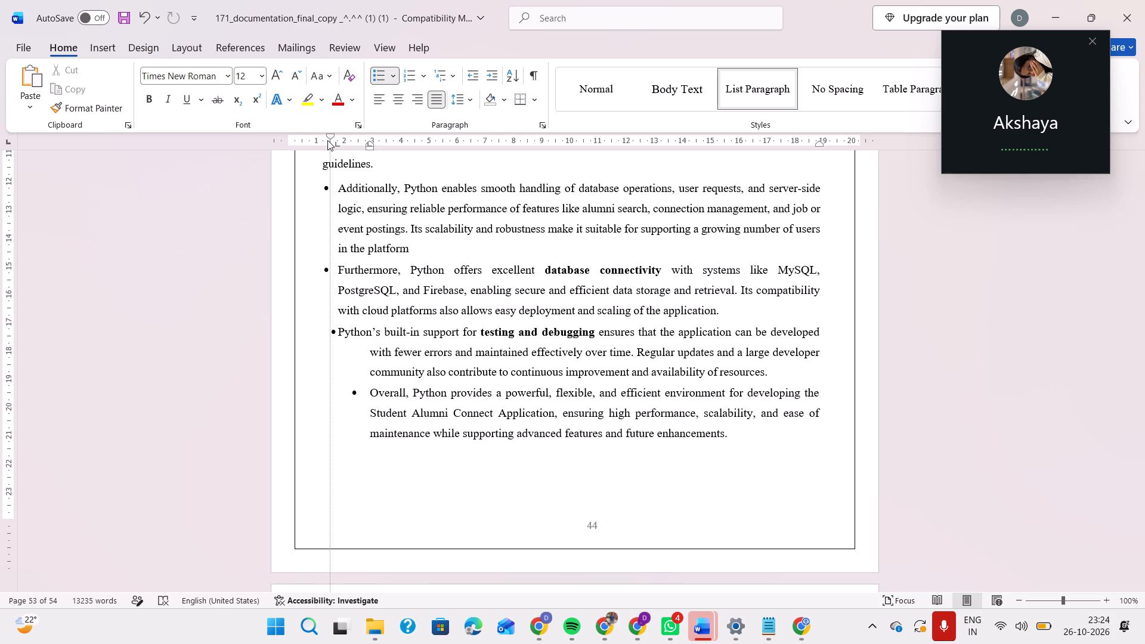
left_click_drag(327, 140, 326, 141)
left_click(366, 389)
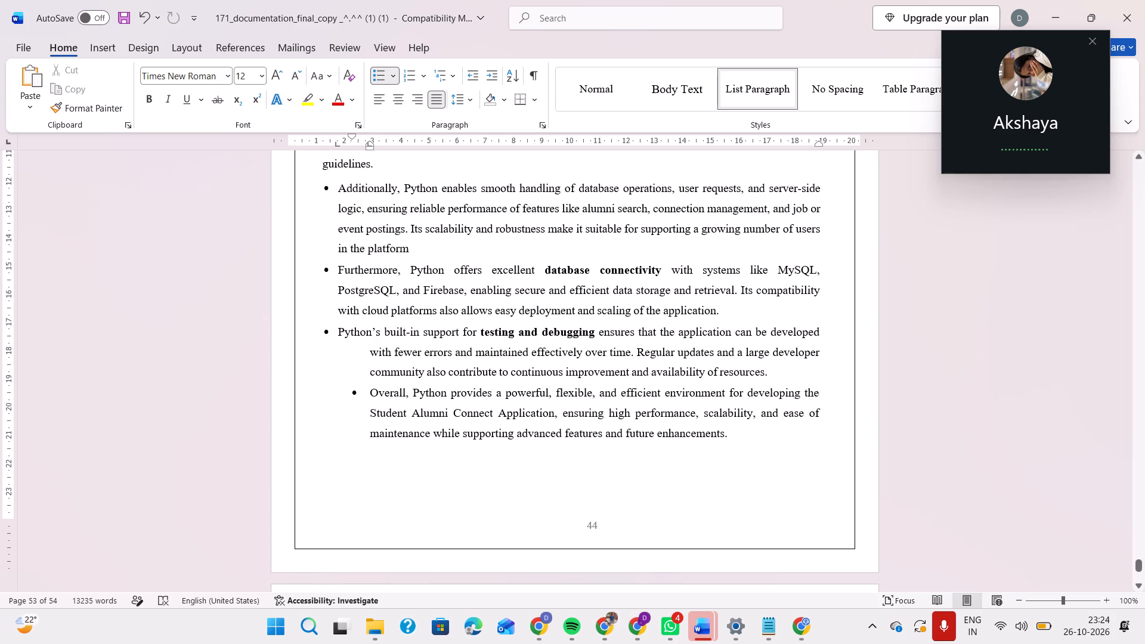
left_click_drag(349, 136, 327, 137)
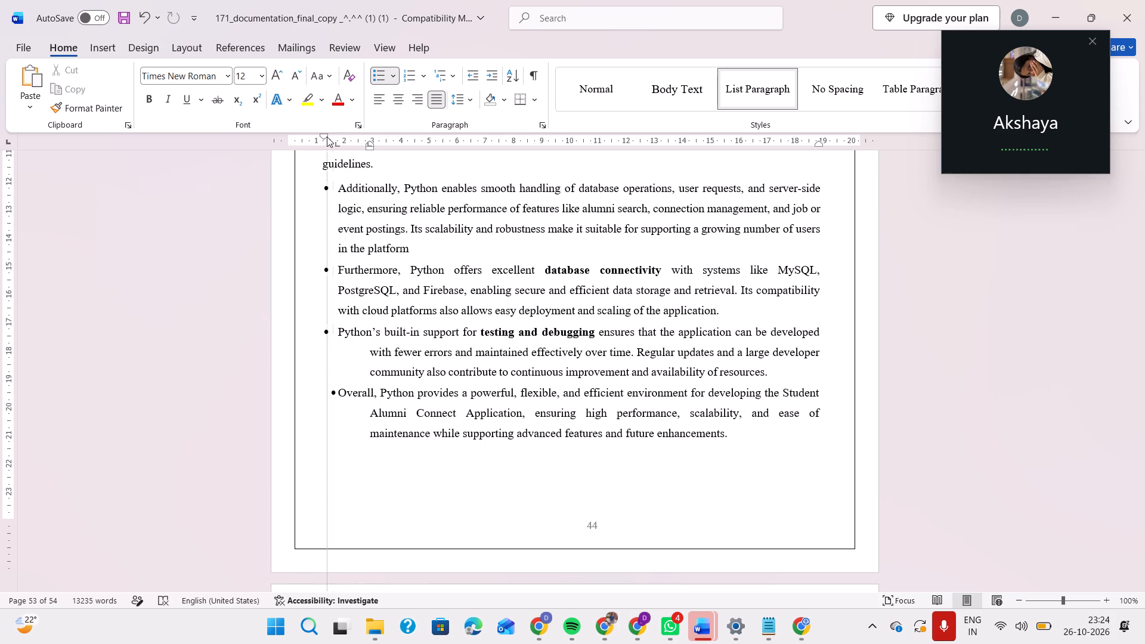
left_click_drag(327, 137, 326, 138)
Set the "Python's built-in support" bullet's left indent to about 1.75 cm, keeping its first-line indent at about 1.25 cm.
left_click(369, 354)
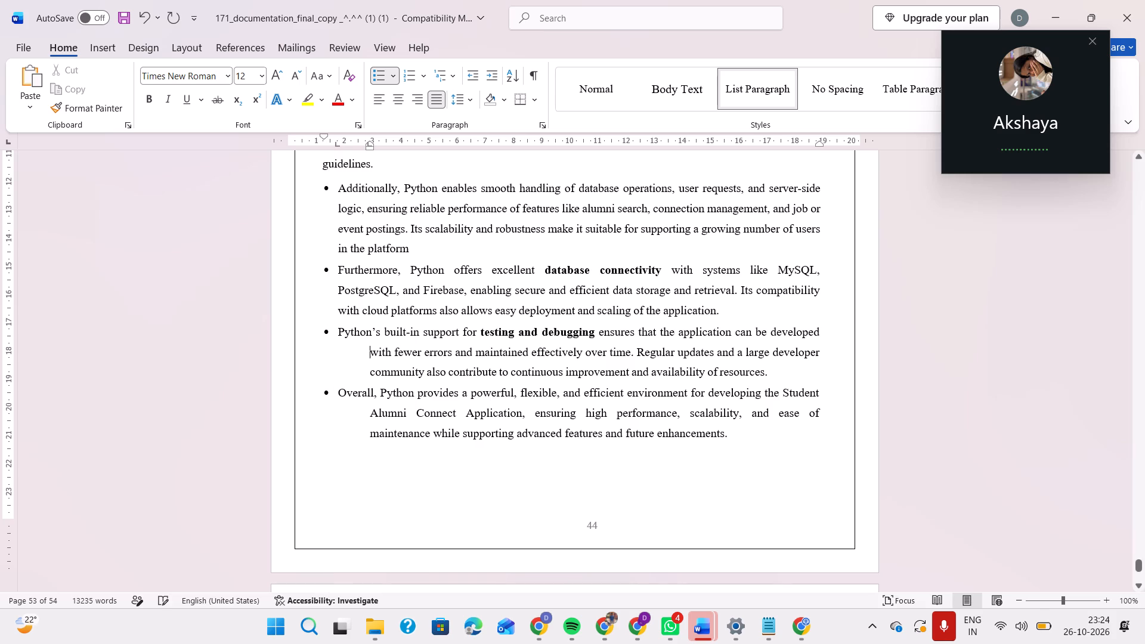
left_click_drag(369, 148, 355, 148)
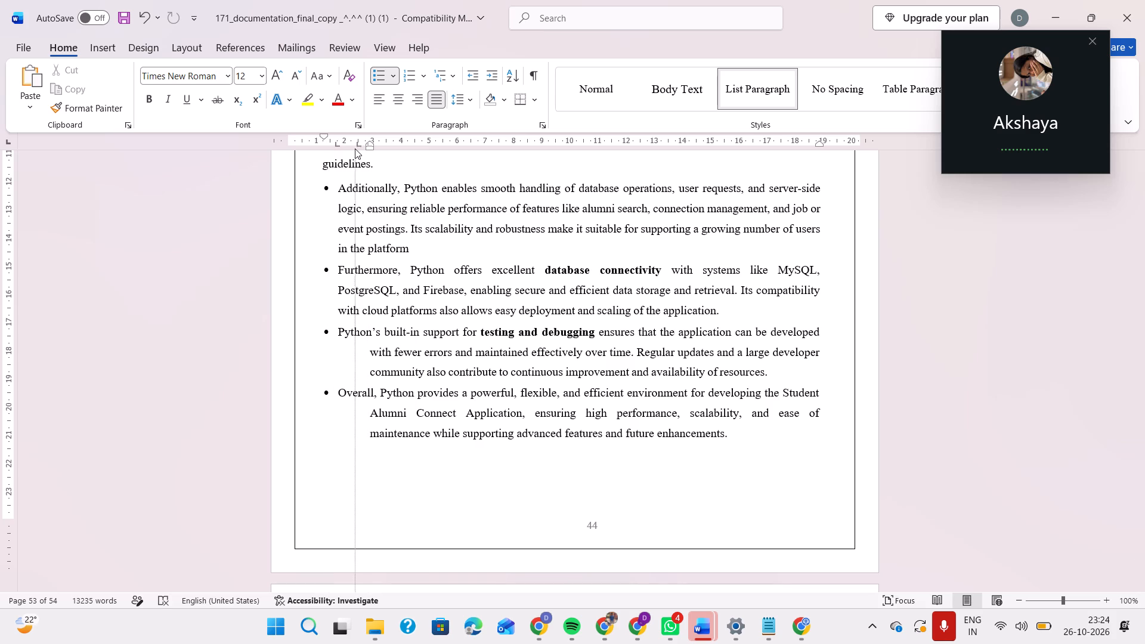
left_click_drag(355, 148, 338, 147)
left_click_drag(368, 145, 343, 146)
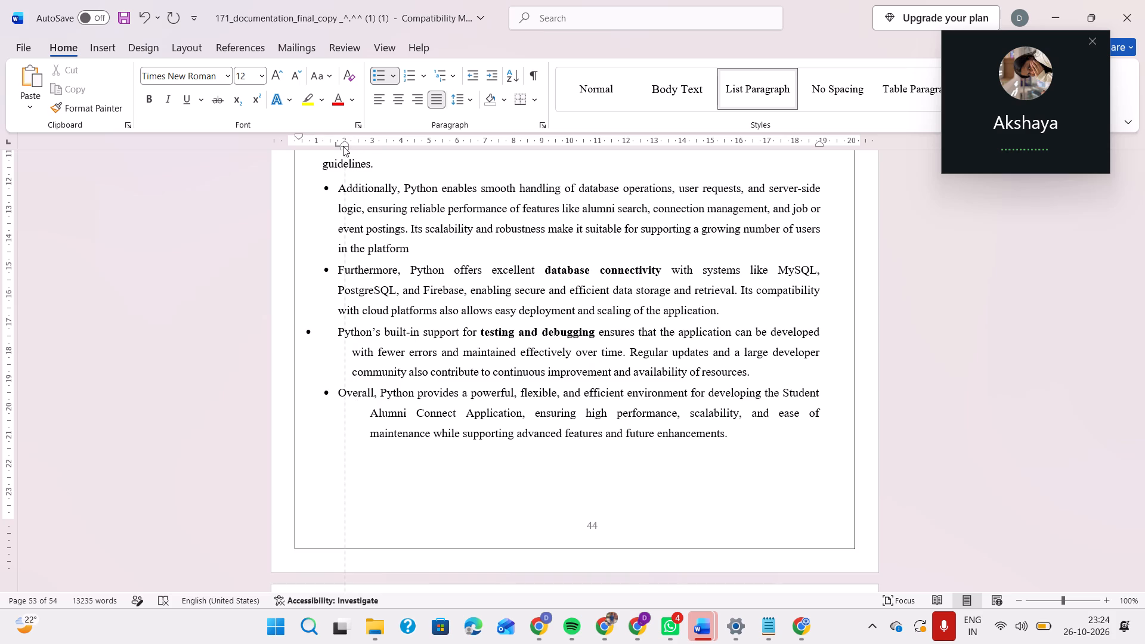
left_click_drag(343, 146, 340, 147)
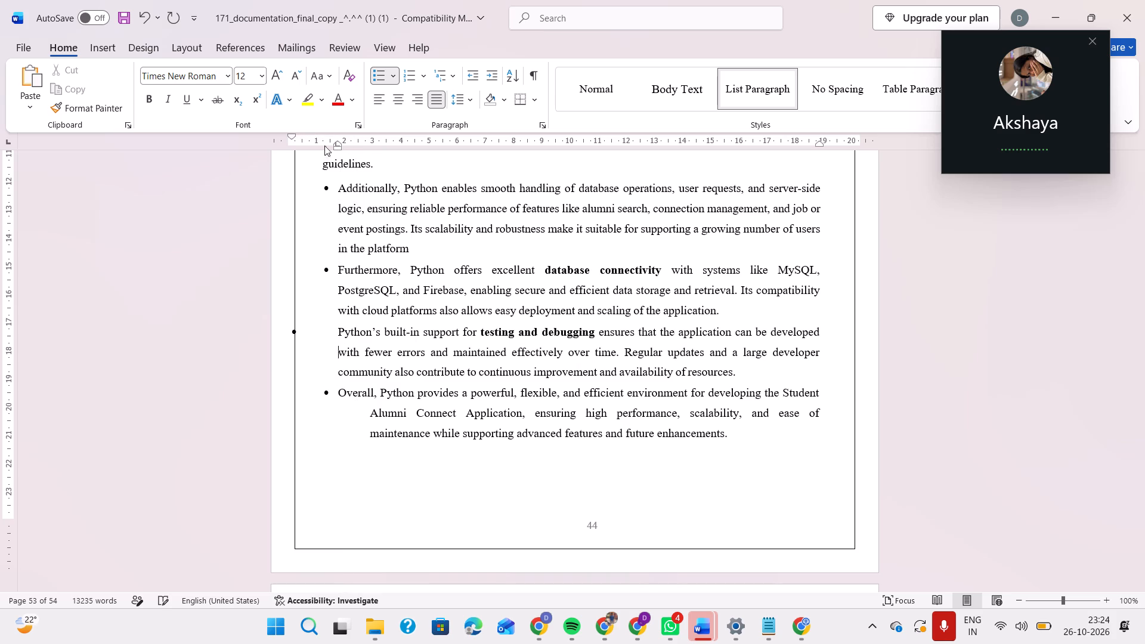
left_click_drag(291, 135, 314, 135)
left_click_drag(314, 135, 322, 137)
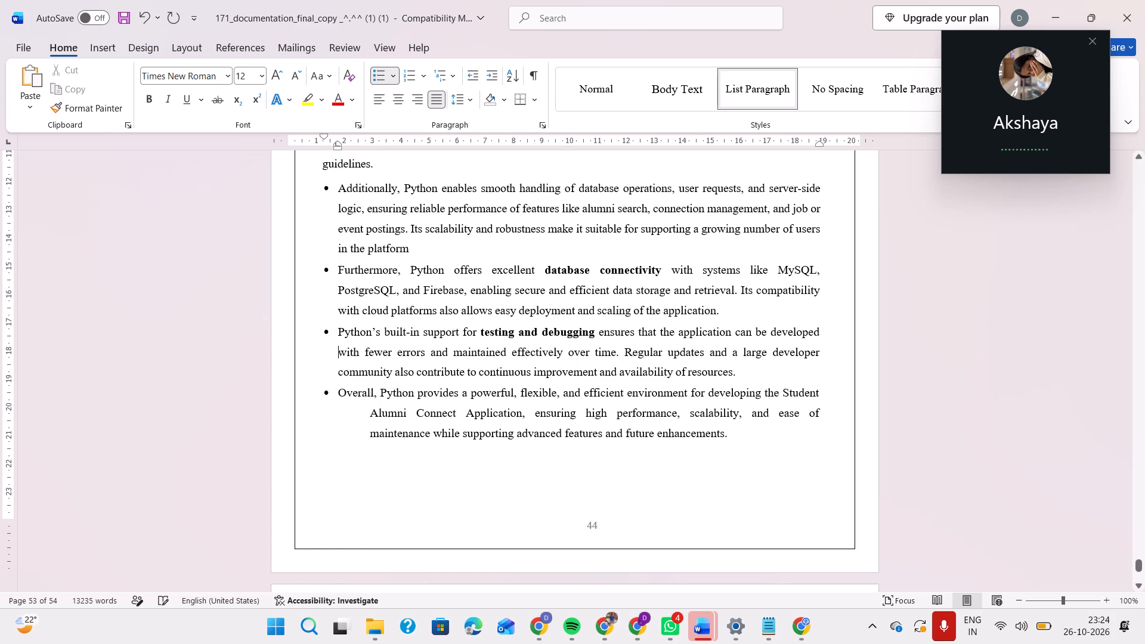
Set the "Overall, Python provides" bullet's left indent to about 1.75 cm, with its first-line indent at about 1.25 cm.
left_click(361, 407)
left_click_drag(369, 145, 338, 145)
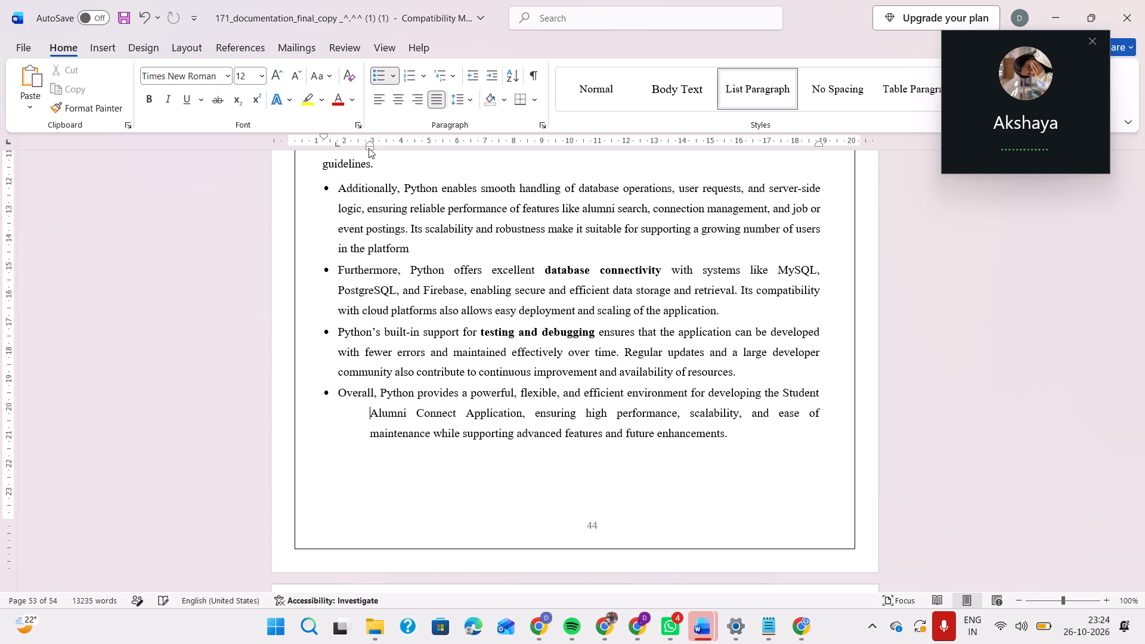
left_click_drag(370, 147, 339, 146)
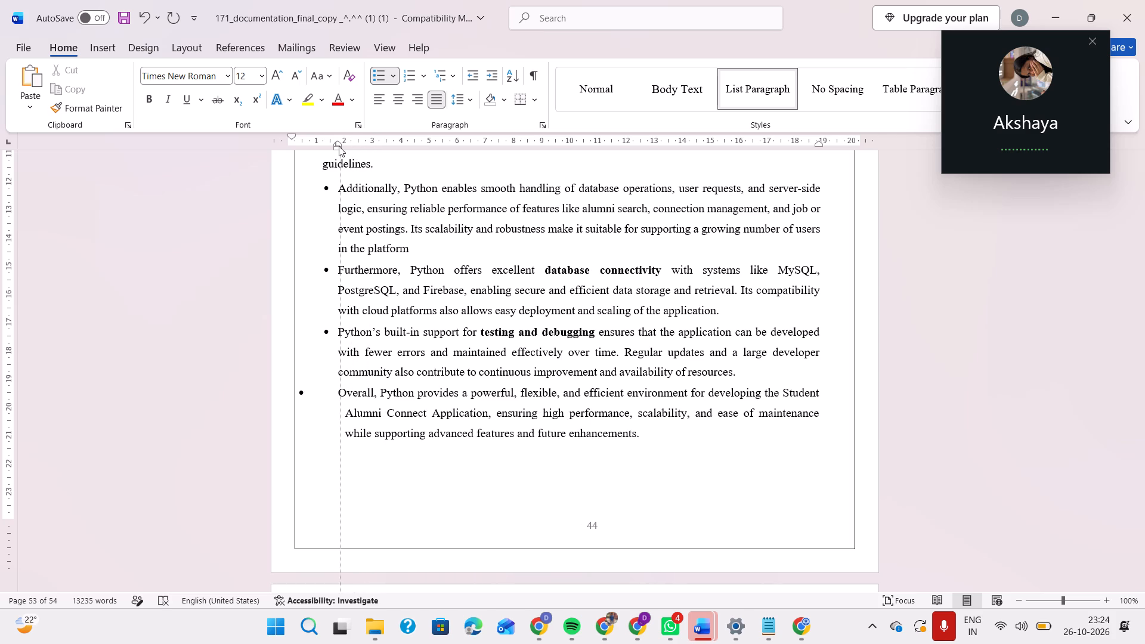
left_click_drag(339, 146, 338, 146)
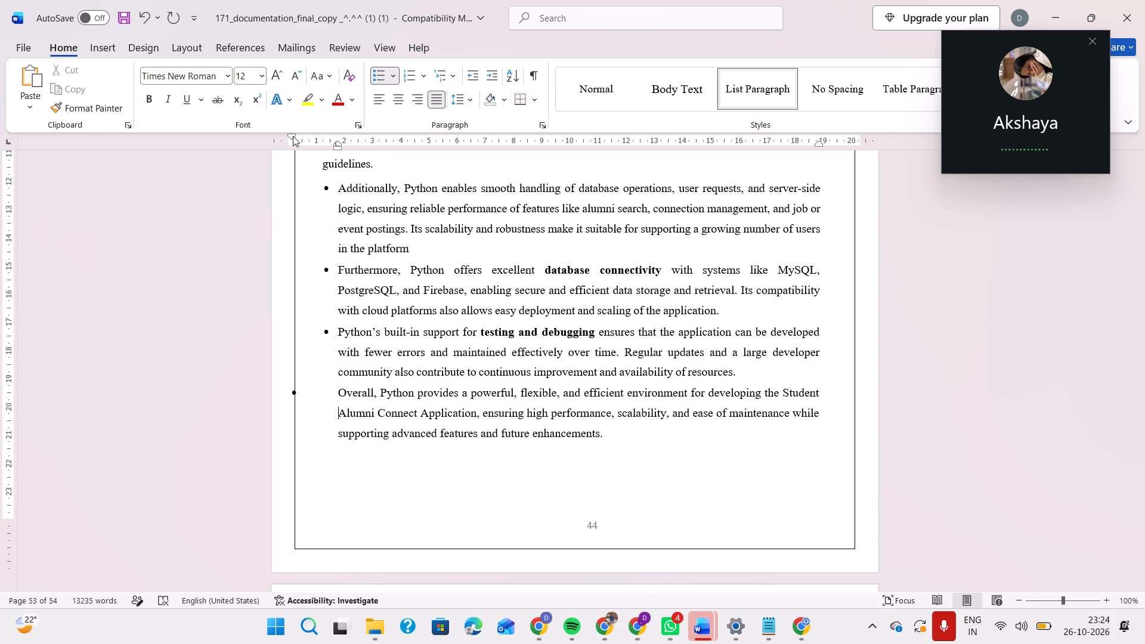
left_click_drag(293, 136, 319, 137)
left_click_drag(319, 137, 323, 137)
Insert a blank line between the "for networking and mentorship." paragraph and the 4.4.4 Alumni Search and Networking Component heading.
scroll(507, 394, "down", 3)
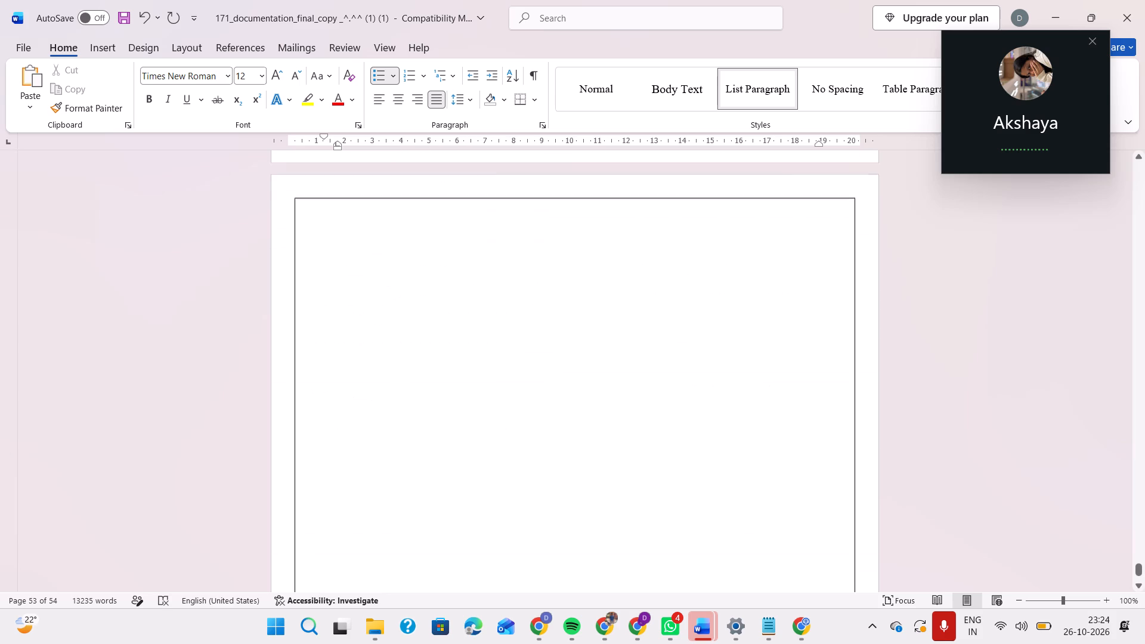
scroll(507, 394, "down", 3)
scroll(507, 394, "up", 11)
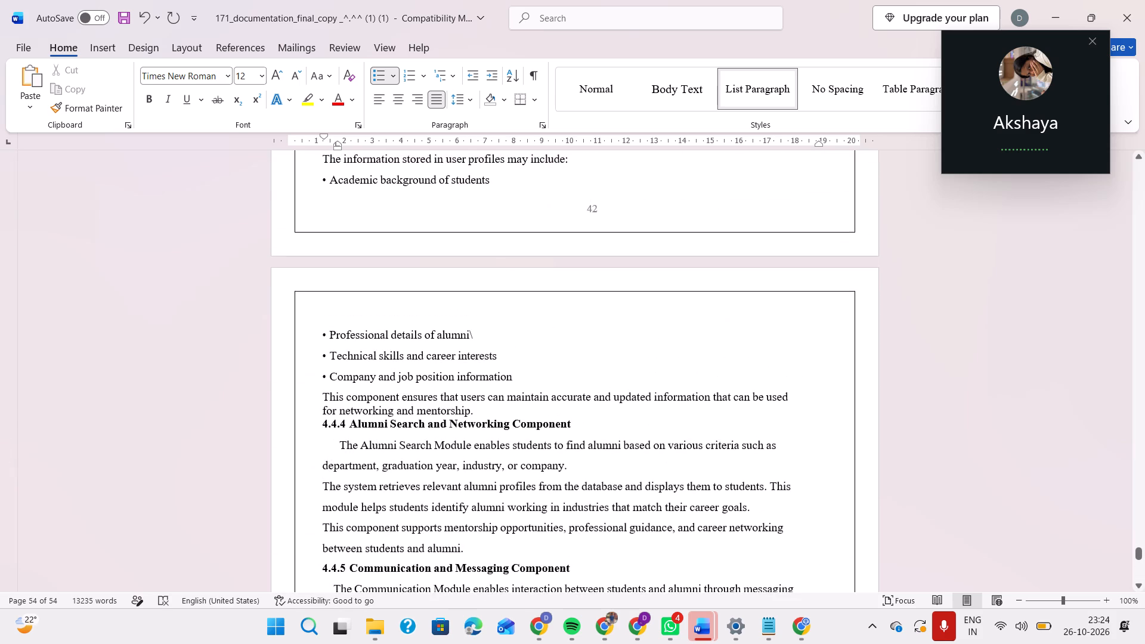
scroll(507, 394, "up", 1)
scroll(507, 394, "down", 1)
left_click(493, 433)
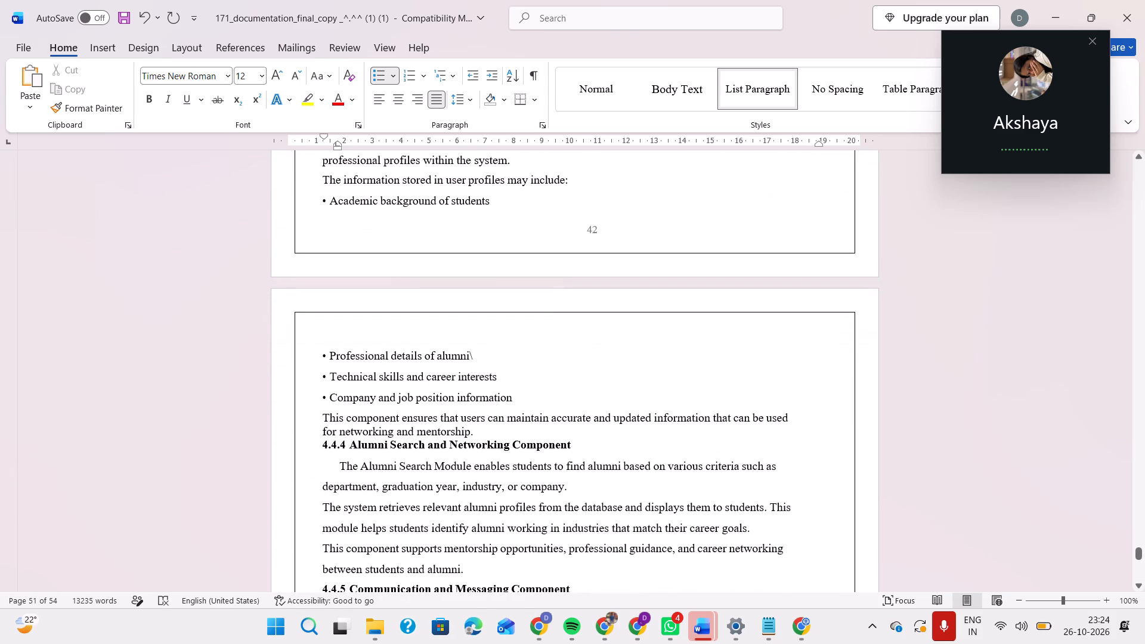
key("Return")
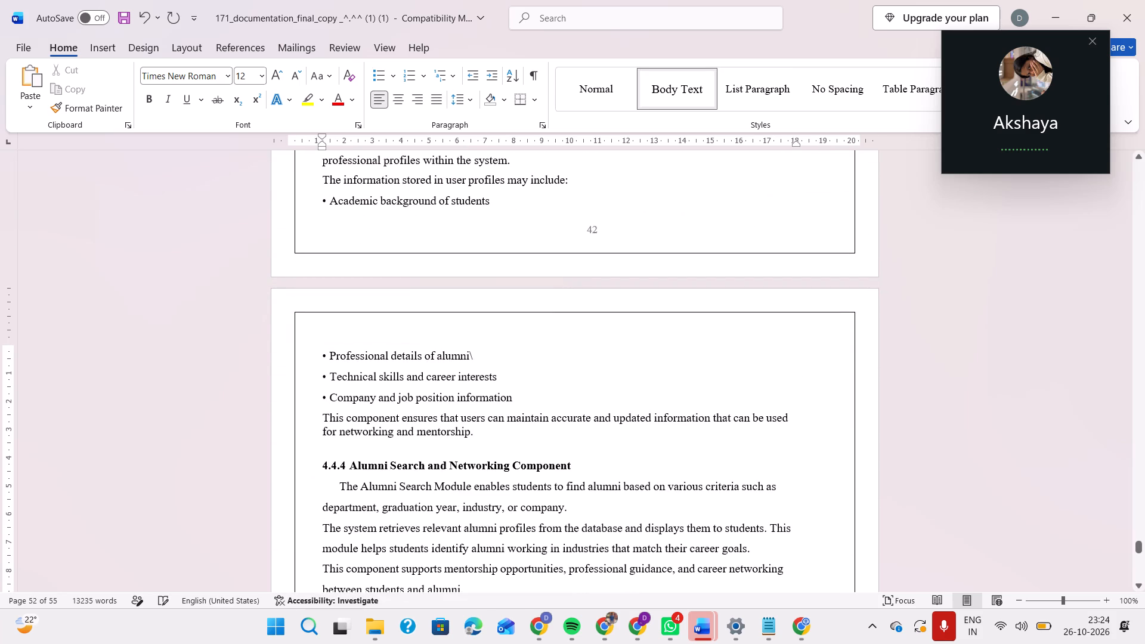
Set the line spacing of the "This component ensures that users can maintain" paragraph above heading 4.4.4 to 1.5.
scroll(493, 433, "down", 1)
left_click_drag(319, 391, 490, 411)
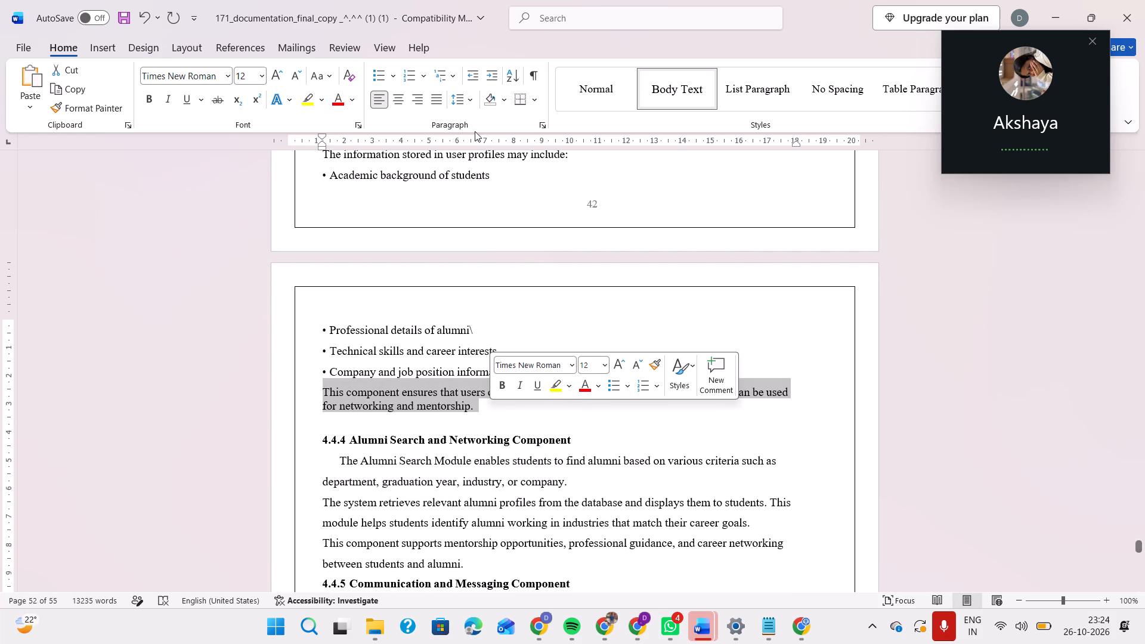
left_click(471, 100)
left_click(493, 166)
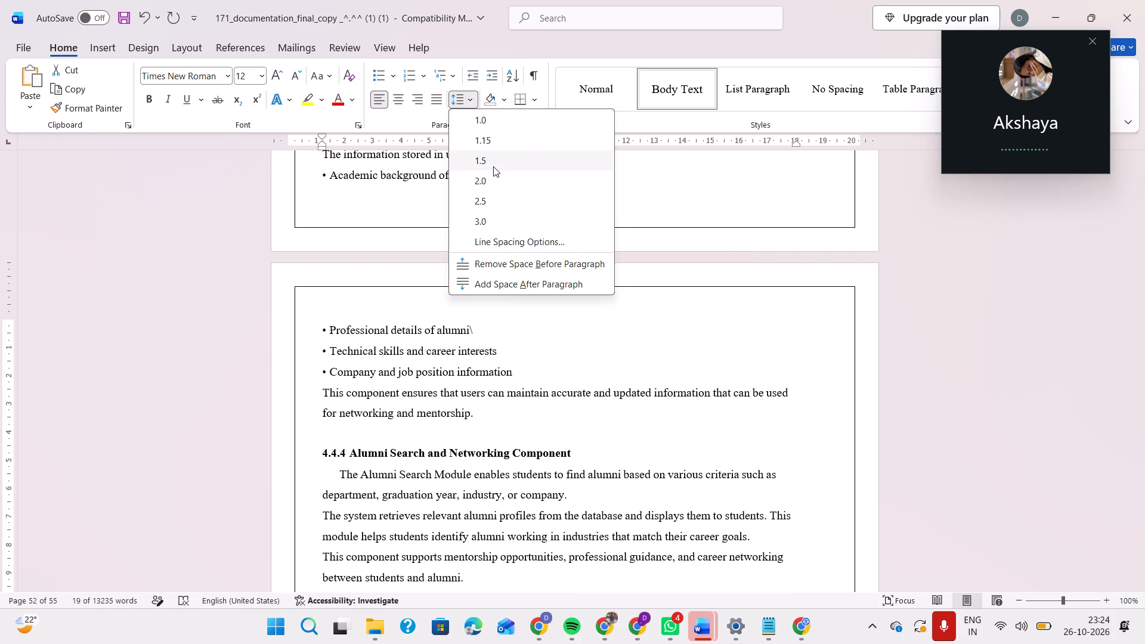
left_click(496, 286)
Review the layout and section numbering backwards from section 4.4 Structural Design to the end of section 3.2.4.
scroll(496, 286, "up", 4)
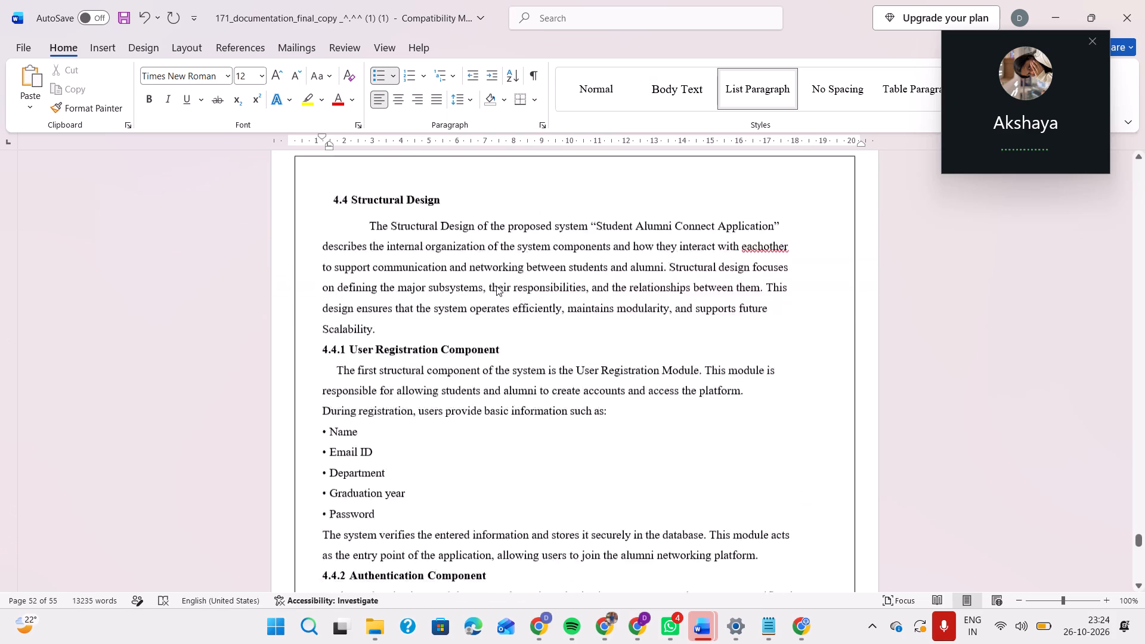
scroll(496, 286, "up", 11)
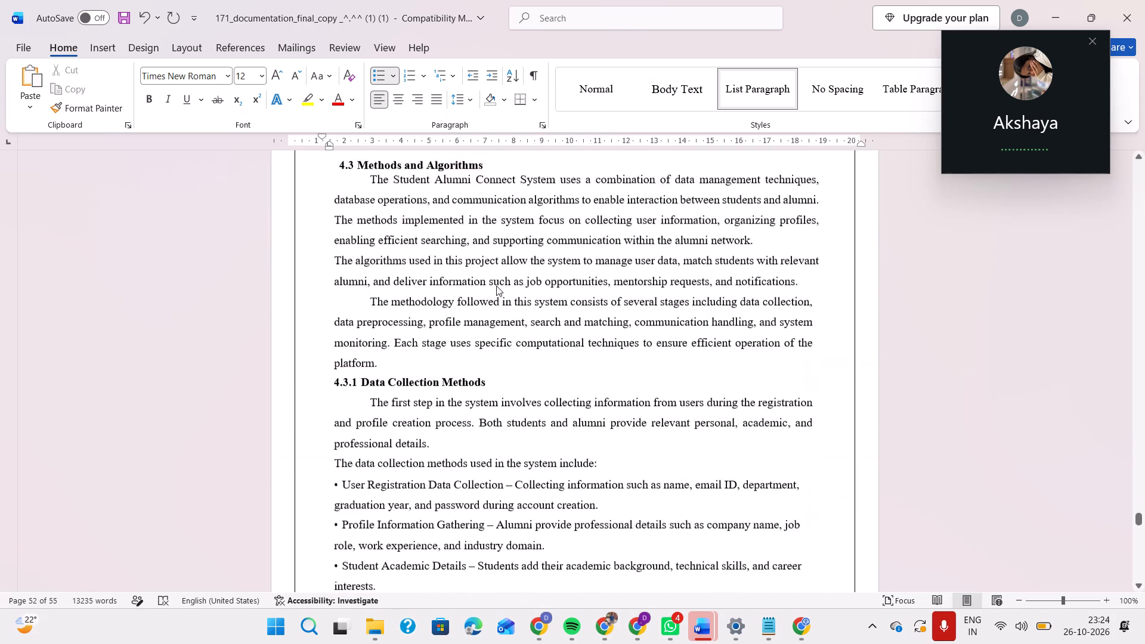
scroll(496, 286, "up", 8)
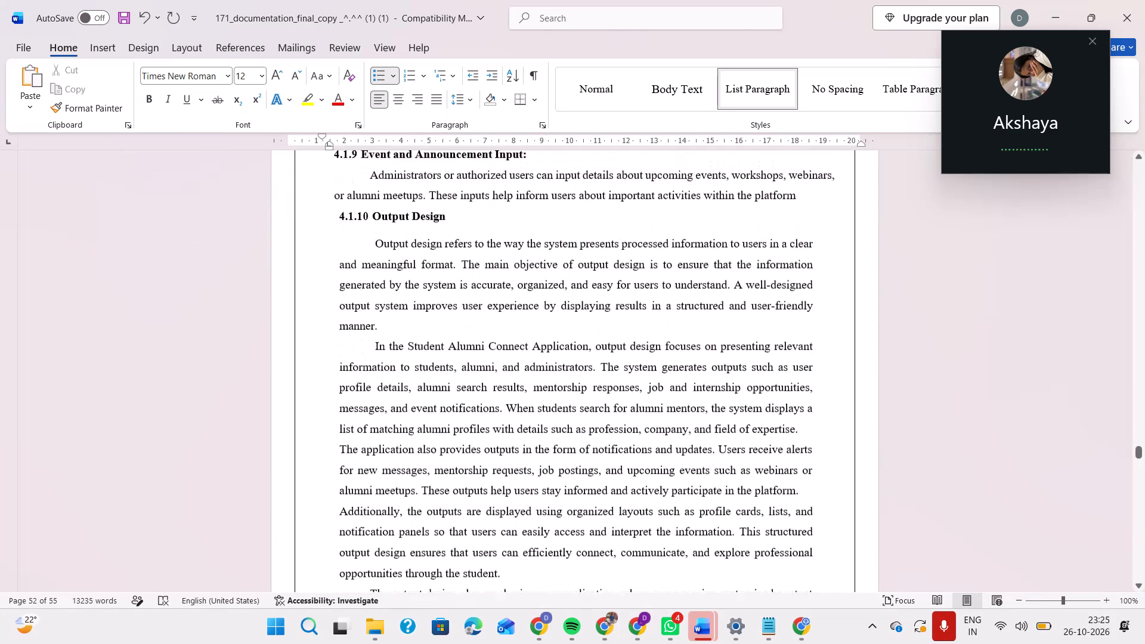
scroll(496, 286, "up", 7)
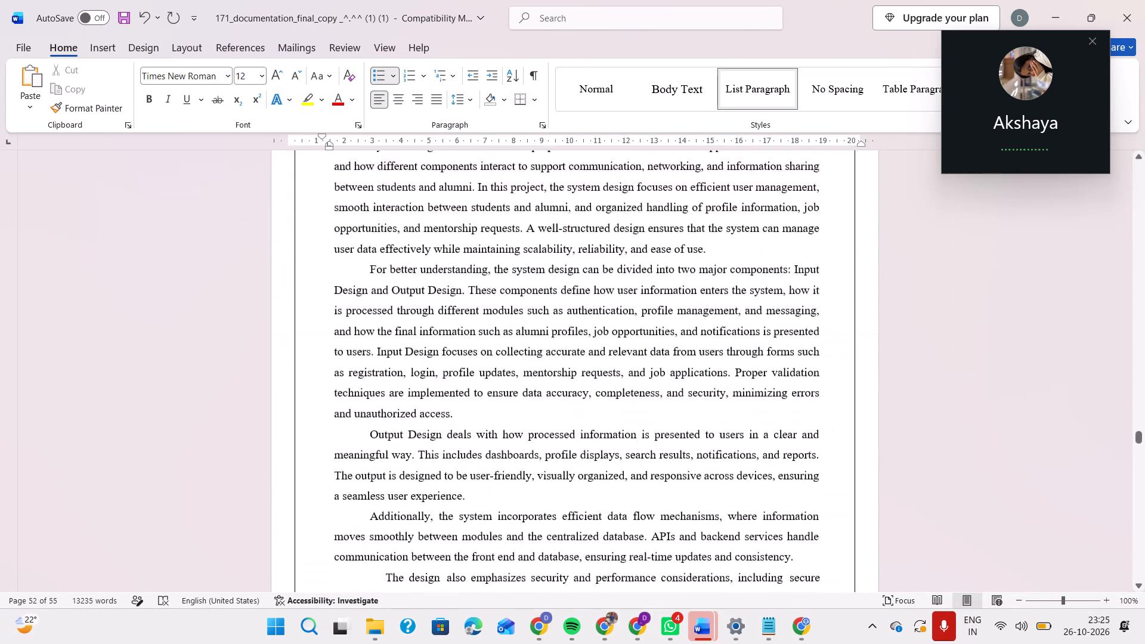
scroll(496, 286, "up", 5)
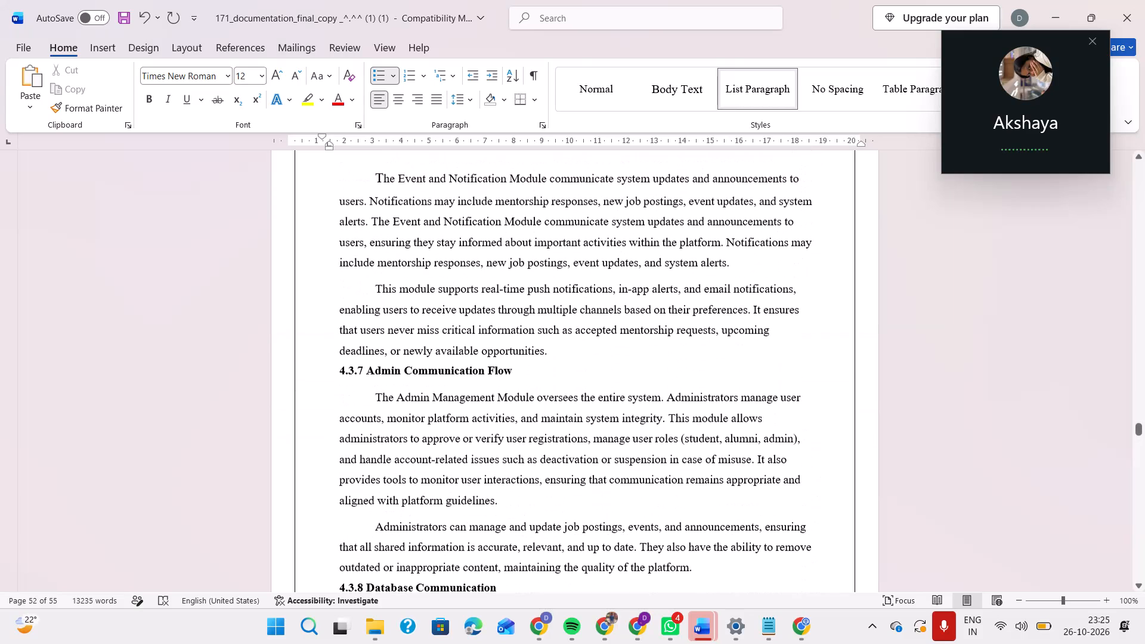
scroll(496, 286, "up", 1)
scroll(496, 286, "down", 5)
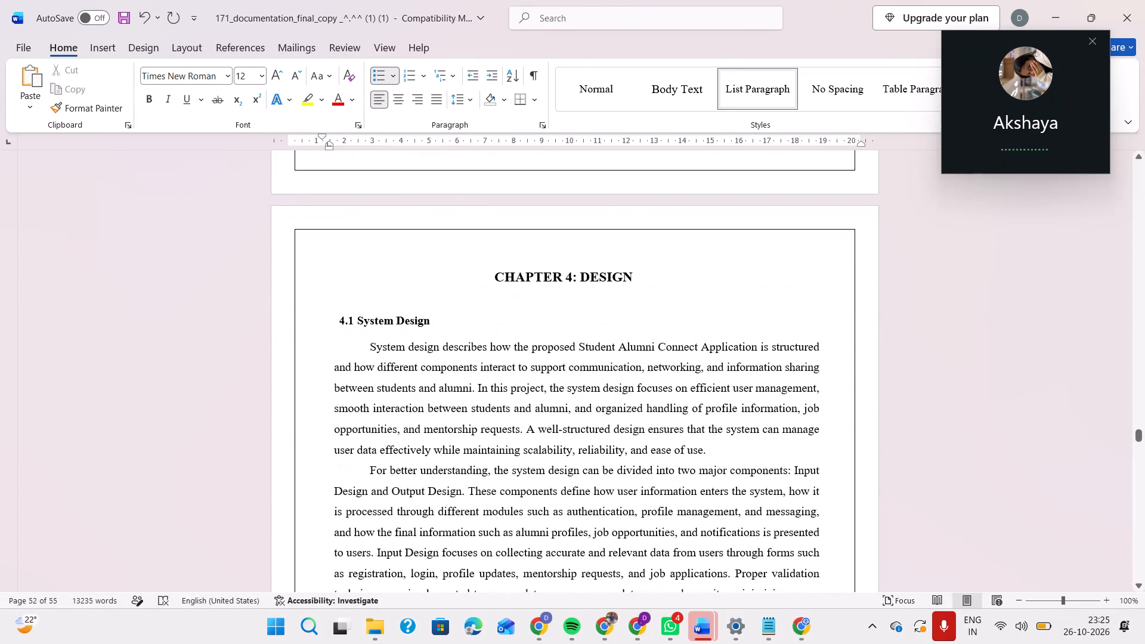
scroll(496, 286, "up", 6)
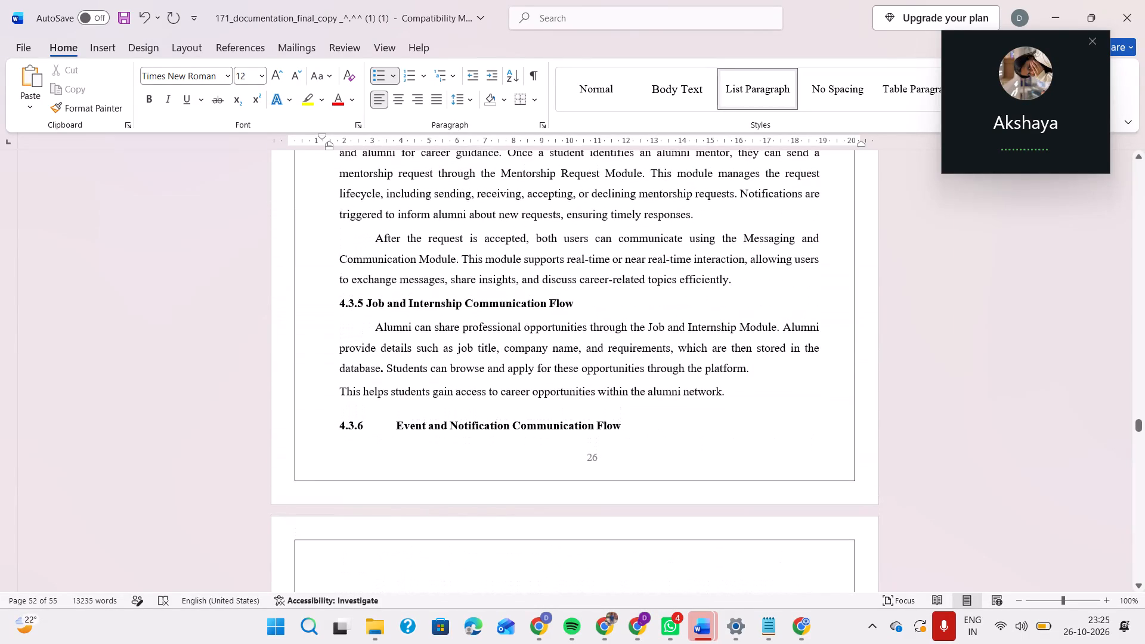
scroll(496, 286, "up", 7)
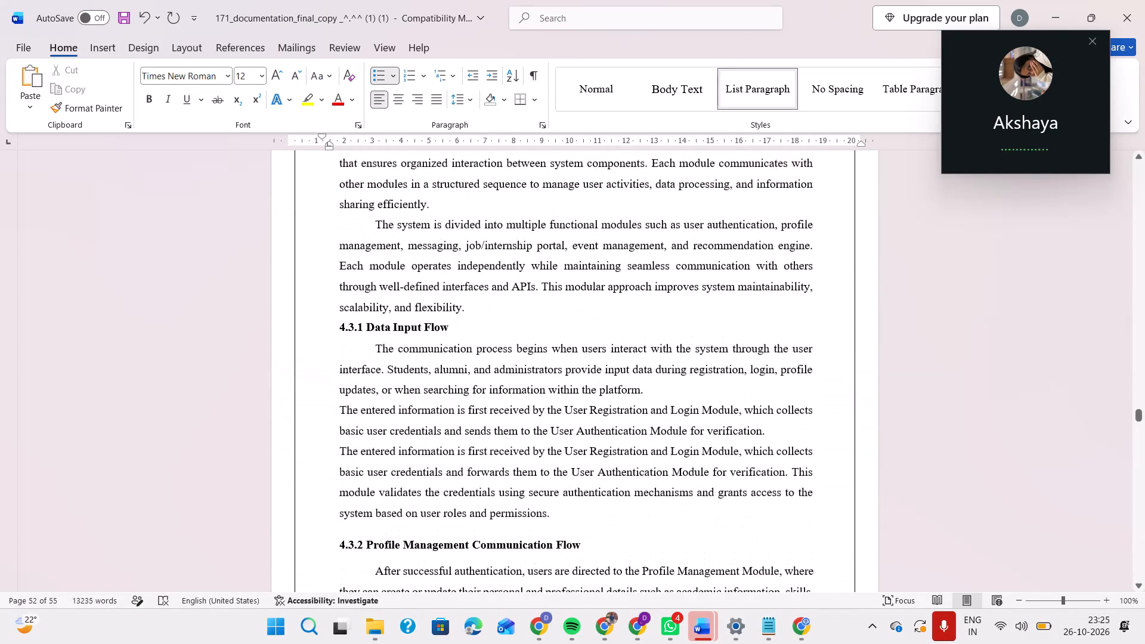
scroll(496, 286, "up", 8)
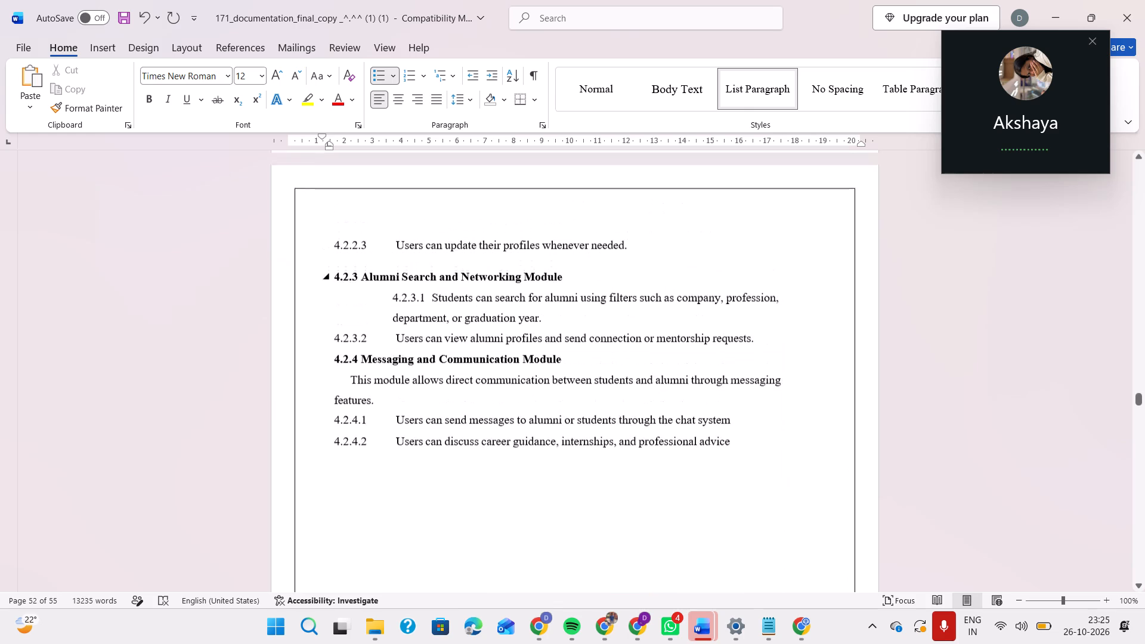
scroll(496, 286, "up", 7)
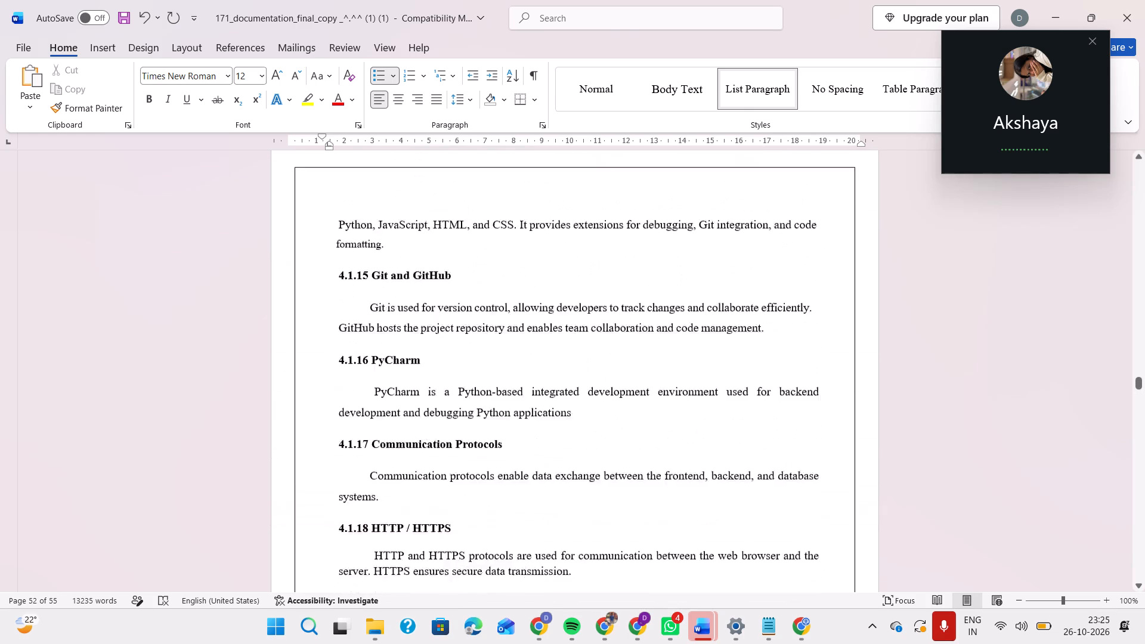
scroll(496, 286, "up", 3)
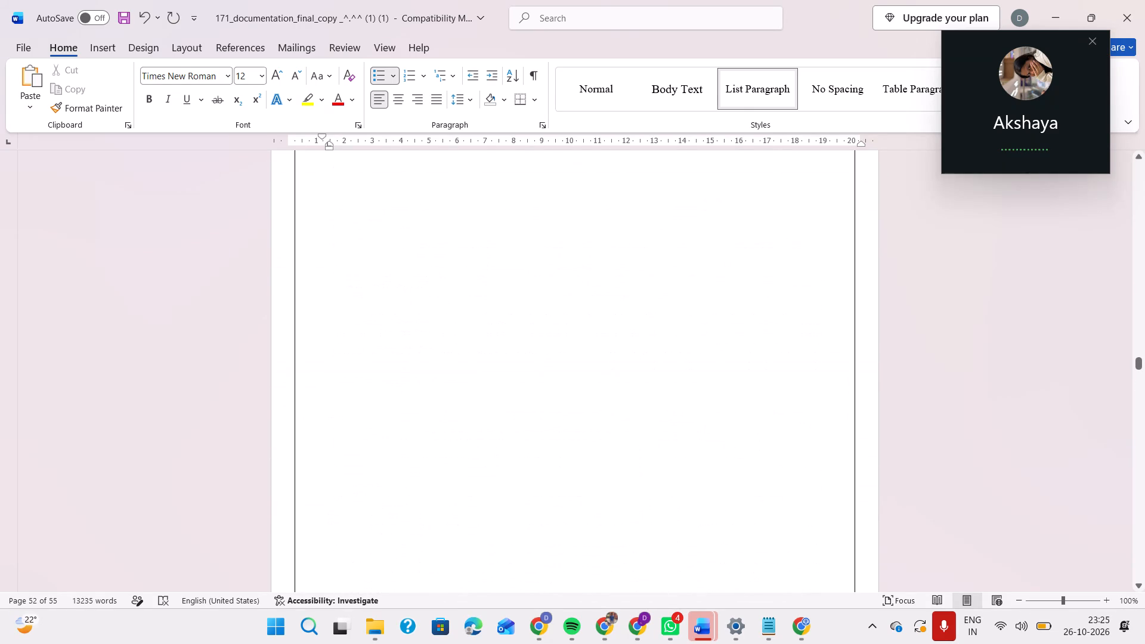
scroll(493, 324, "up", 6)
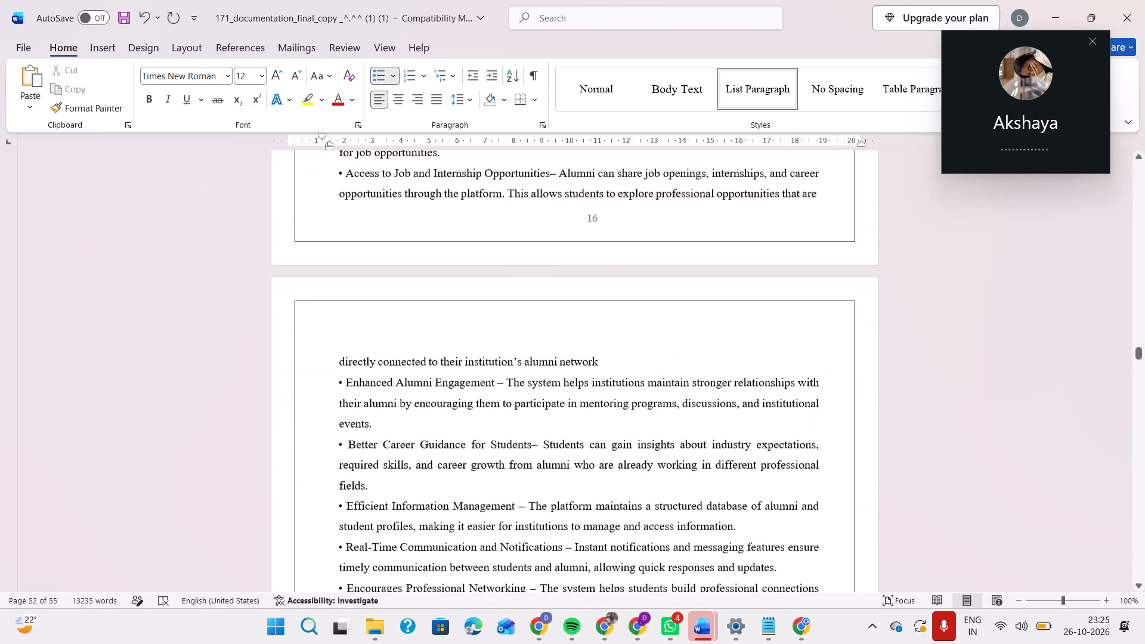
scroll(493, 324, "up", 7)
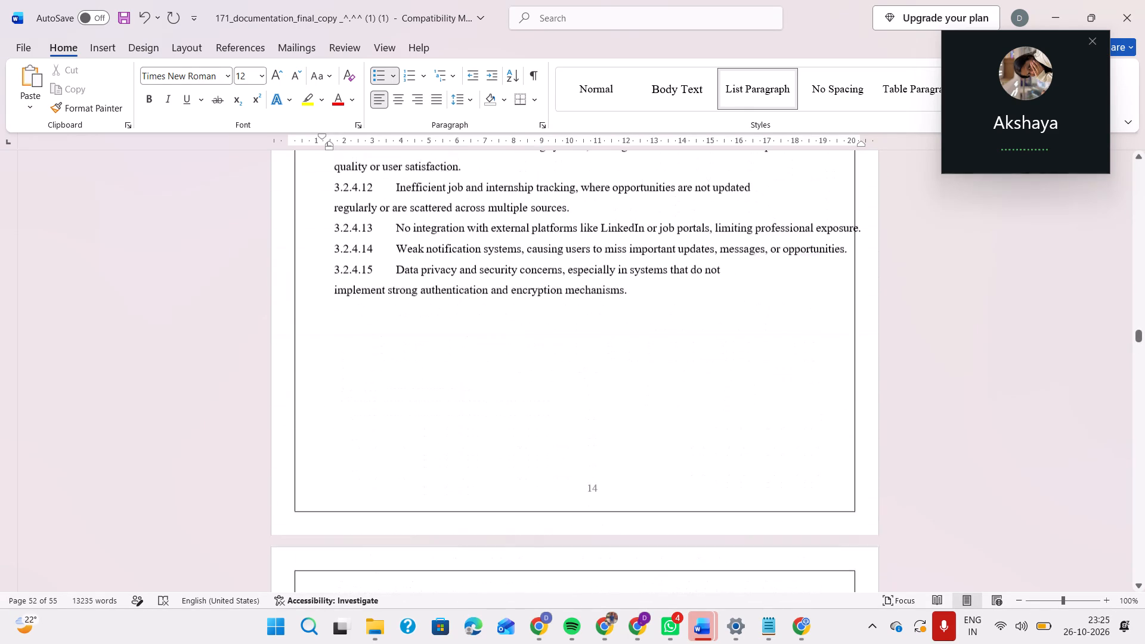
Review the layout and section numbering from the Chapter 4: Methodology heading through the module flowchart to section 4.3.4 on mentorship and messaging flow.
scroll(493, 324, "down", 5)
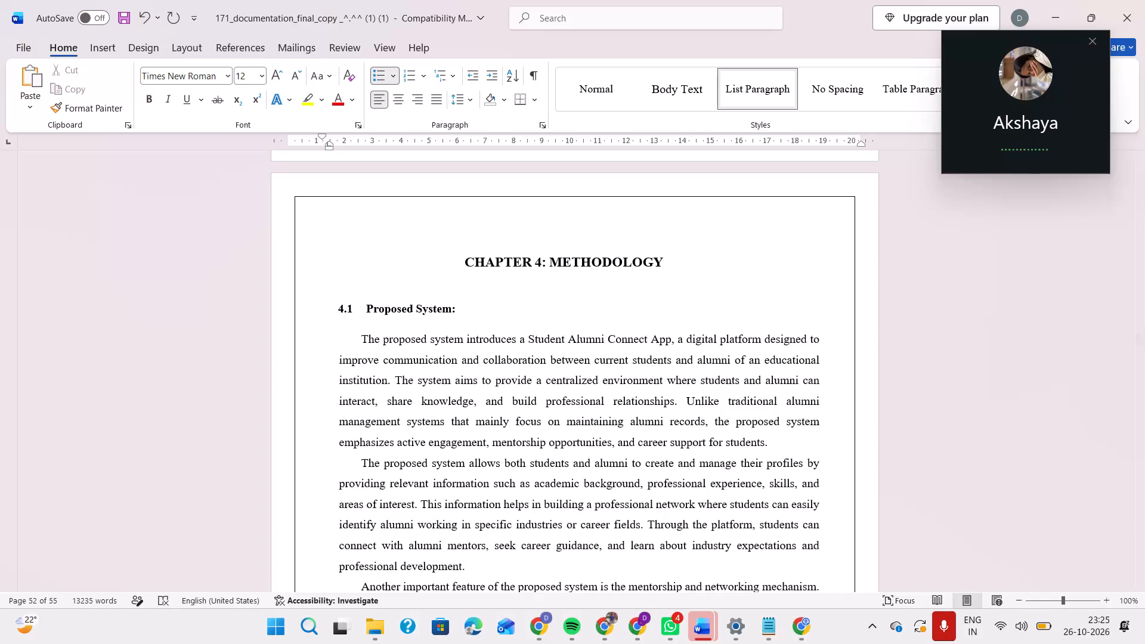
scroll(493, 324, "down", 10)
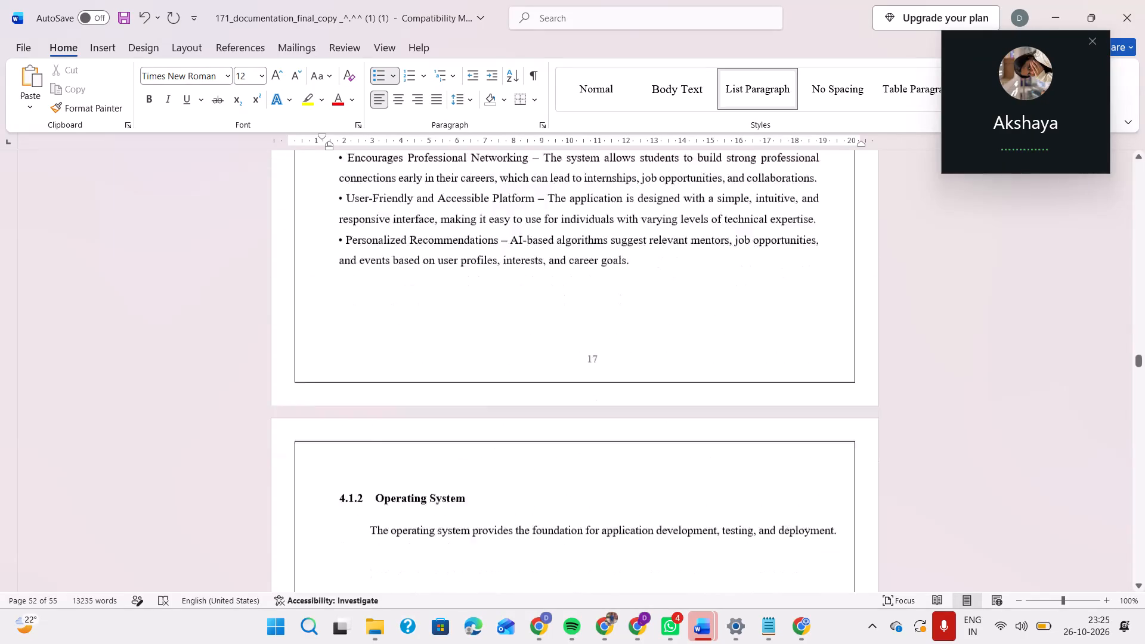
scroll(493, 324, "down", 3)
scroll(493, 324, "up", 4)
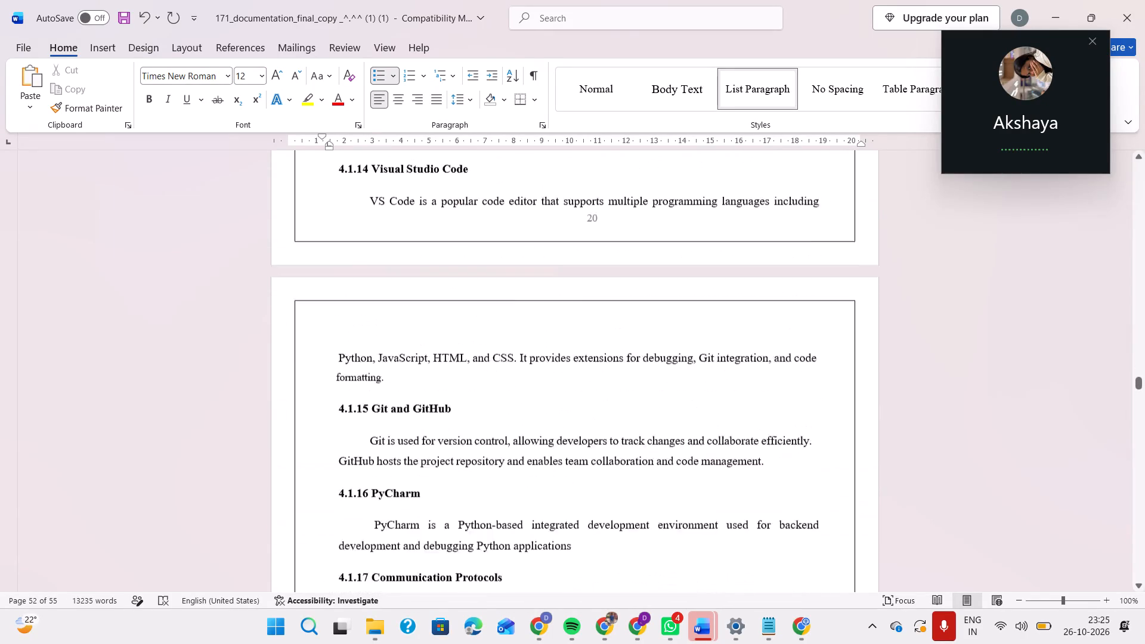
scroll(493, 324, "up", 10)
scroll(493, 324, "down", 1)
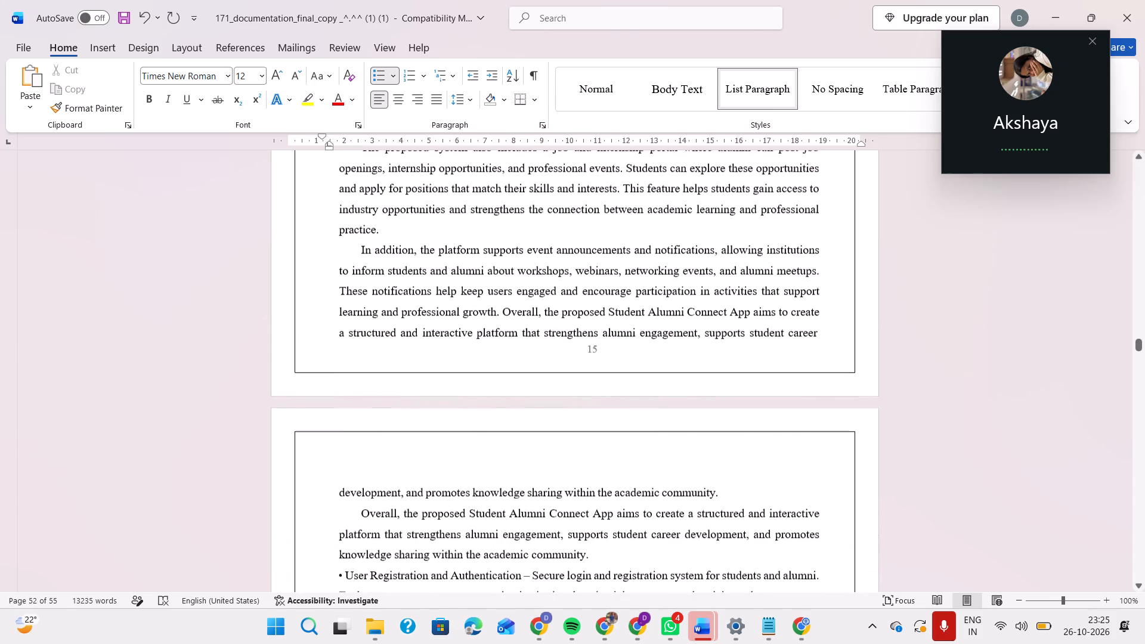
scroll(493, 324, "down", 10)
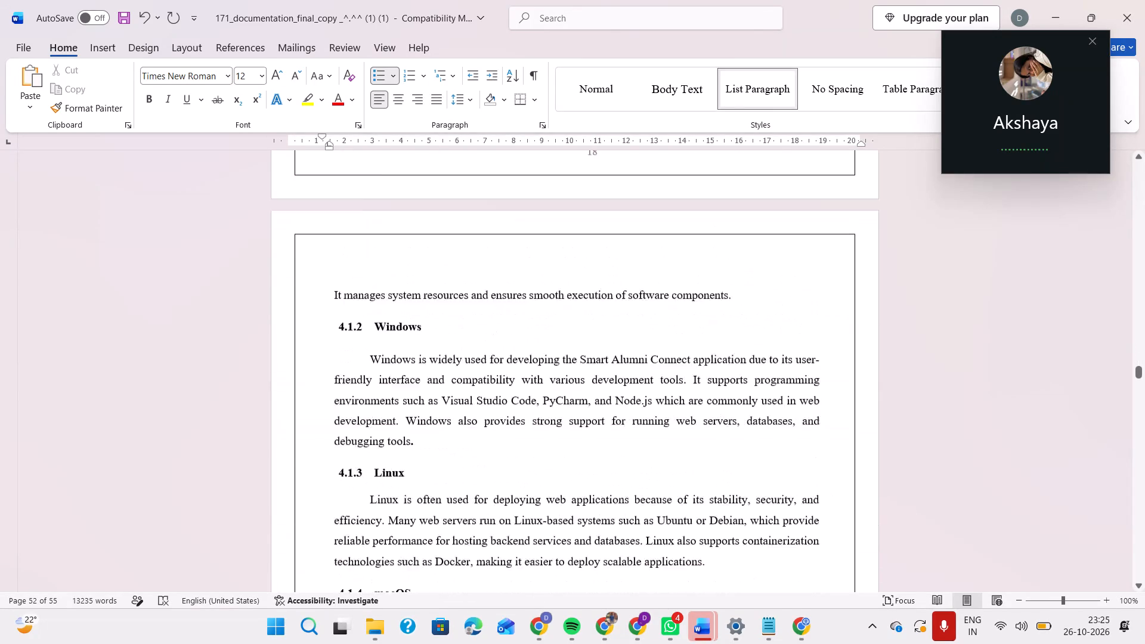
scroll(493, 324, "down", 3)
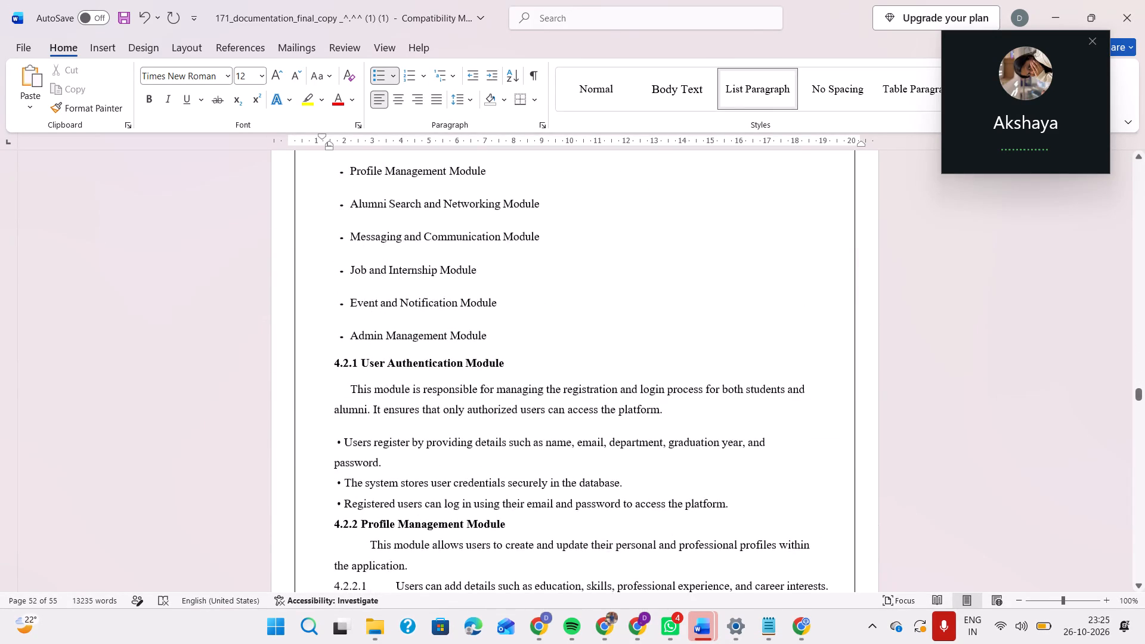
scroll(493, 324, "down", 3)
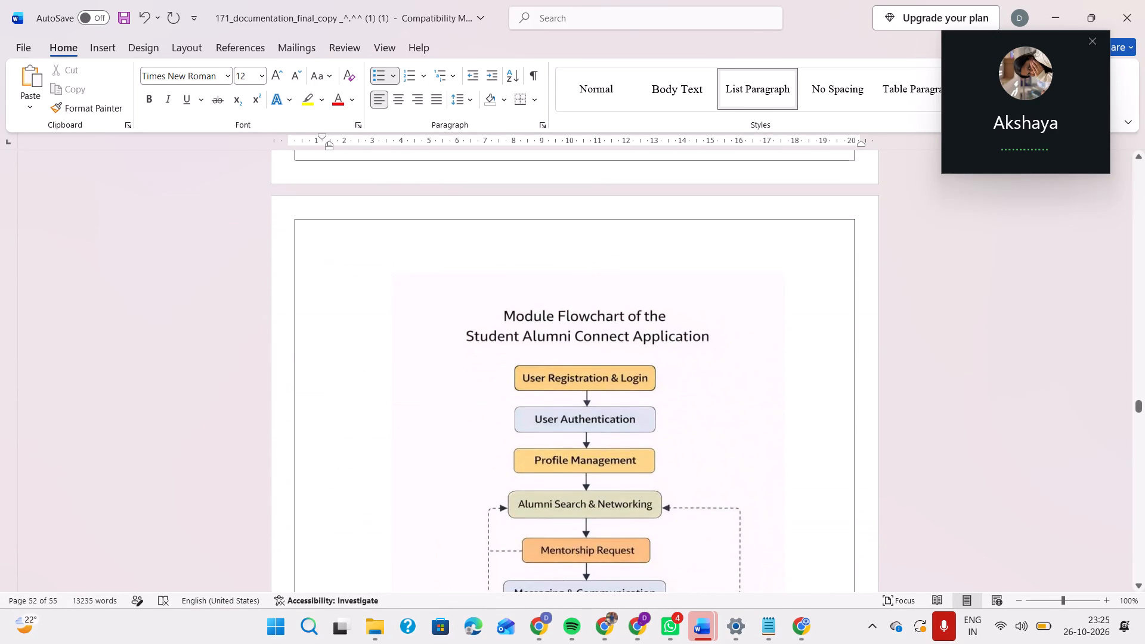
scroll(493, 324, "down", 7)
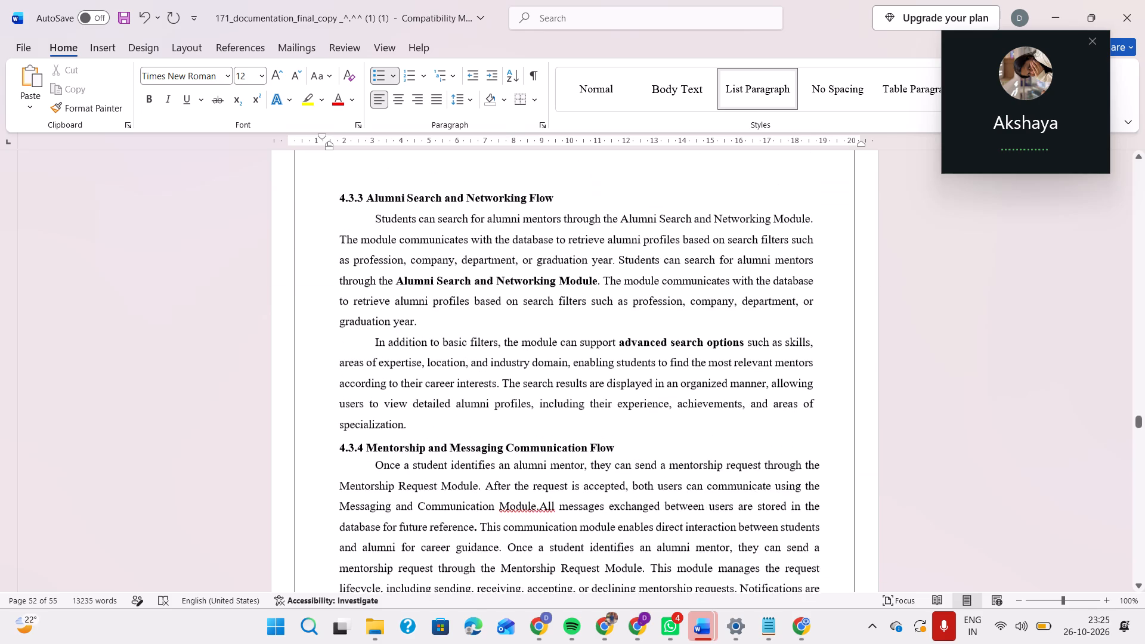
Check the numbering and paragraph layout of the input design, output design and 4.2 Architecture sections, as far as the alumni search module.
scroll(493, 324, "down", 9)
scroll(493, 324, "up", 2)
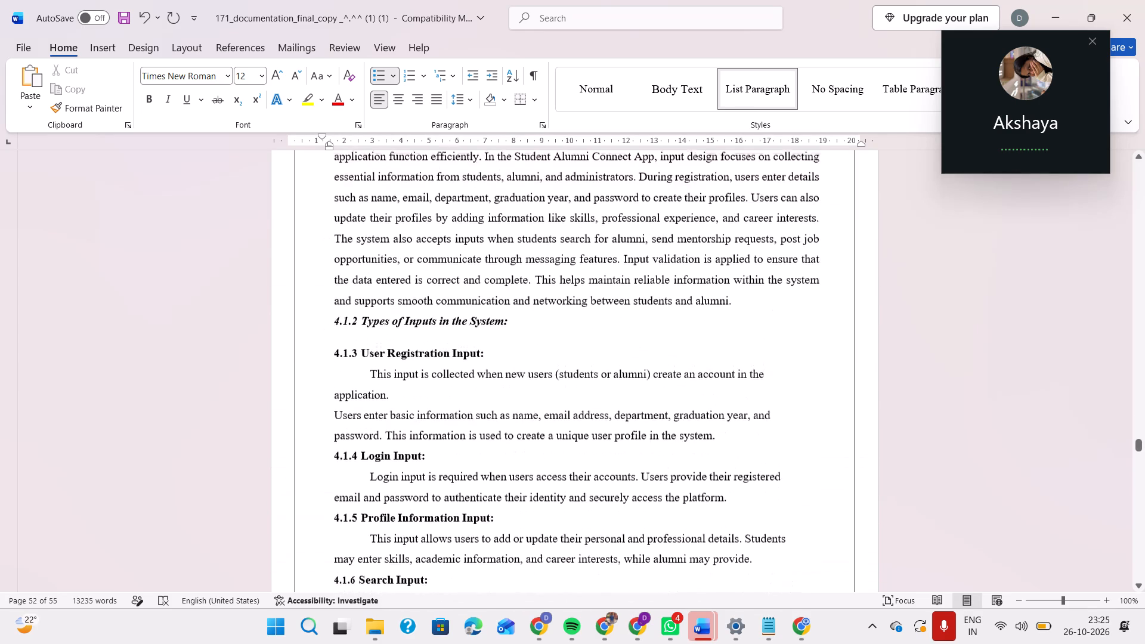
scroll(493, 324, "up", 1)
scroll(493, 324, "down", 5)
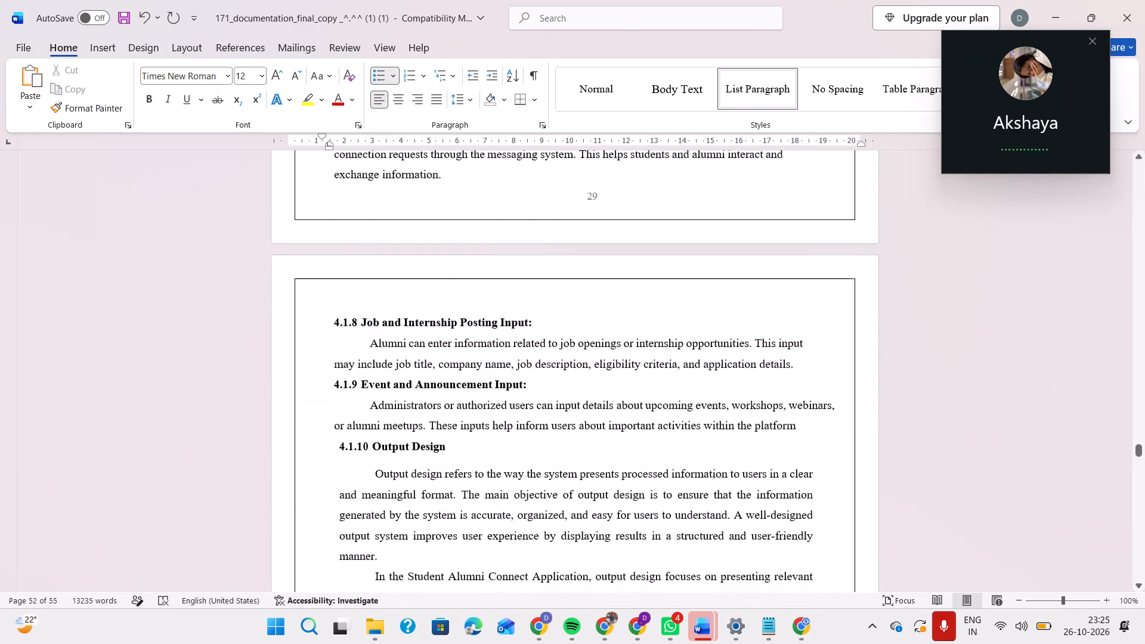
scroll(493, 324, "down", 6)
scroll(493, 324, "up", 3)
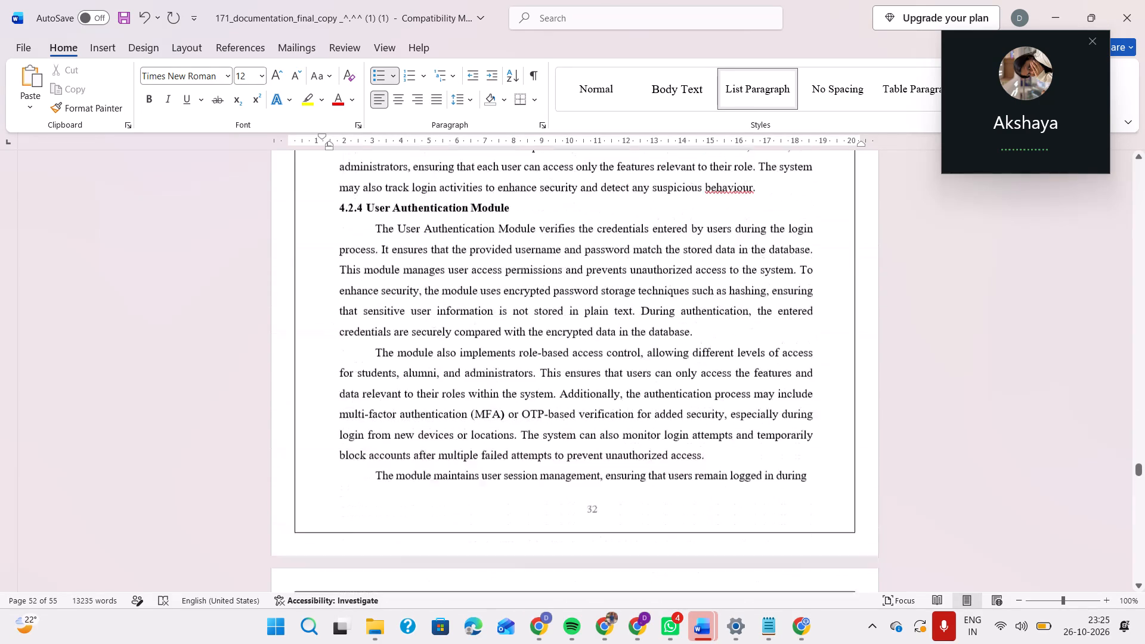
scroll(493, 324, "up", 2)
scroll(493, 324, "down", 2)
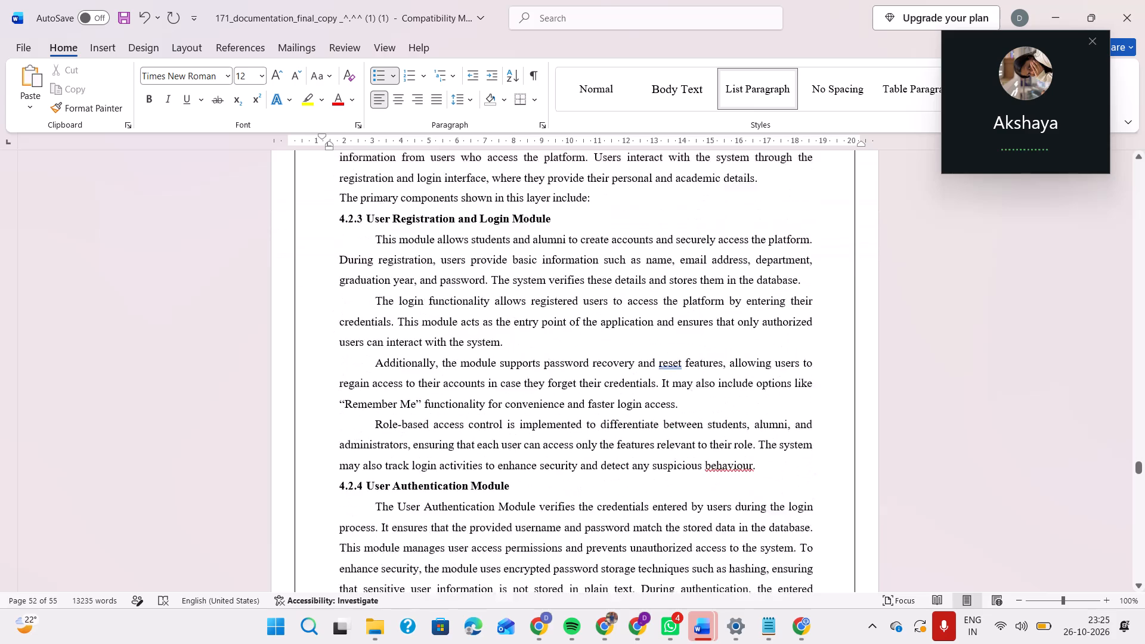
scroll(493, 324, "down", 6)
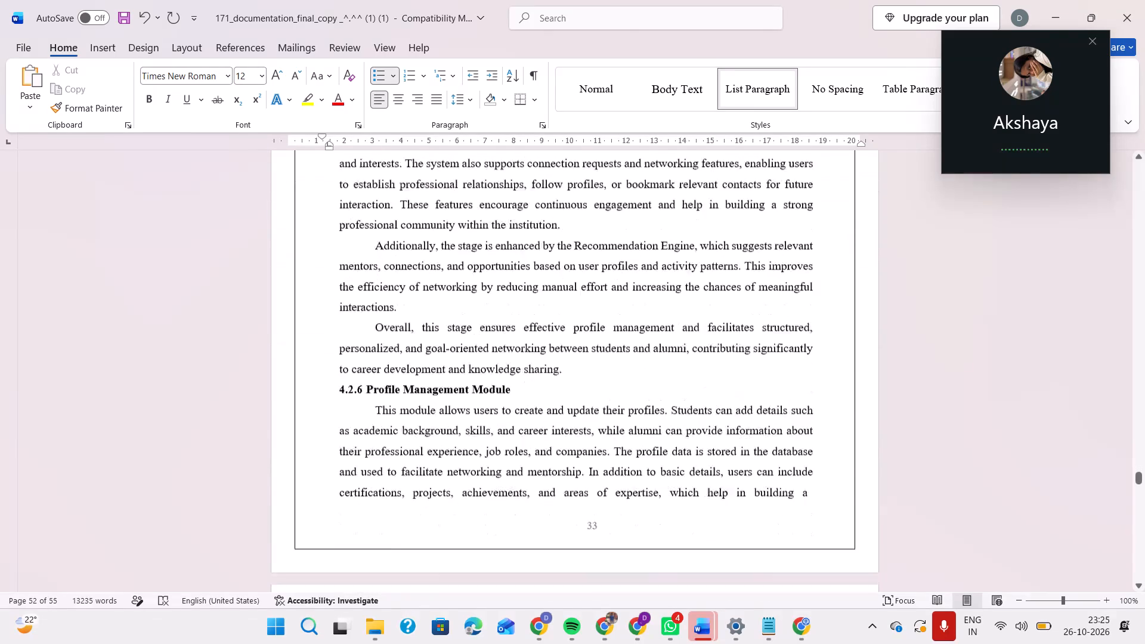
scroll(493, 324, "down", 3)
Check the layout and numbering from section 4.2.8 Communication and Opportunity Sharing Layer through the algorithm sections to page 46.
scroll(493, 324, "down", 1)
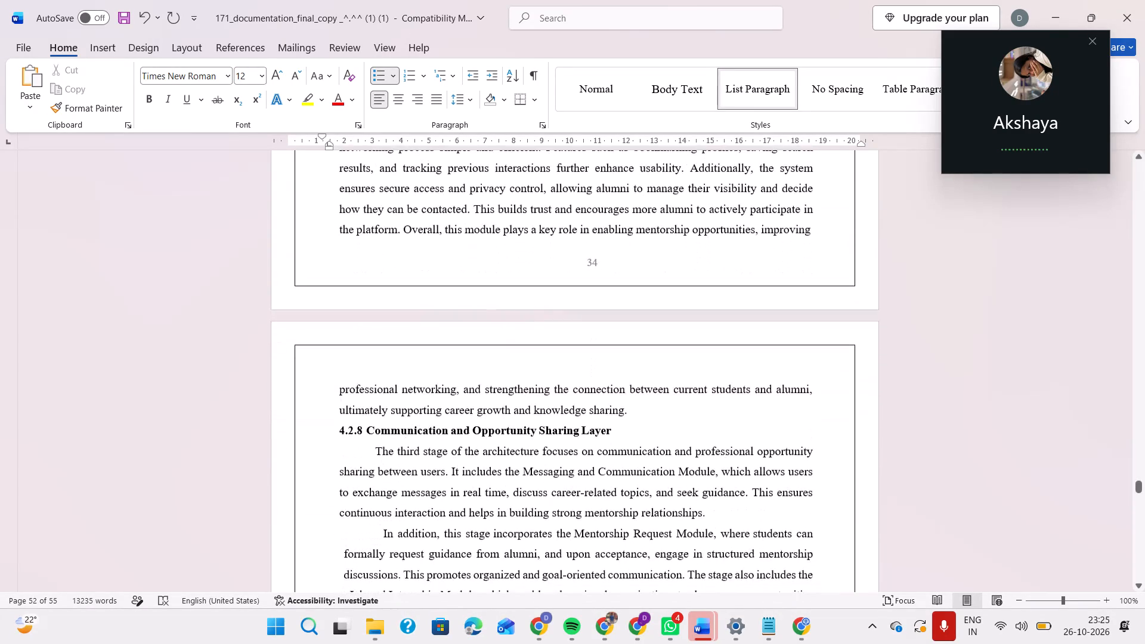
scroll(493, 324, "down", 7)
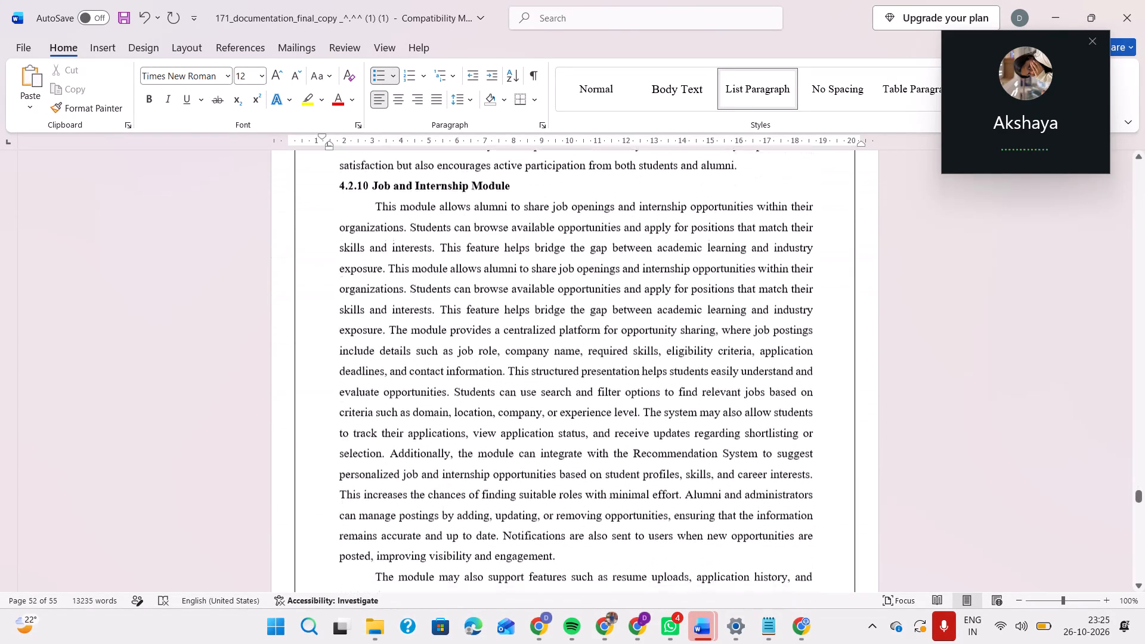
scroll(493, 324, "down", 7)
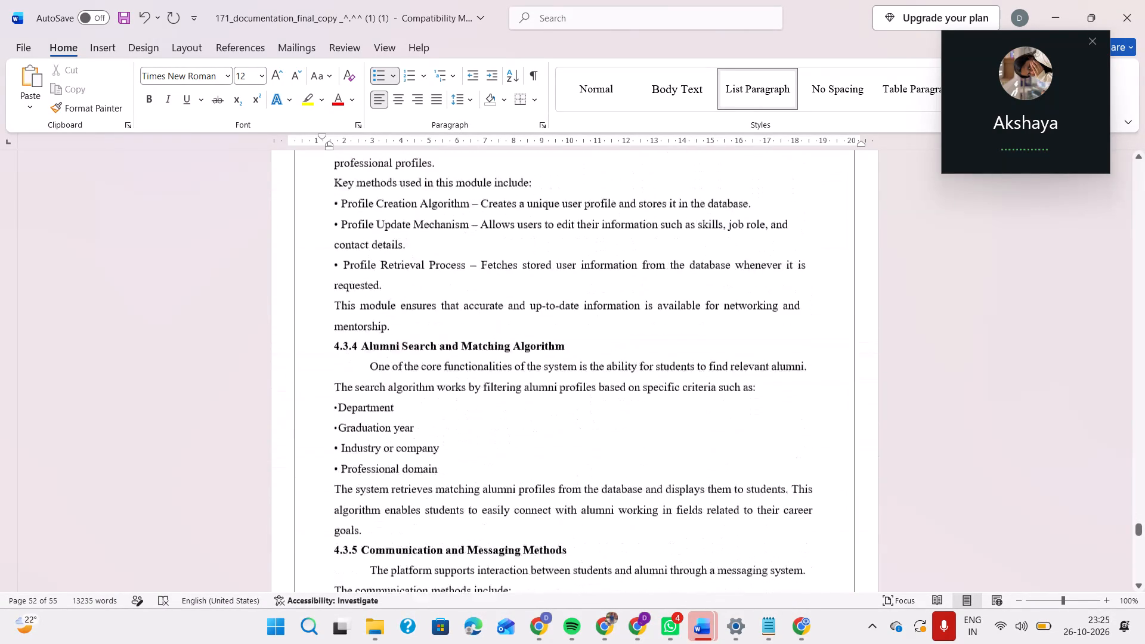
scroll(493, 324, "down", 3)
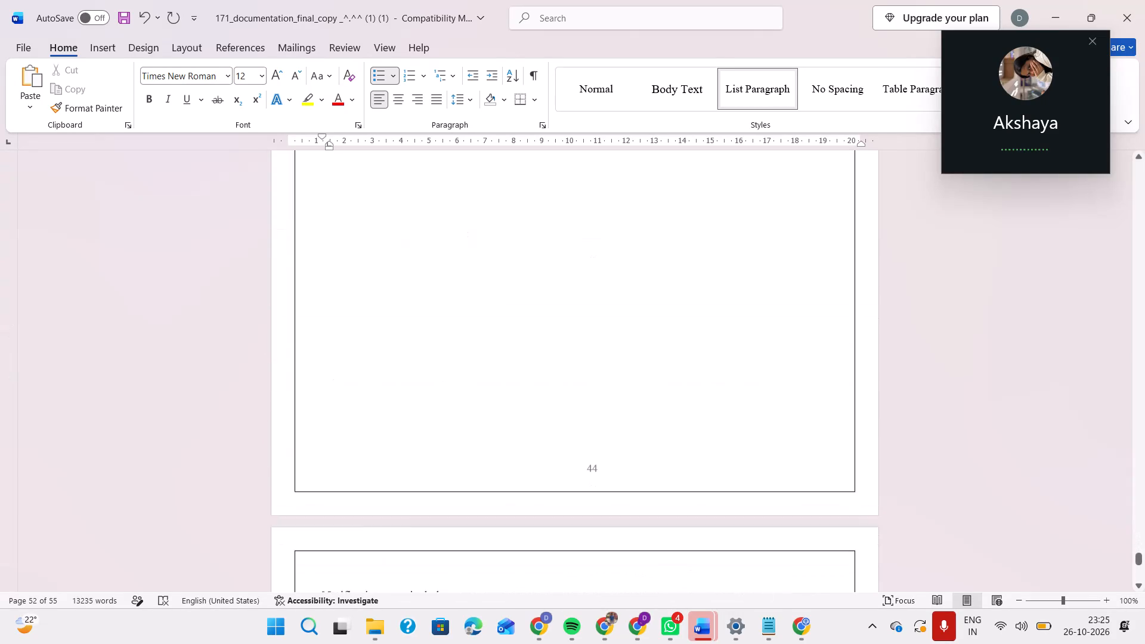
scroll(493, 324, "down", 7)
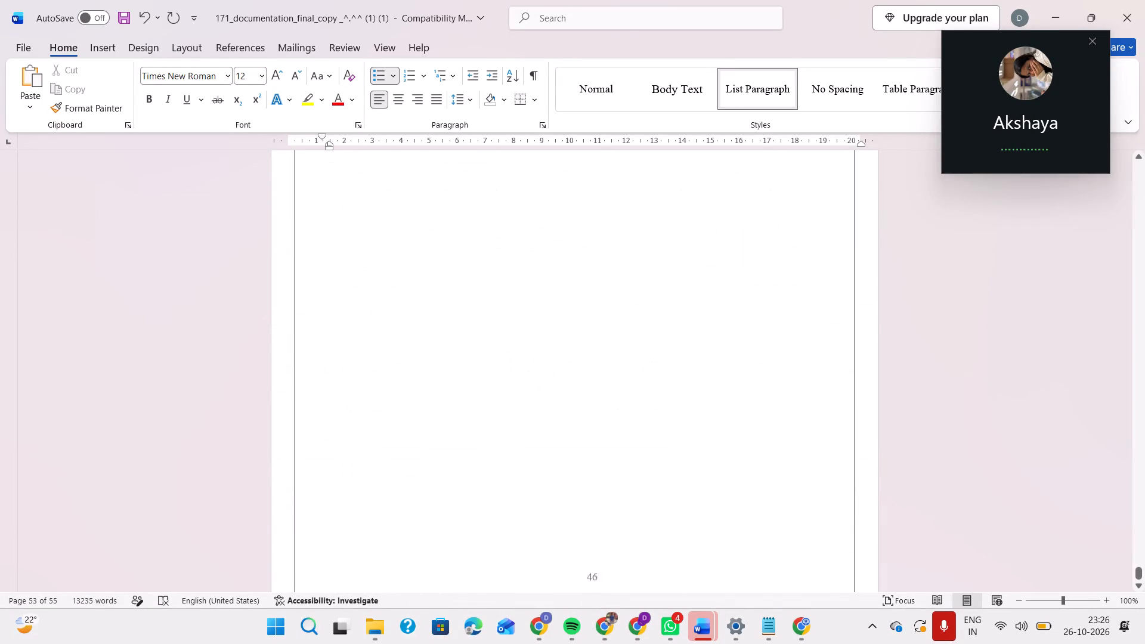
scroll(493, 324, "down", 3)
Review the section numbering and spacing backwards from the closing Python bullets to the Chapter 4: Methodology heading.
scroll(493, 324, "up", 4)
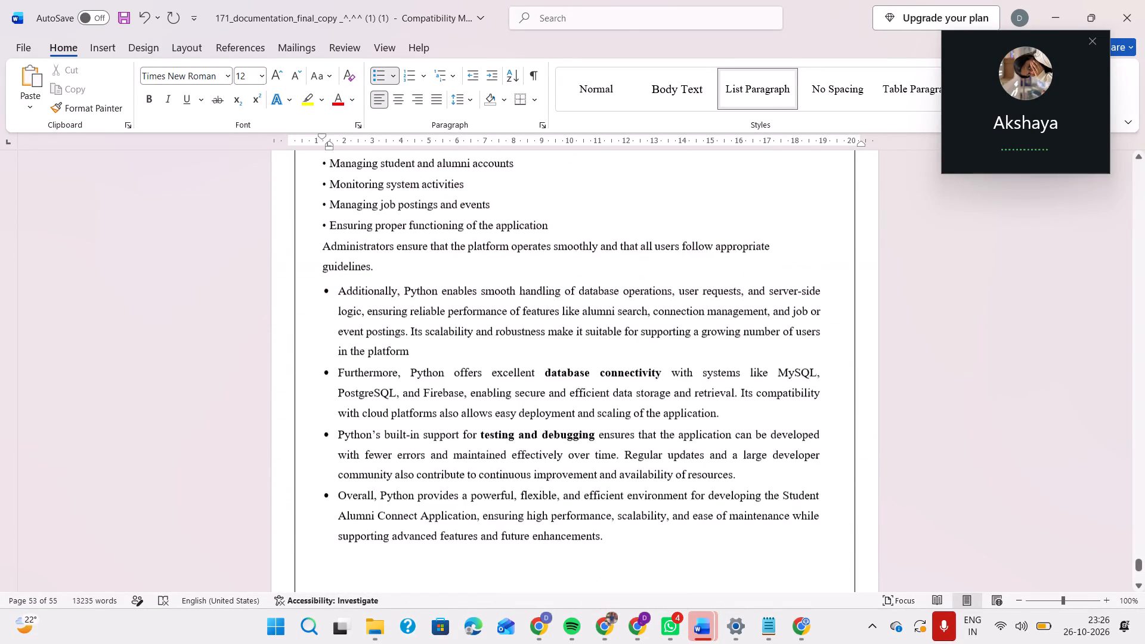
scroll(493, 324, "up", 16)
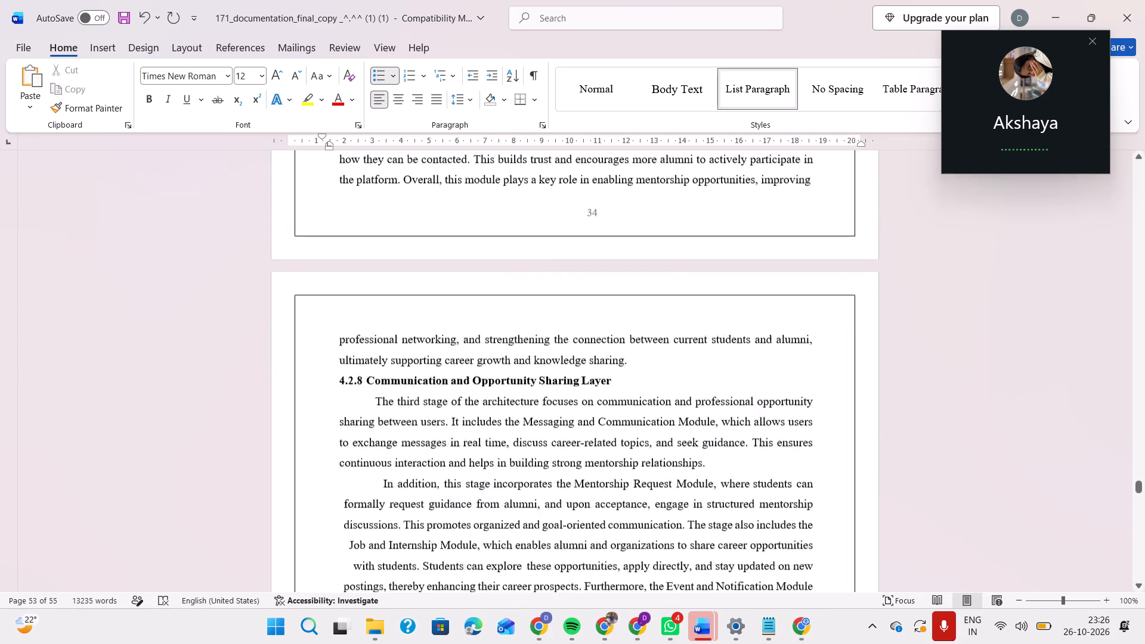
scroll(493, 324, "up", 4)
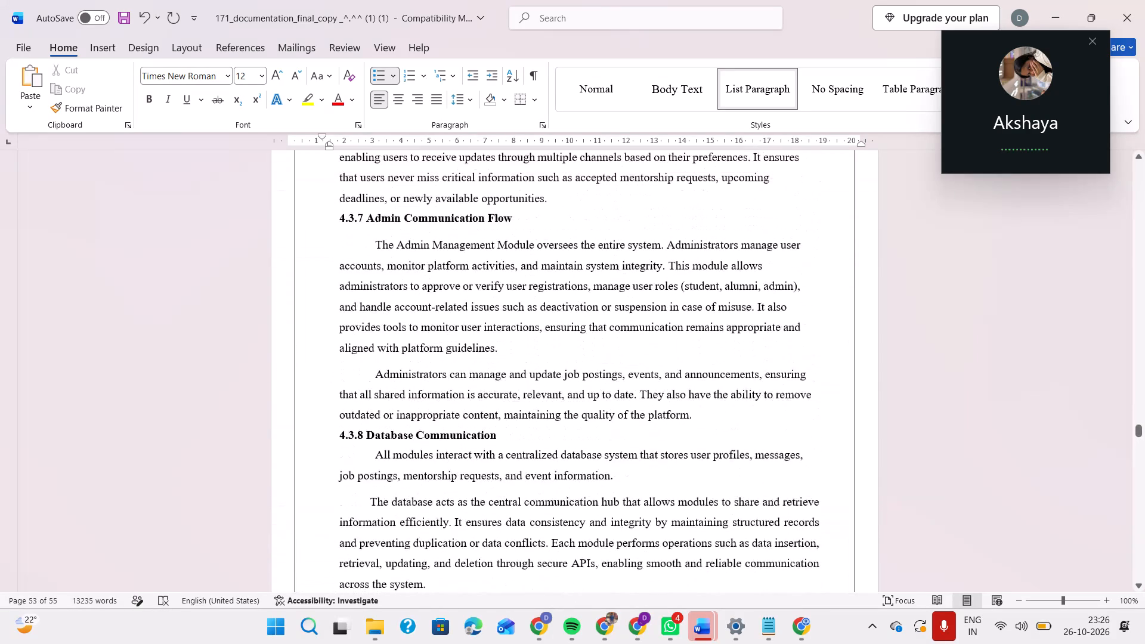
scroll(493, 324, "up", 5)
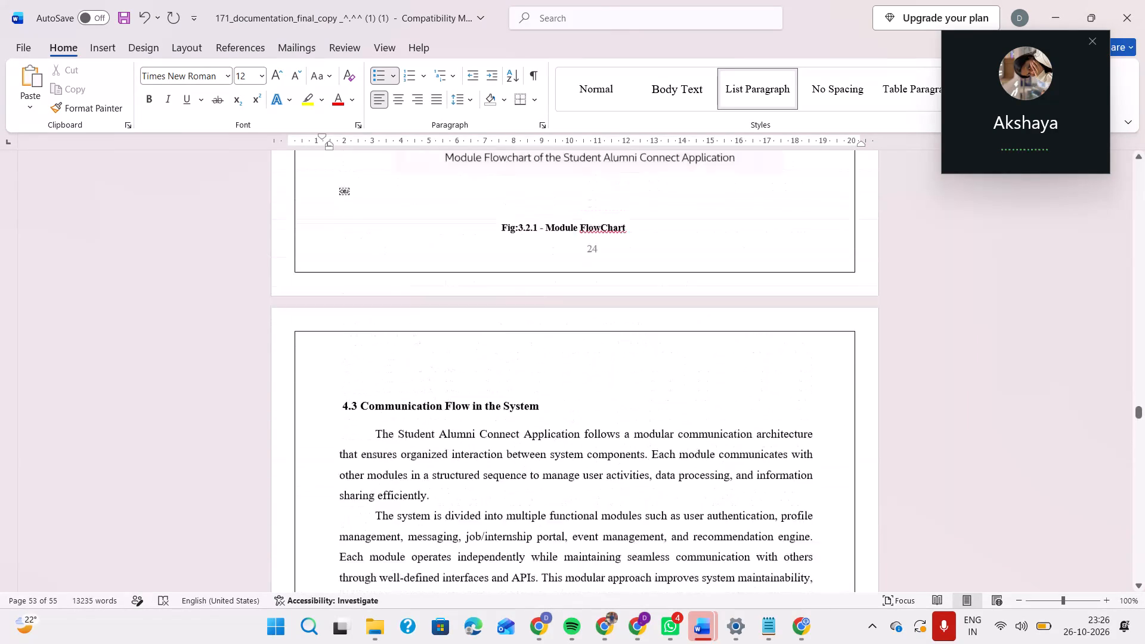
scroll(493, 324, "up", 5)
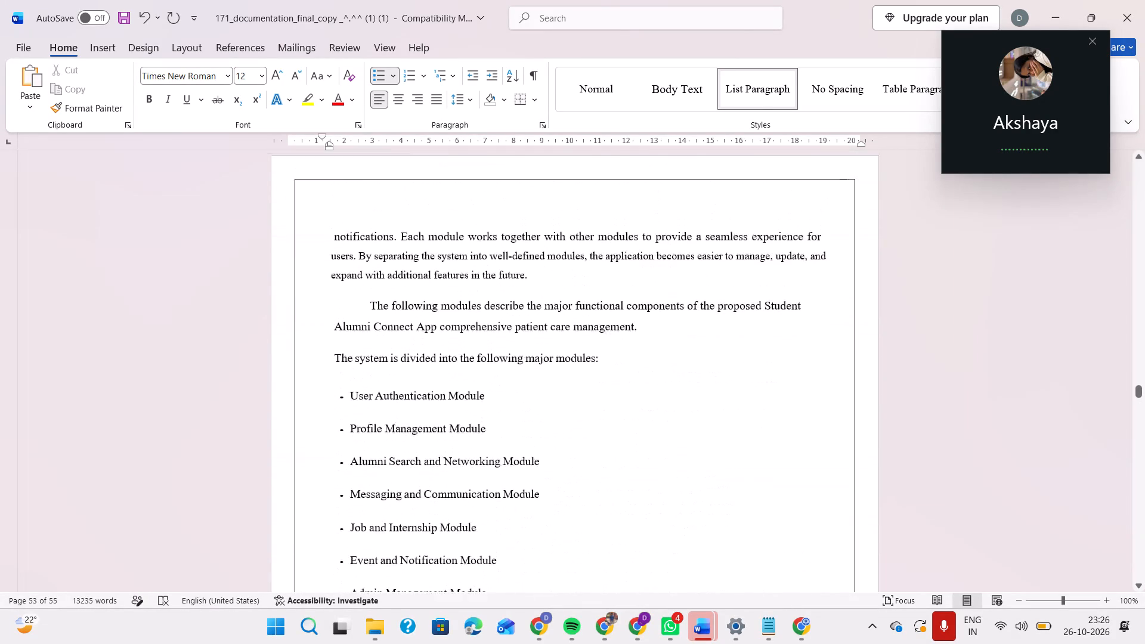
scroll(493, 324, "up", 5)
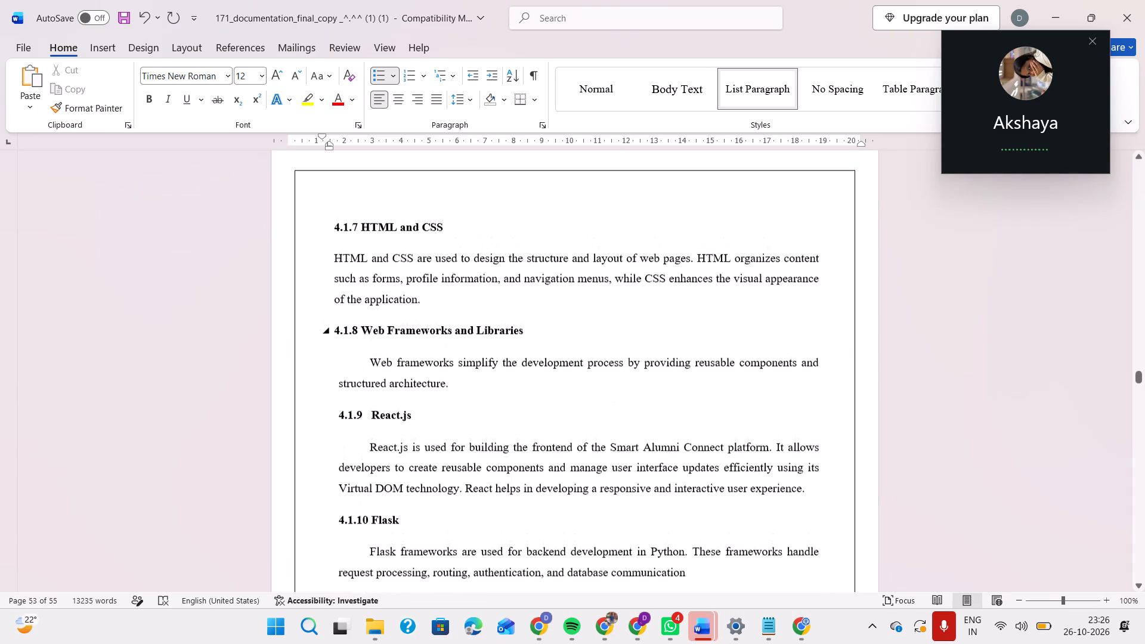
scroll(493, 324, "up", 4)
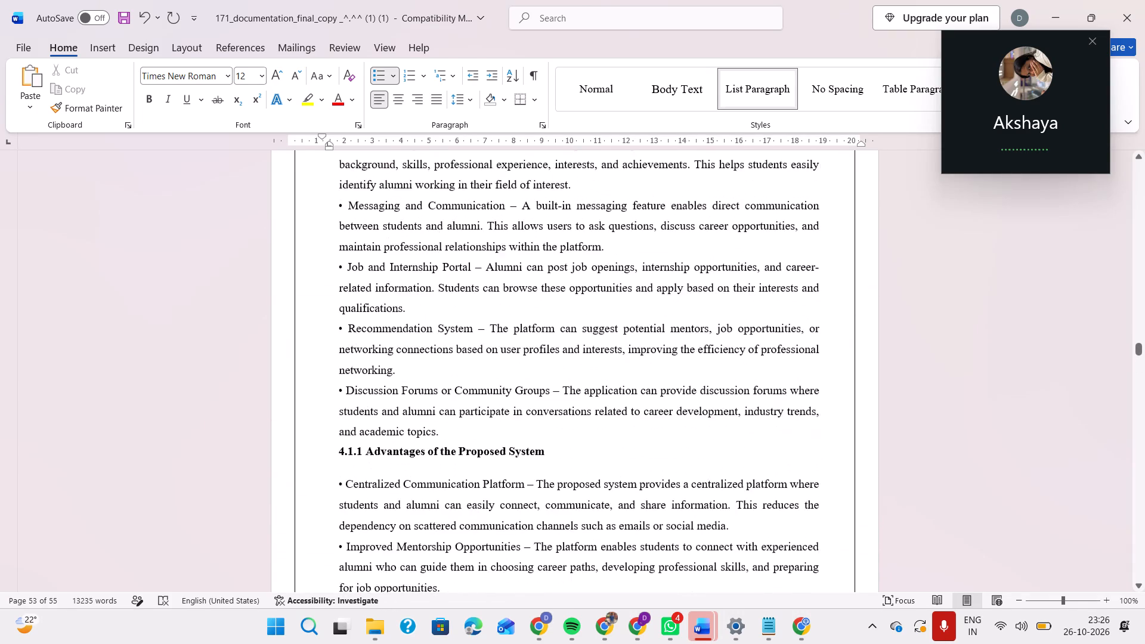
scroll(493, 324, "up", 4)
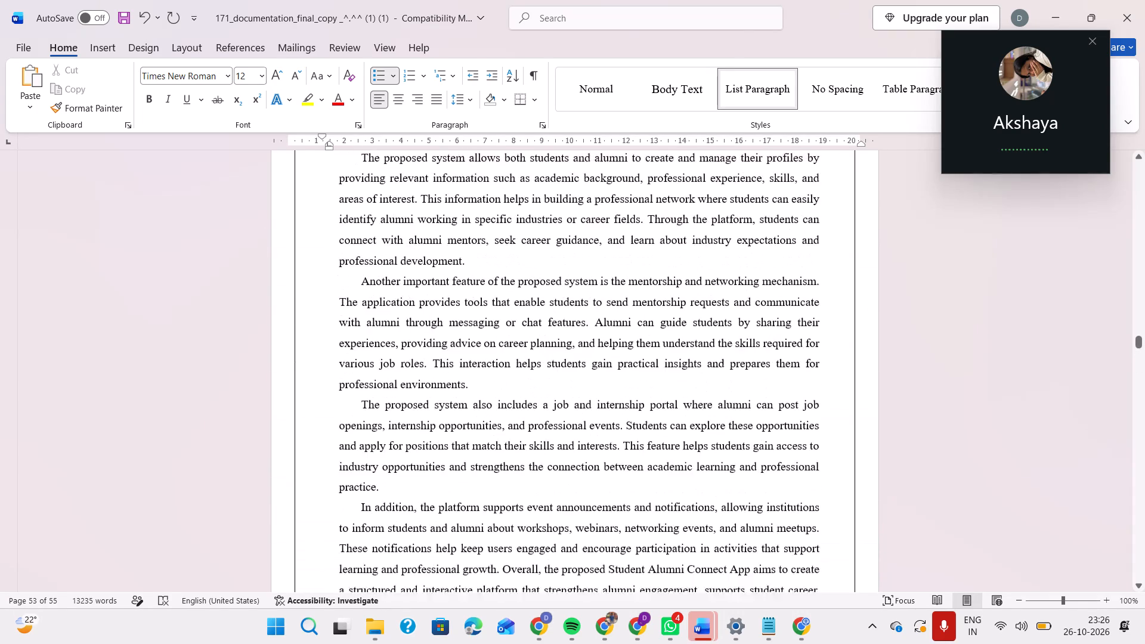
scroll(493, 324, "up", 1)
Review the layout and section numbering from the Chapter 4: Methodology heading through the module flowchart to the 4.3.5 job and internship communication flow.
scroll(493, 324, "down", 2)
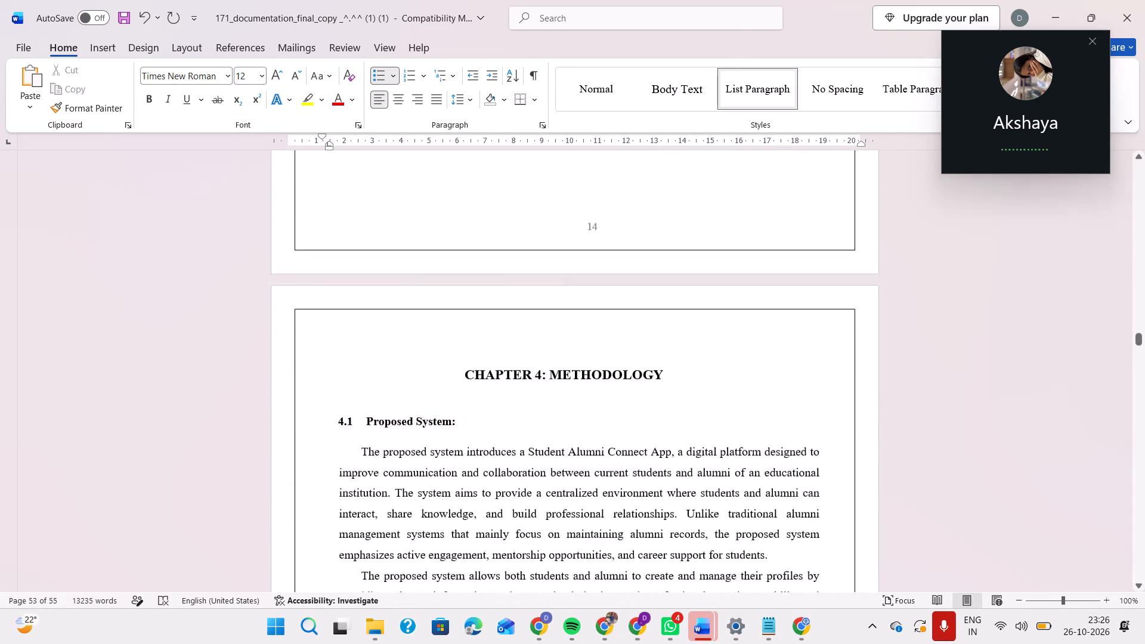
scroll(493, 324, "down", 17)
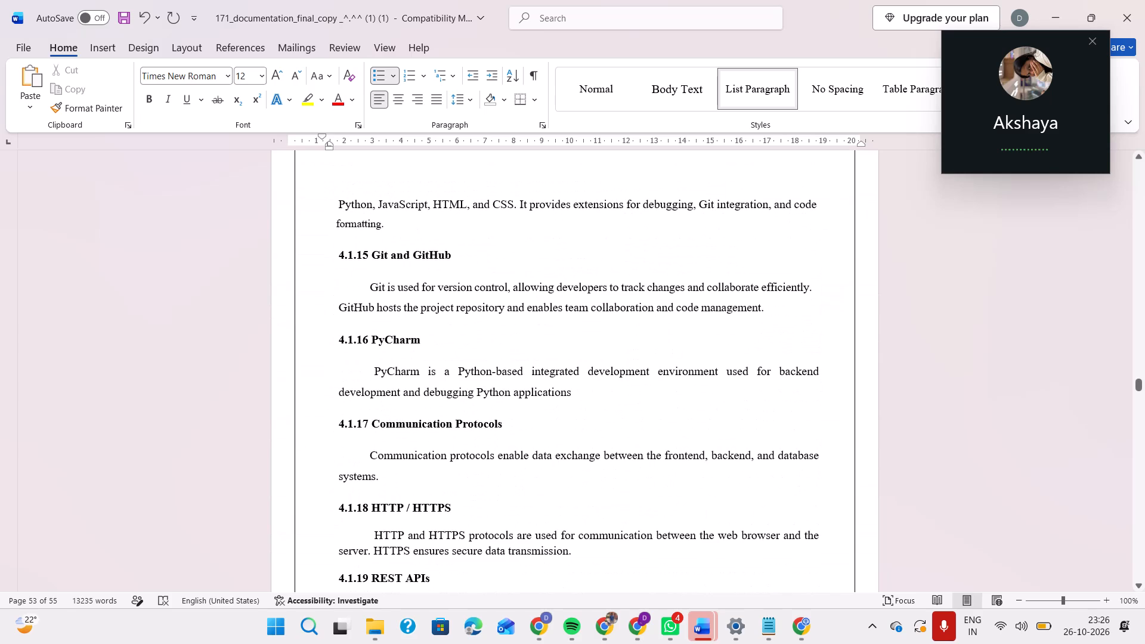
scroll(493, 324, "up", 5)
scroll(493, 324, "down", 3)
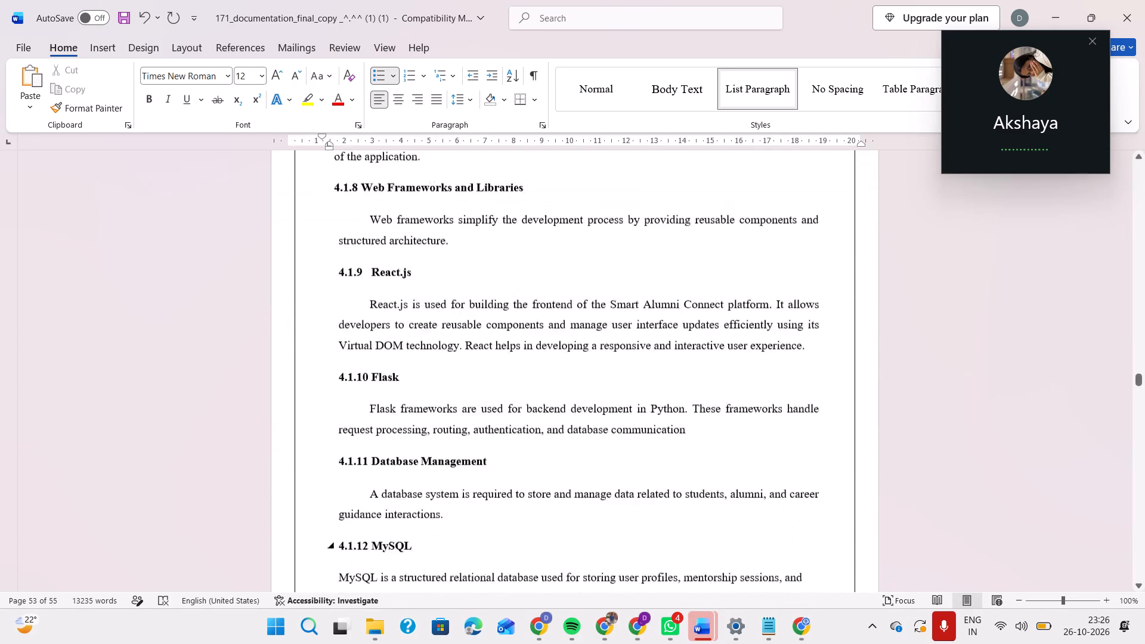
scroll(493, 324, "down", 6)
left_click(493, 324)
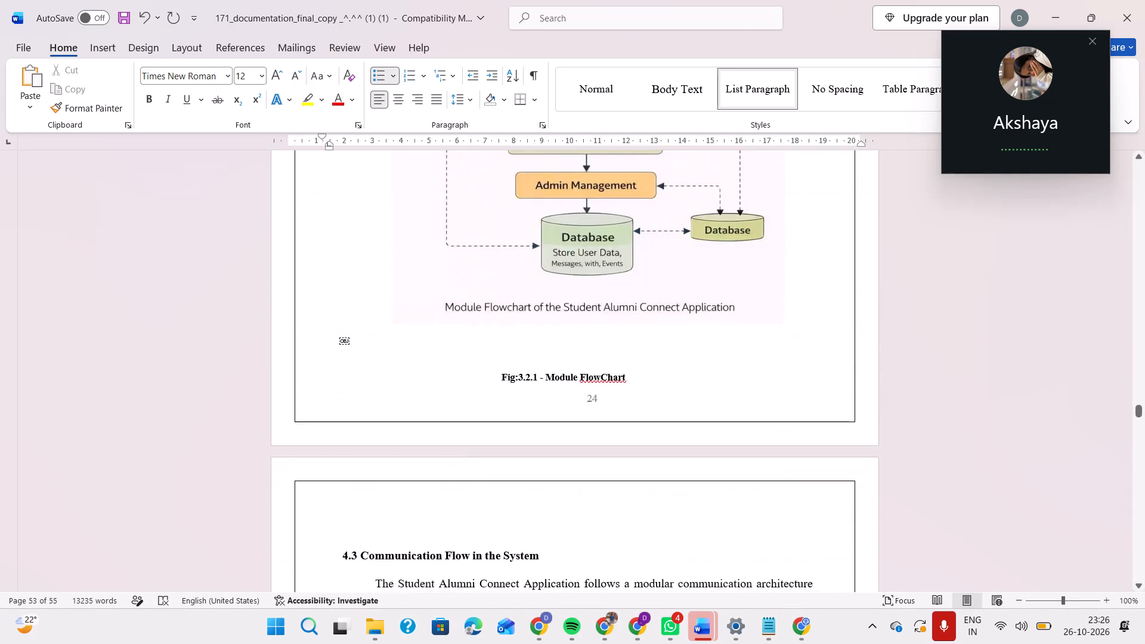
scroll(493, 324, "down", 5)
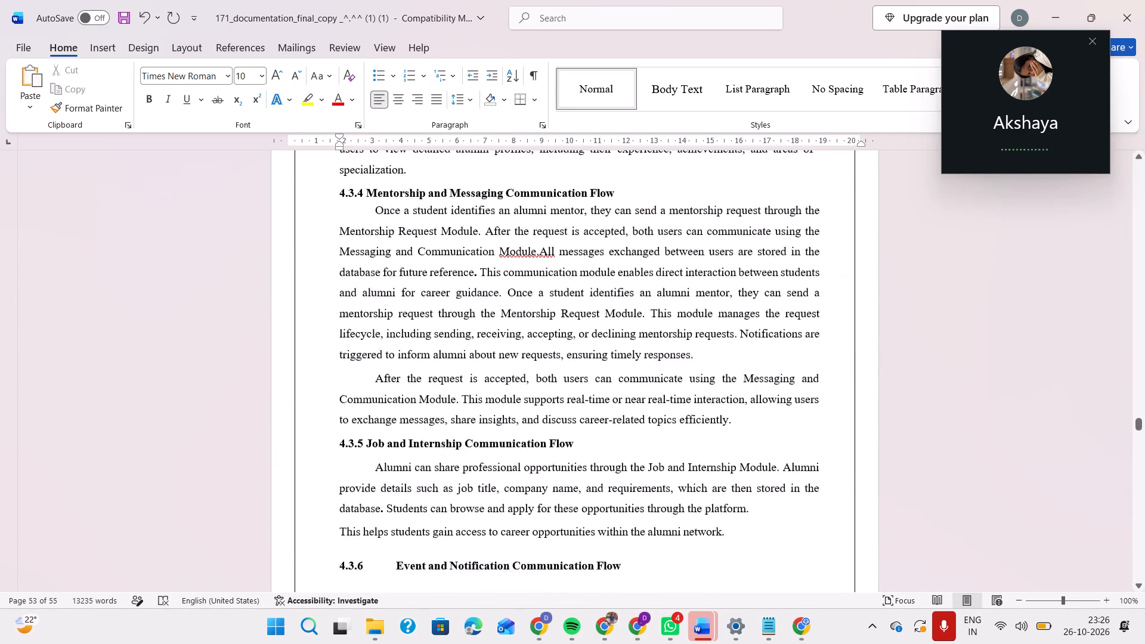
Check the numbering and paragraph layout from the 4.2 Architecture diagram through its layer and module sections to 4.2.13 Admin Management Module.
scroll(493, 324, "down", 4)
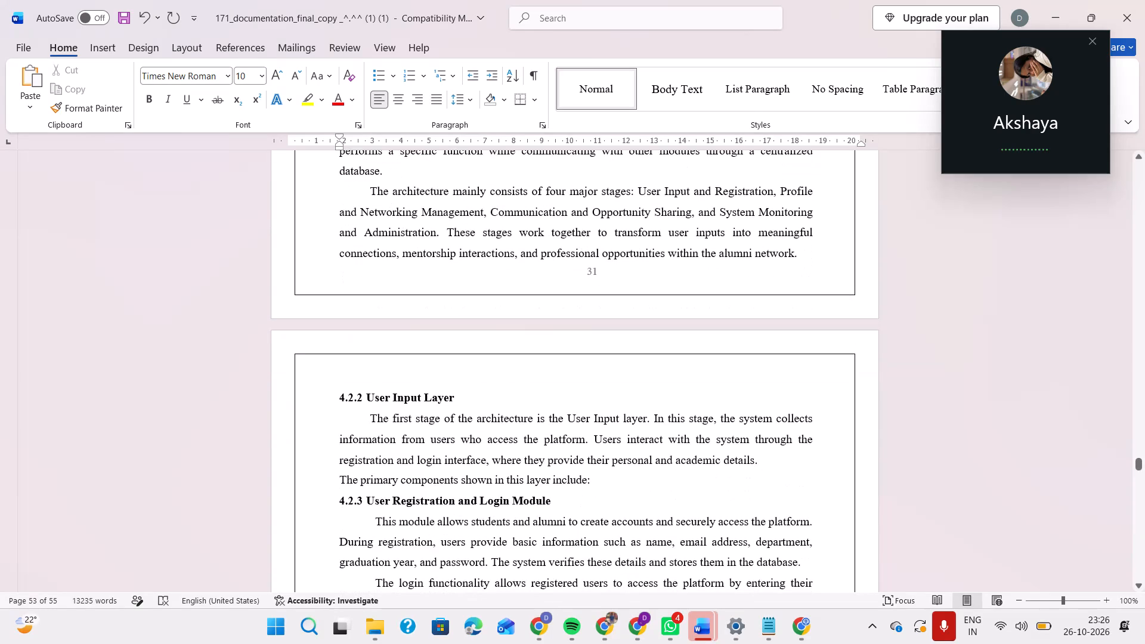
scroll(493, 324, "down", 1)
scroll(493, 324, "up", 5)
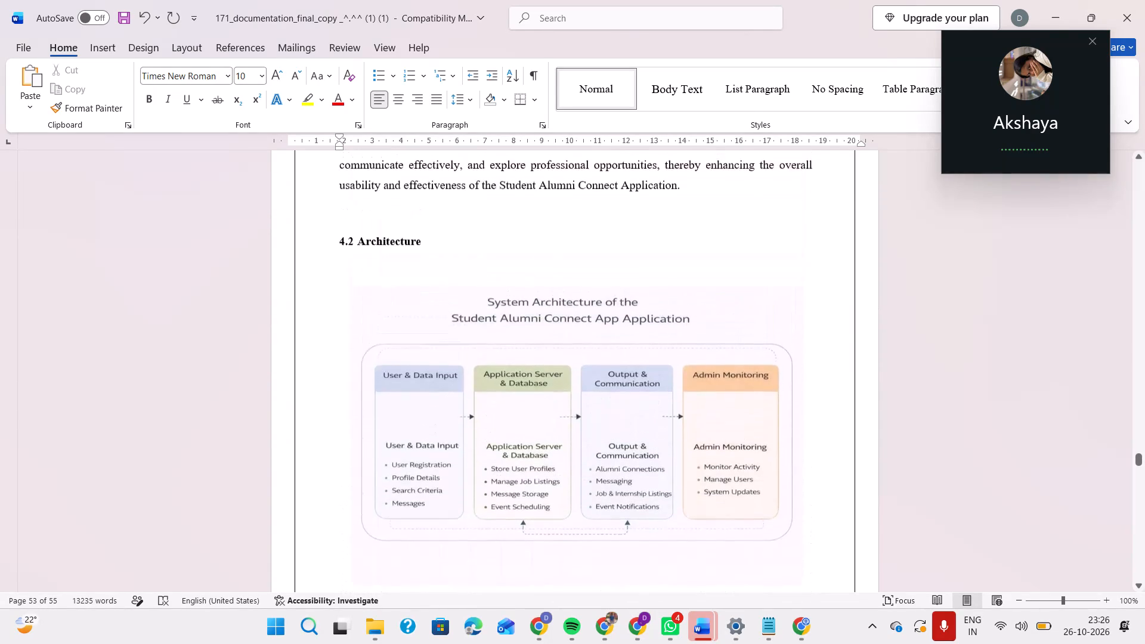
scroll(493, 324, "down", 5)
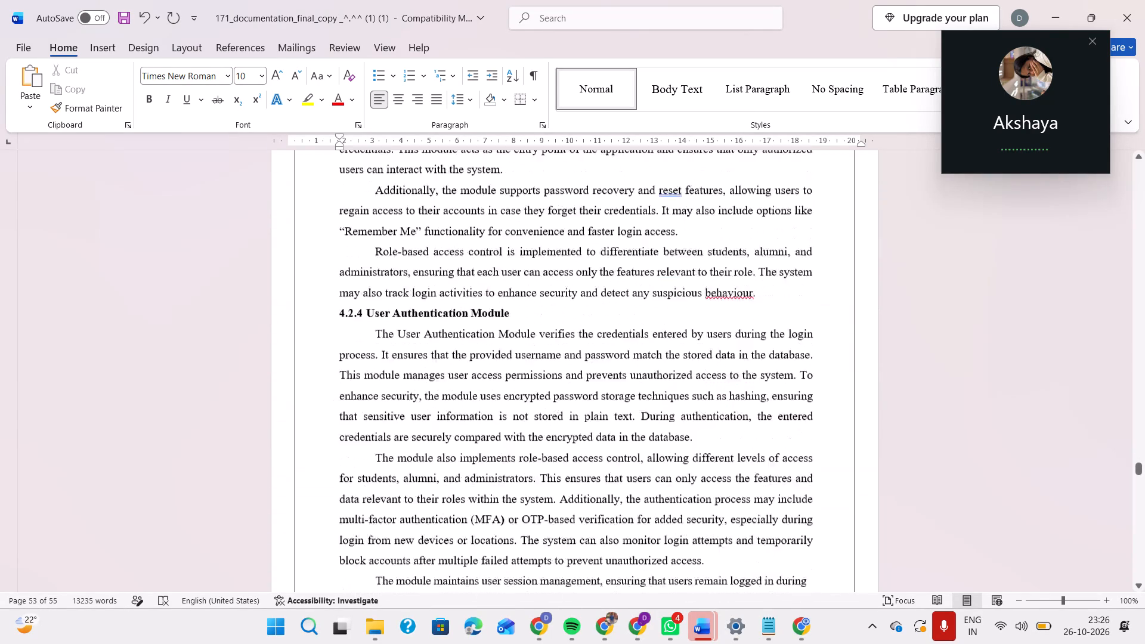
scroll(493, 324, "down", 5)
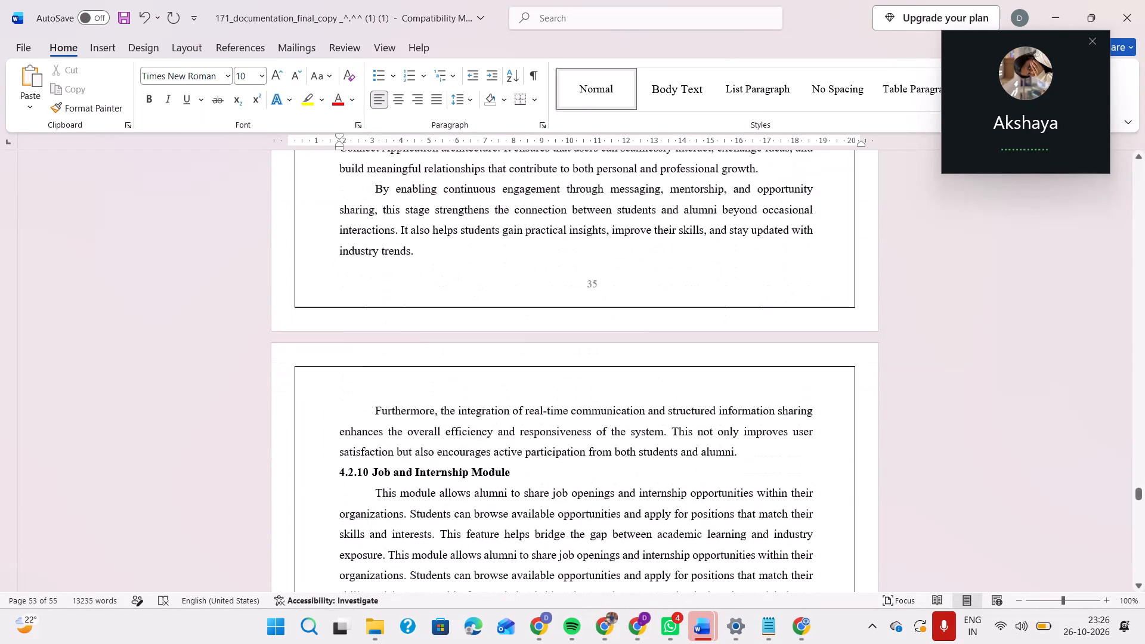
scroll(493, 324, "down", 5)
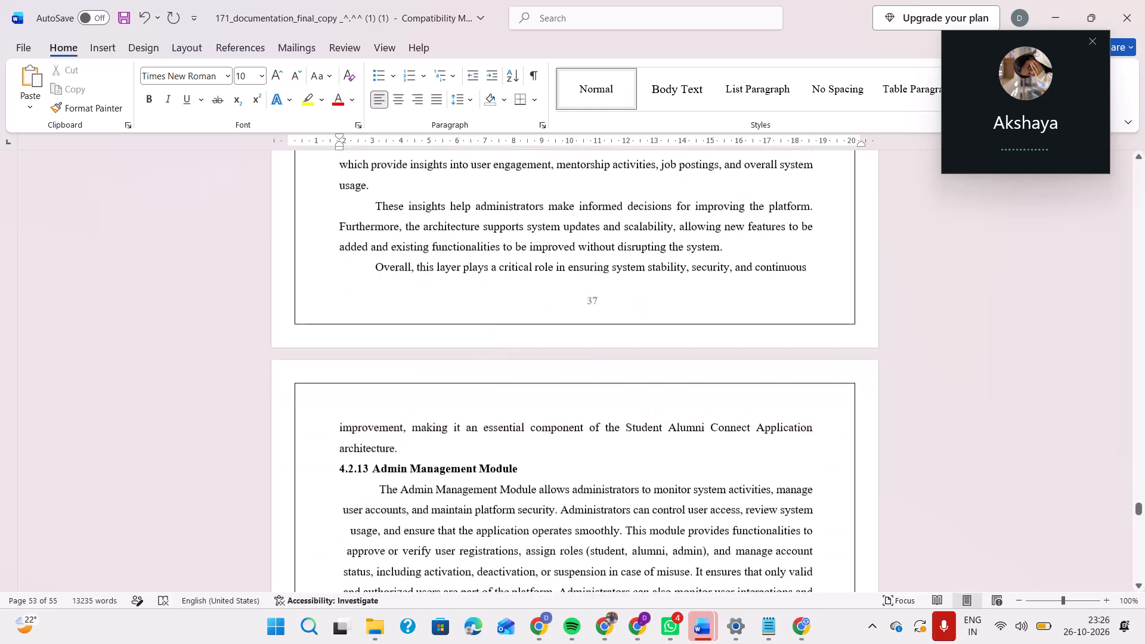
Check the layout and numbering from the system monitoring layer through 4.3 Methods and Algorithms to the 4.4.8 Administration Component.
scroll(493, 324, "down", 2)
scroll(493, 324, "up", 1)
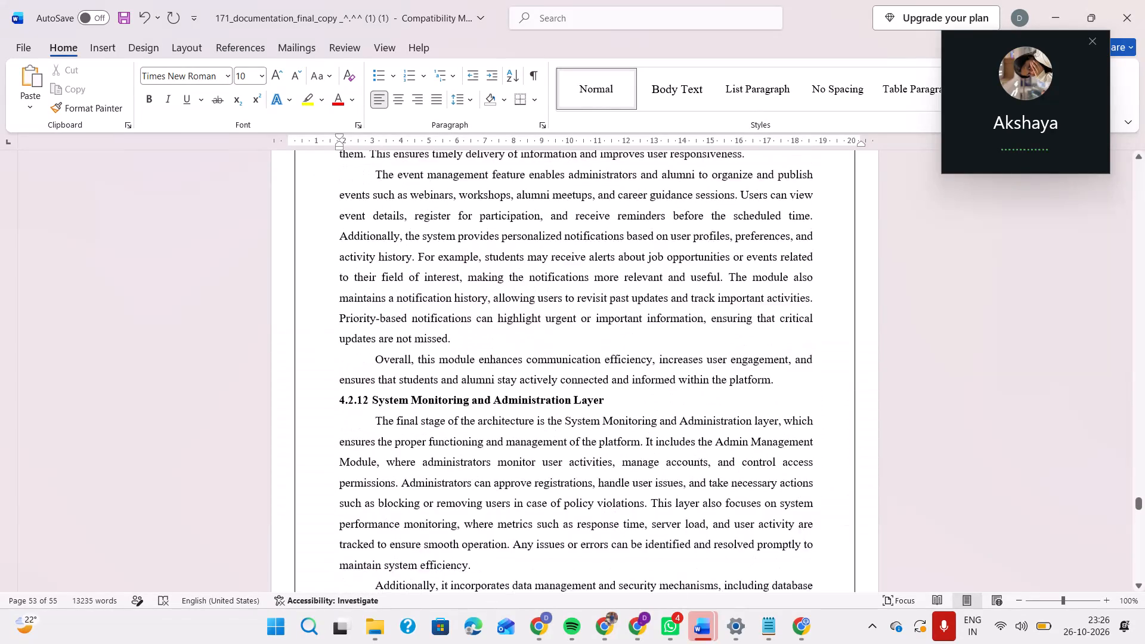
scroll(493, 324, "up", 1)
scroll(493, 324, "down", 6)
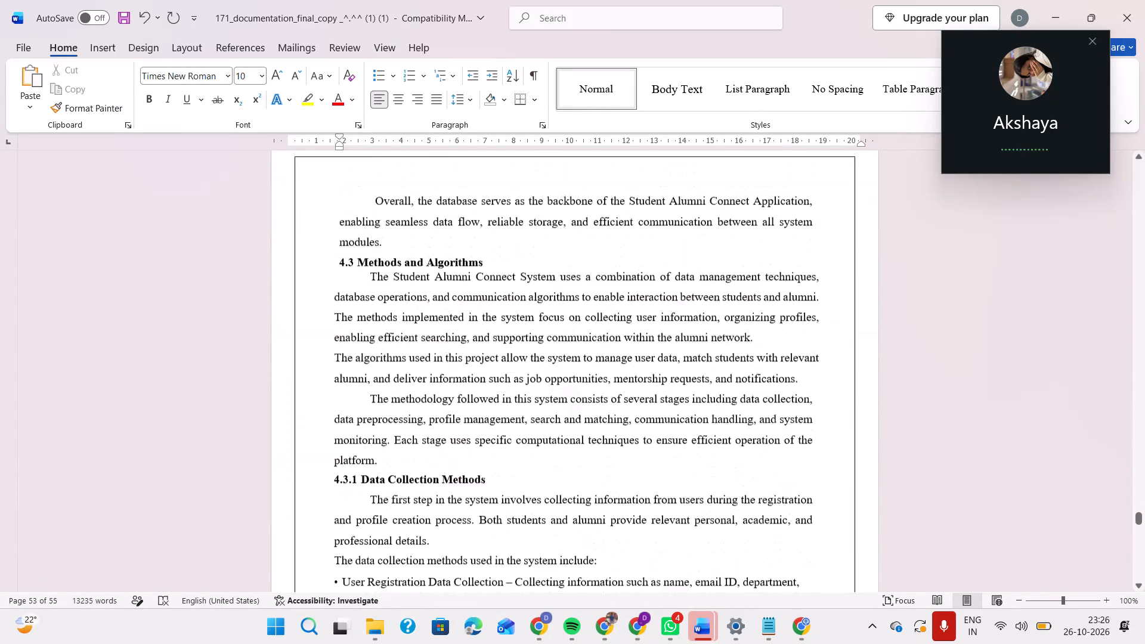
scroll(493, 324, "down", 11)
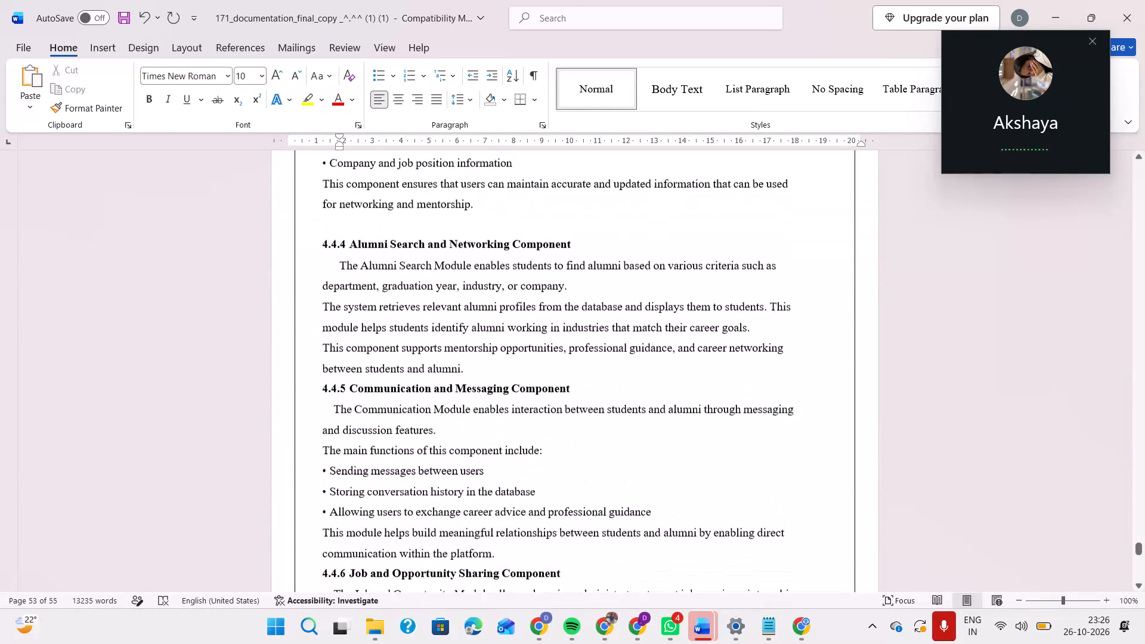
scroll(493, 324, "down", 7)
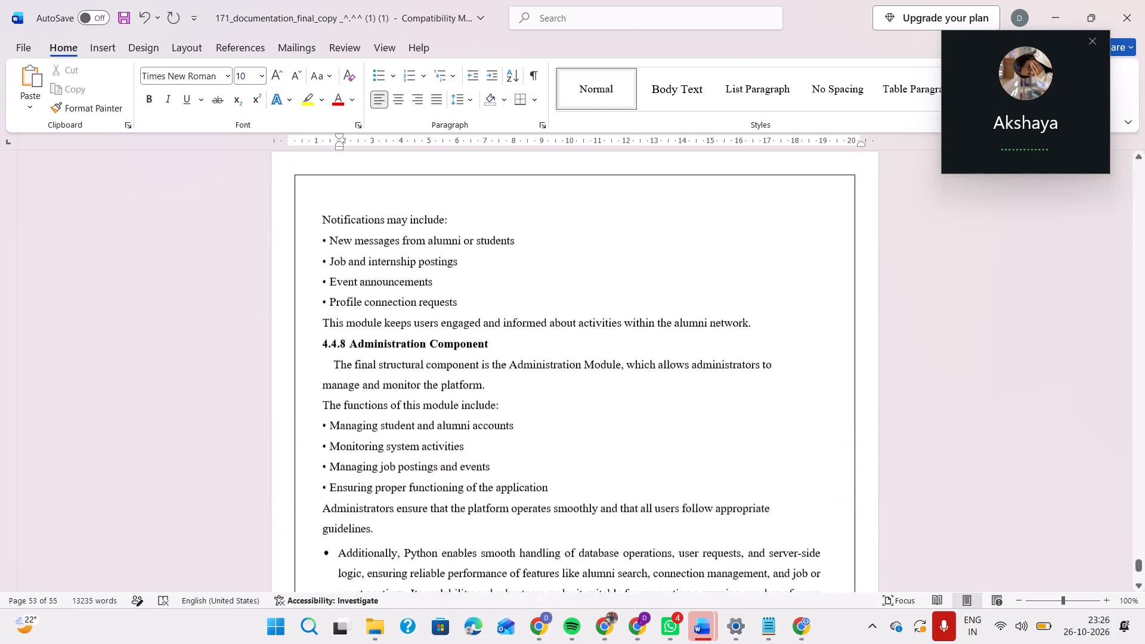
Remove the large blank gap above "Notifications may include:" in section 4.4.7 and indent that line level with its bullets.
scroll(493, 324, "up", 5)
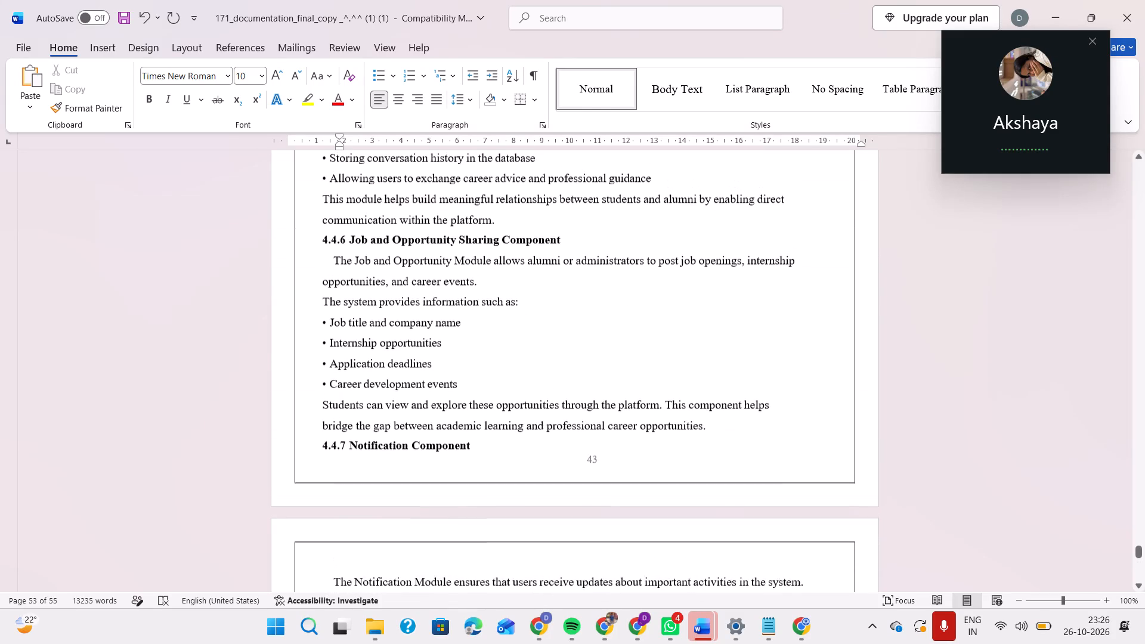
scroll(490, 388, "down", 1)
left_click(485, 485)
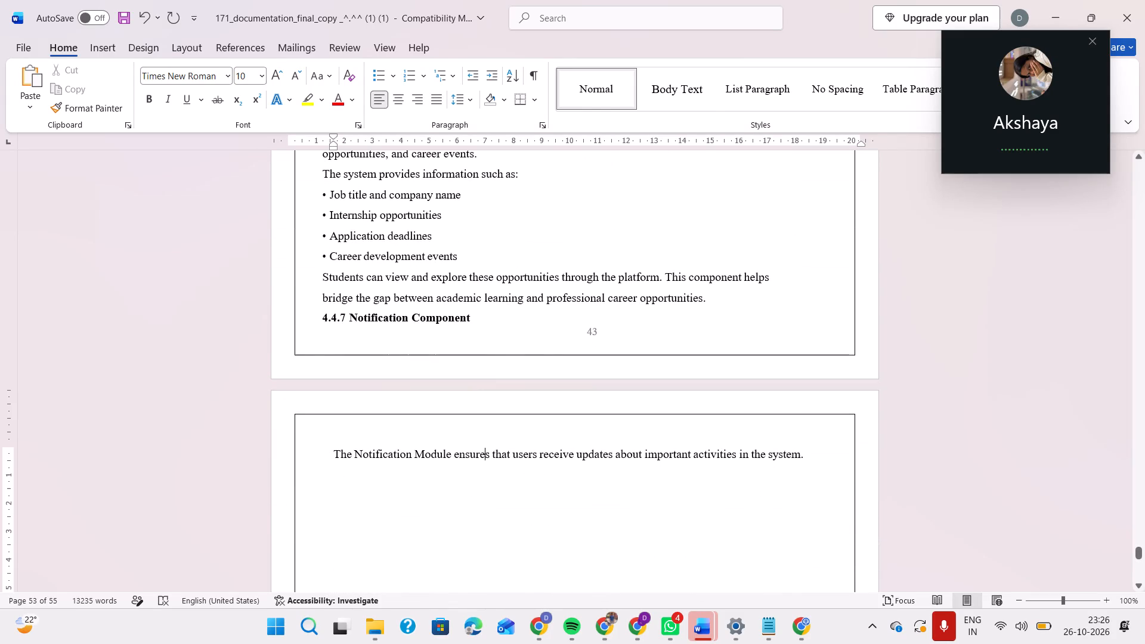
double_click(502, 536)
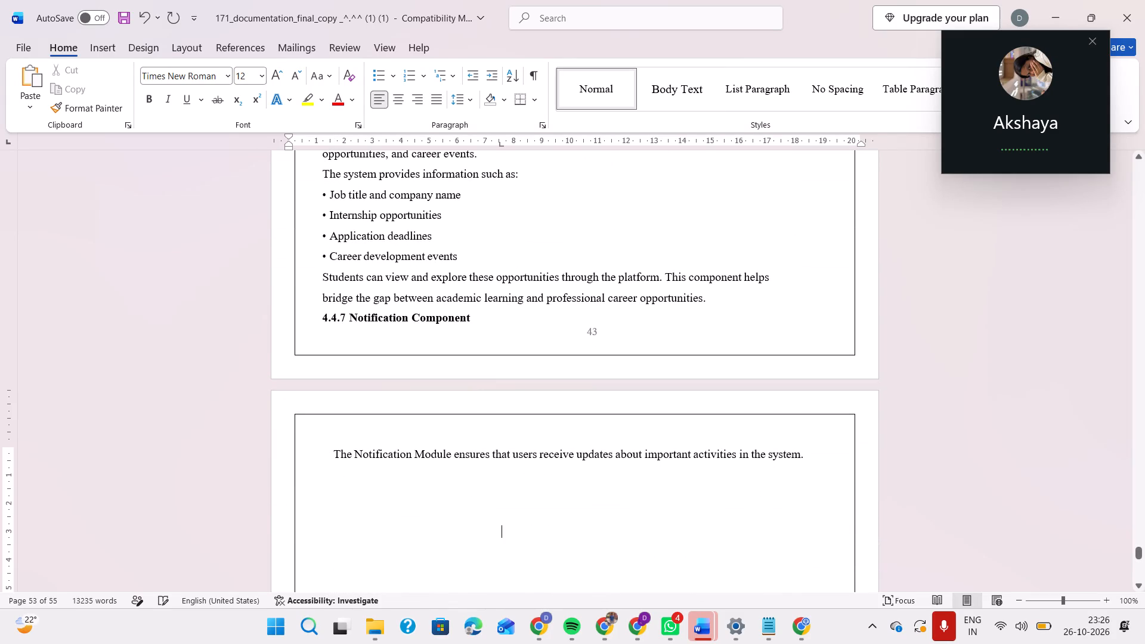
key("BackSpace")
key("Delete")
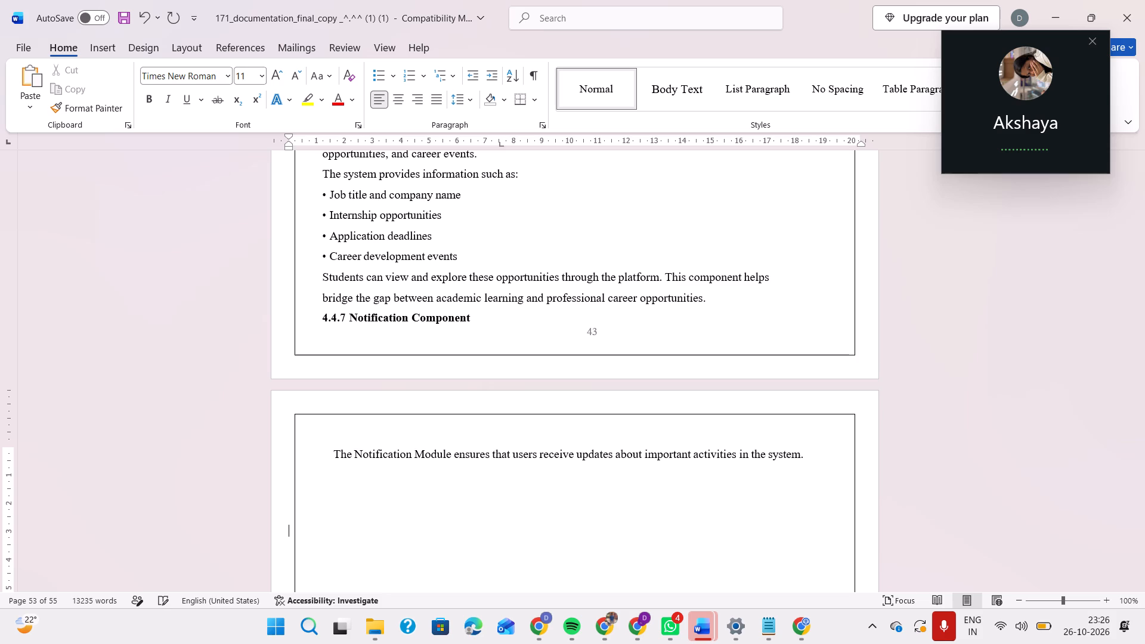
key("Delete")
key("Delete")
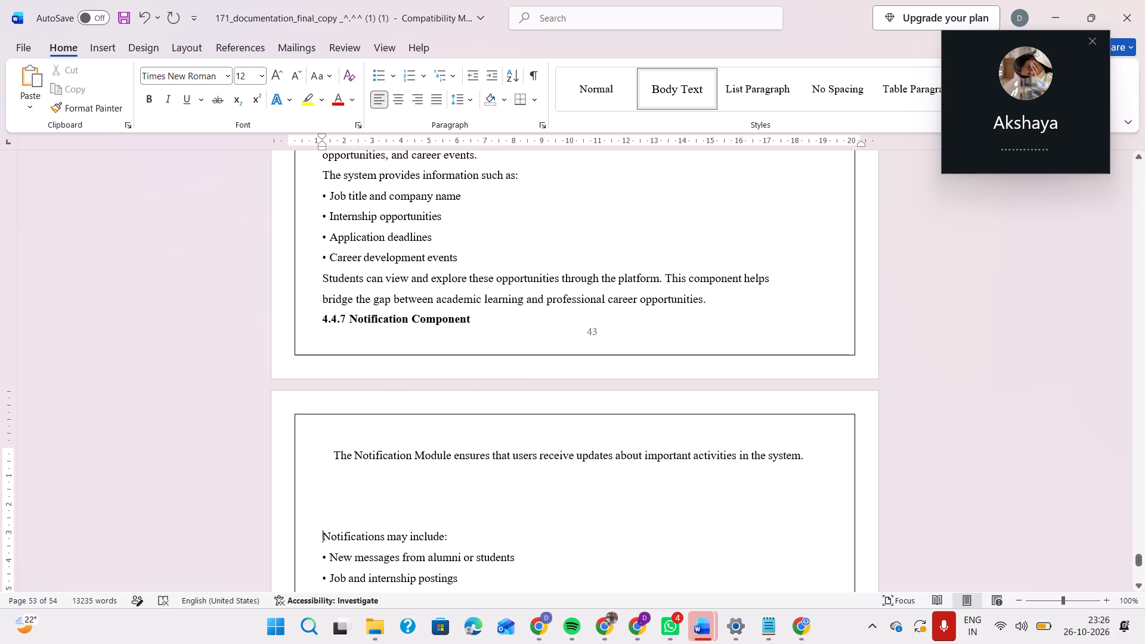
key("BackSpace")
key("BackSpace")
key("BackSpace")
key("BackSpace")
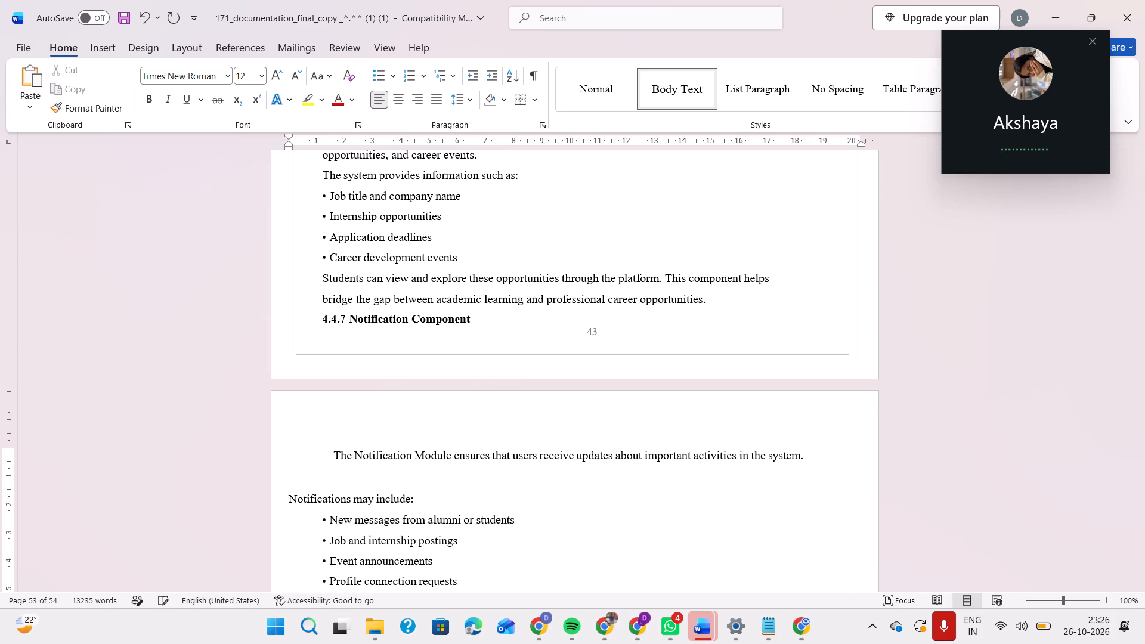
key("BackSpace")
key("Tab")
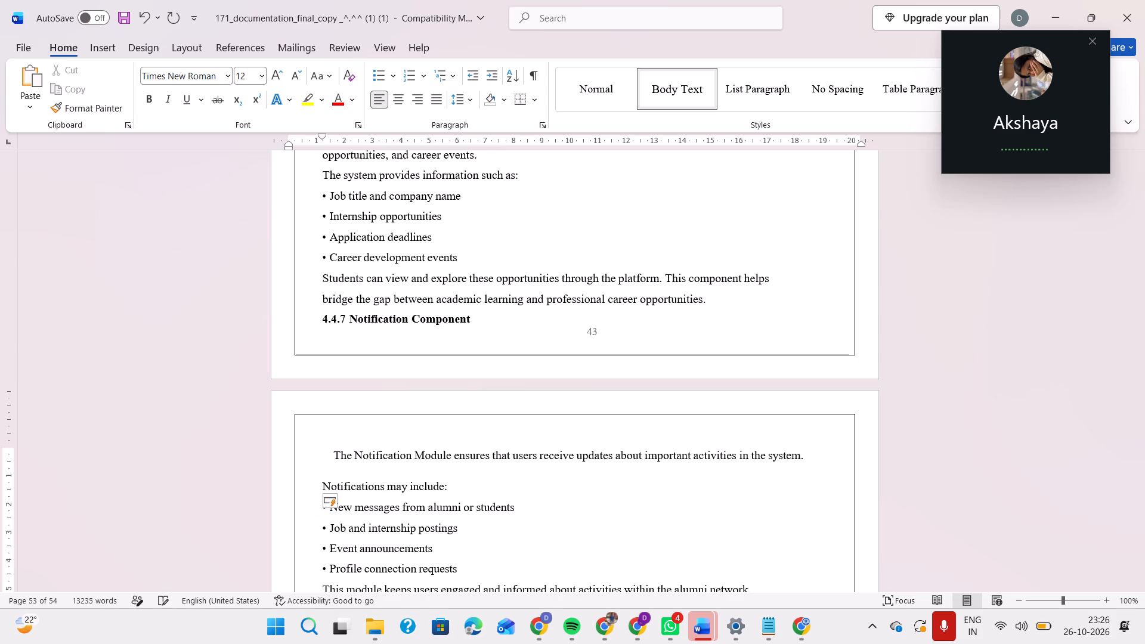
Re-indent the opening Notification Module sentence of section 4.4.7 so it lines up with the "Notifications may include:" line.
scroll(717, 473, "down", 1)
scroll(644, 383, "down", 1)
scroll(644, 383, "up", 1)
left_click(332, 465)
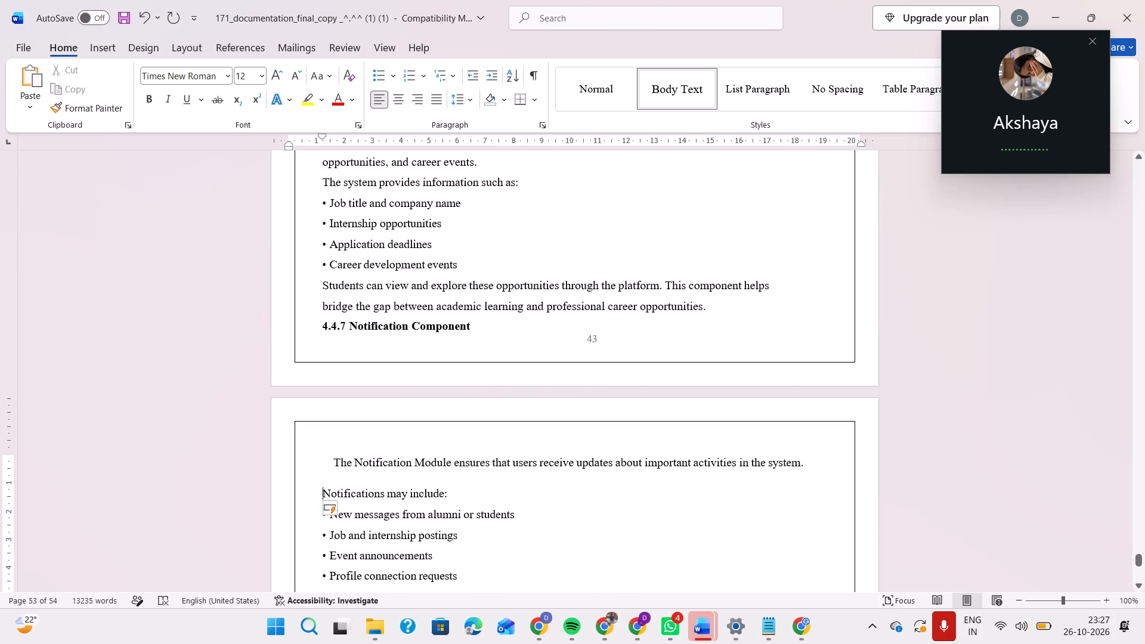
key("BackSpace")
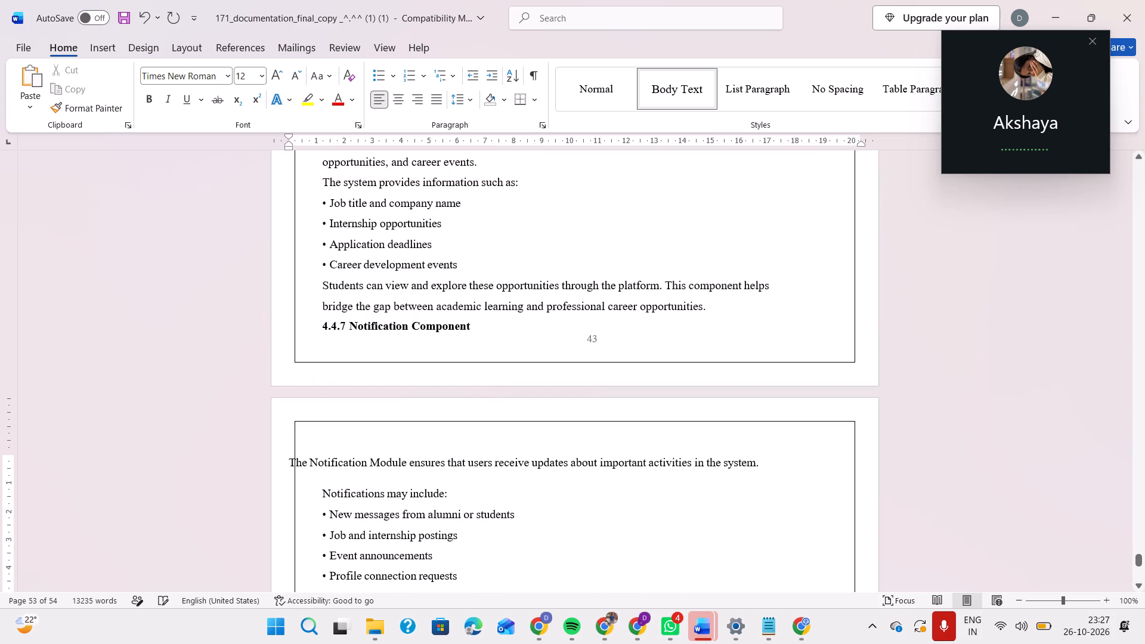
key("Tab")
Look over the closing pages after section 4.4.7, and go back through the whole document to the title page.
scroll(466, 551, "down", 3)
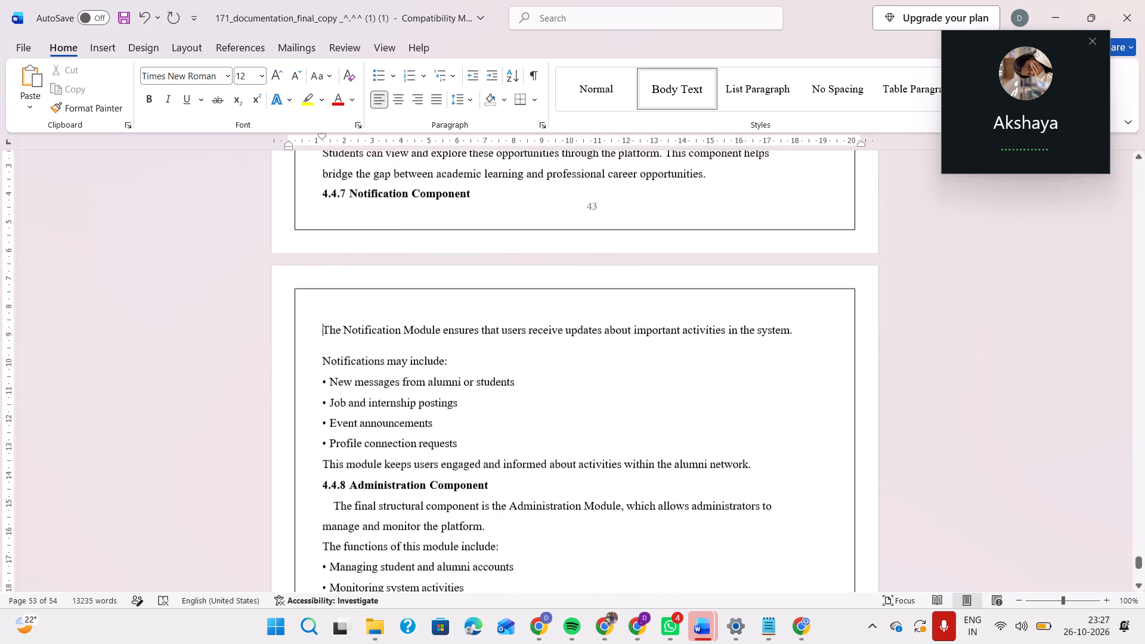
scroll(466, 551, "down", 3)
scroll(490, 460, "down", 5)
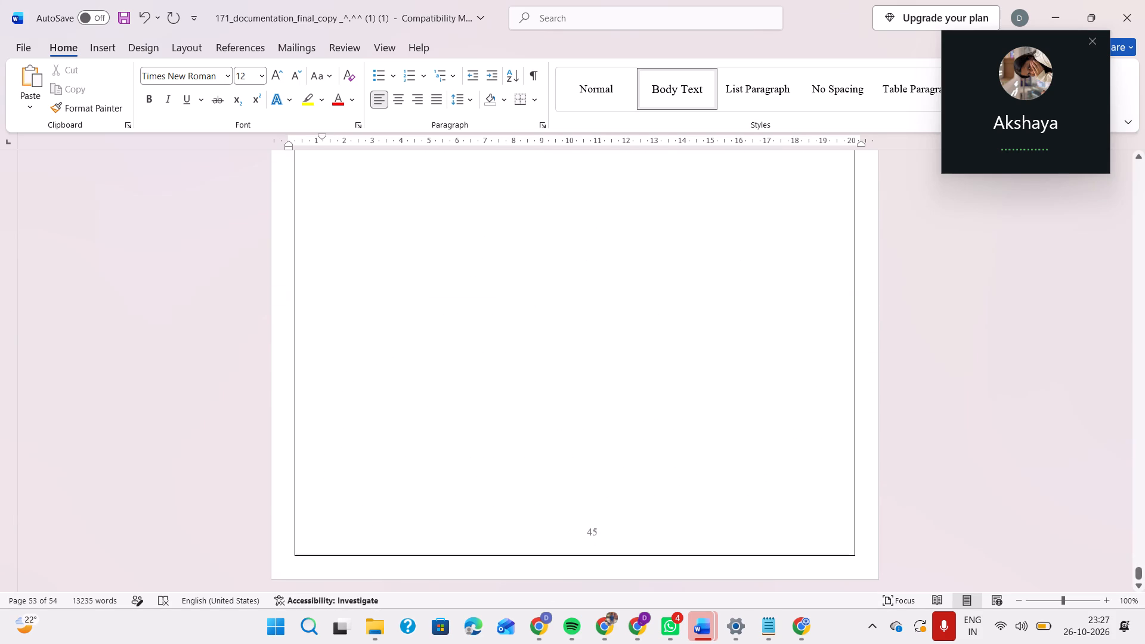
scroll(596, 382, "up", 8)
scroll(596, 382, "up", 20)
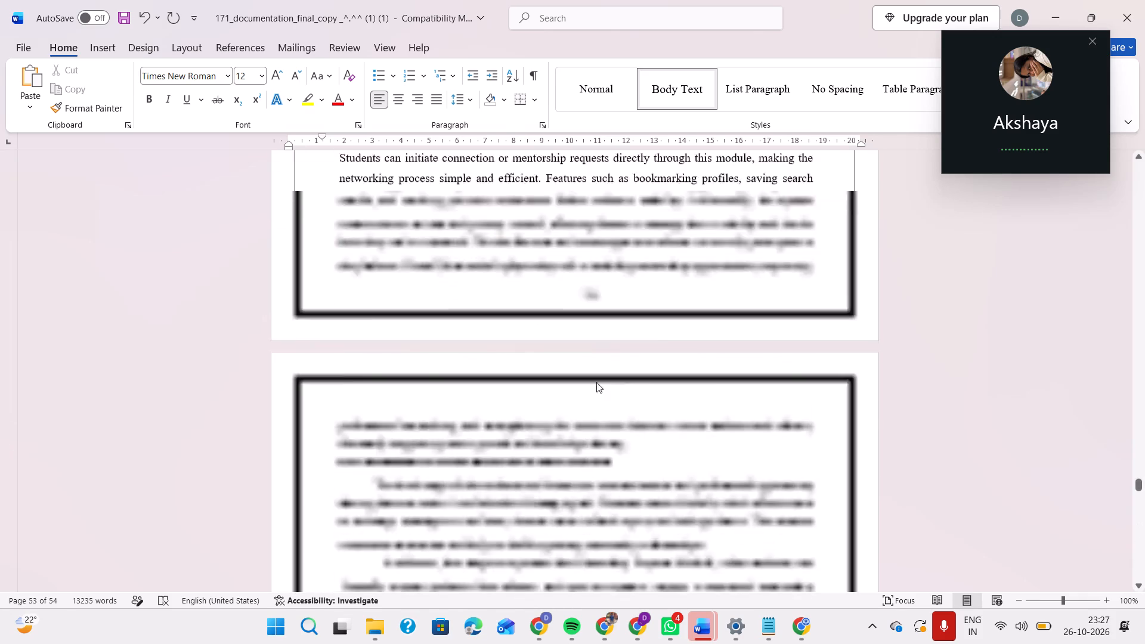
scroll(596, 382, "up", 9)
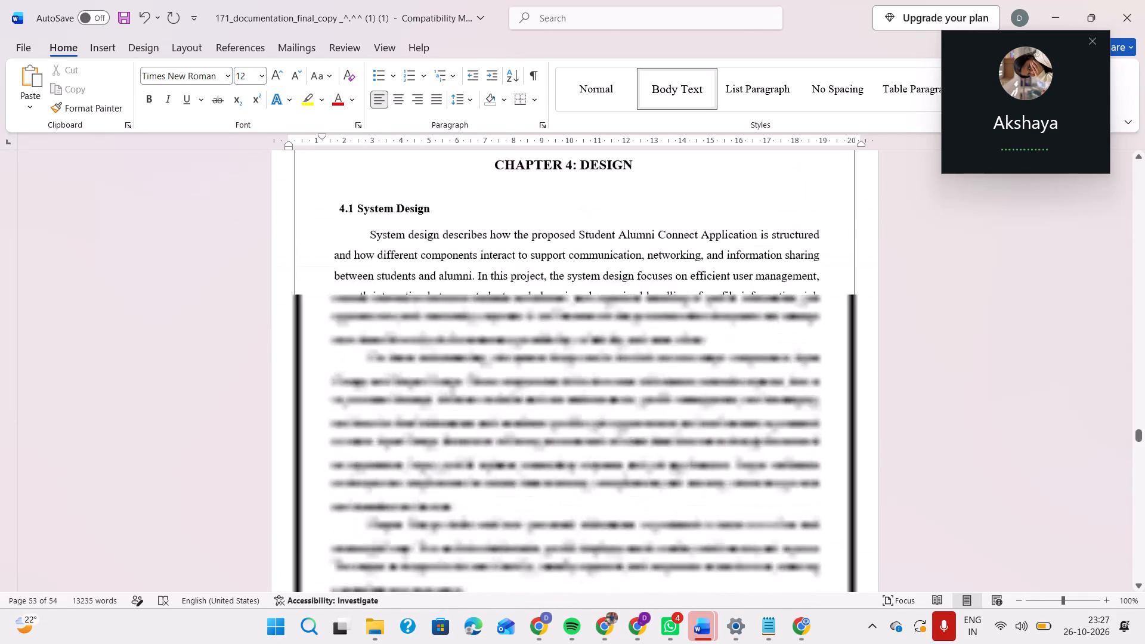
scroll(596, 382, "up", 13)
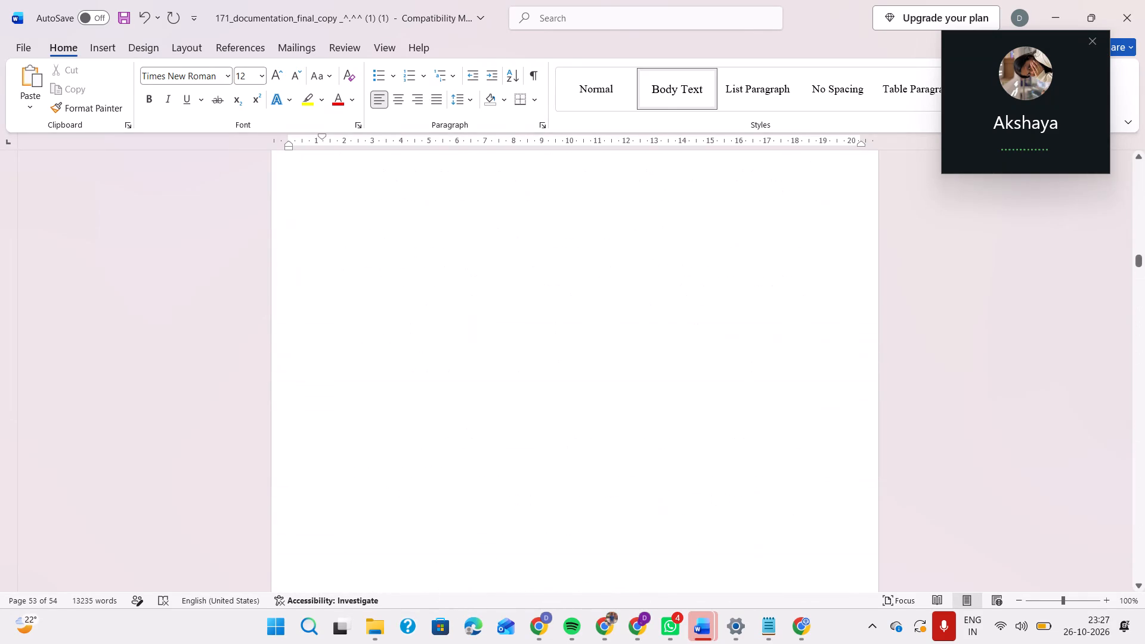
scroll(596, 382, "up", 6)
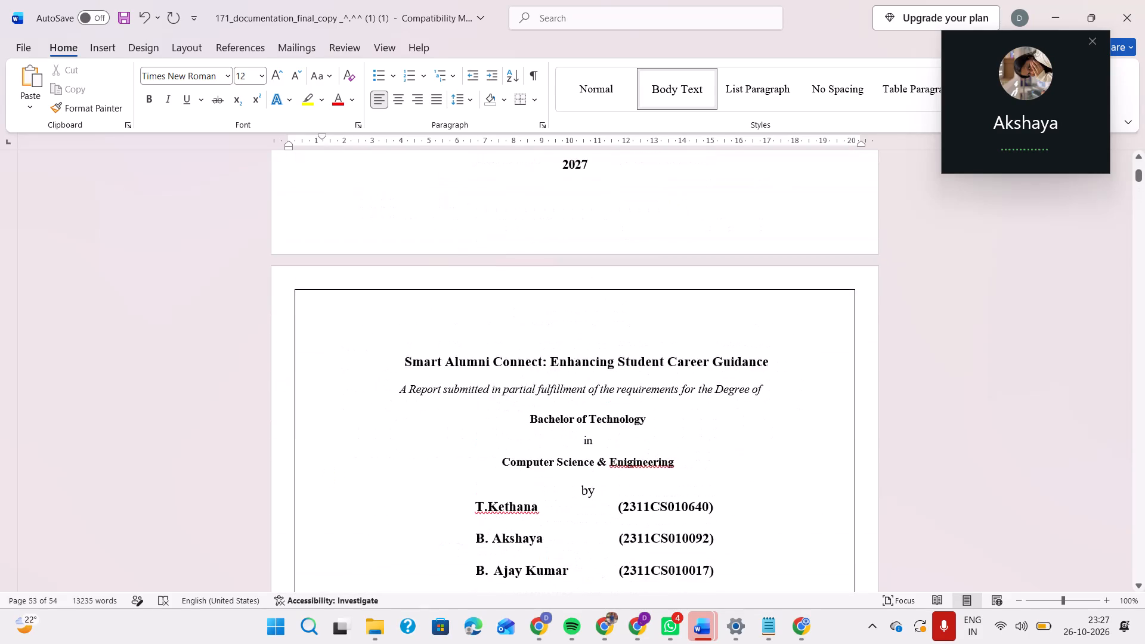
Examine the front matter from the title page through the acknowledgement, abstract, table of contents and list of figures to Chapter 1.
scroll(596, 382, "down", 7)
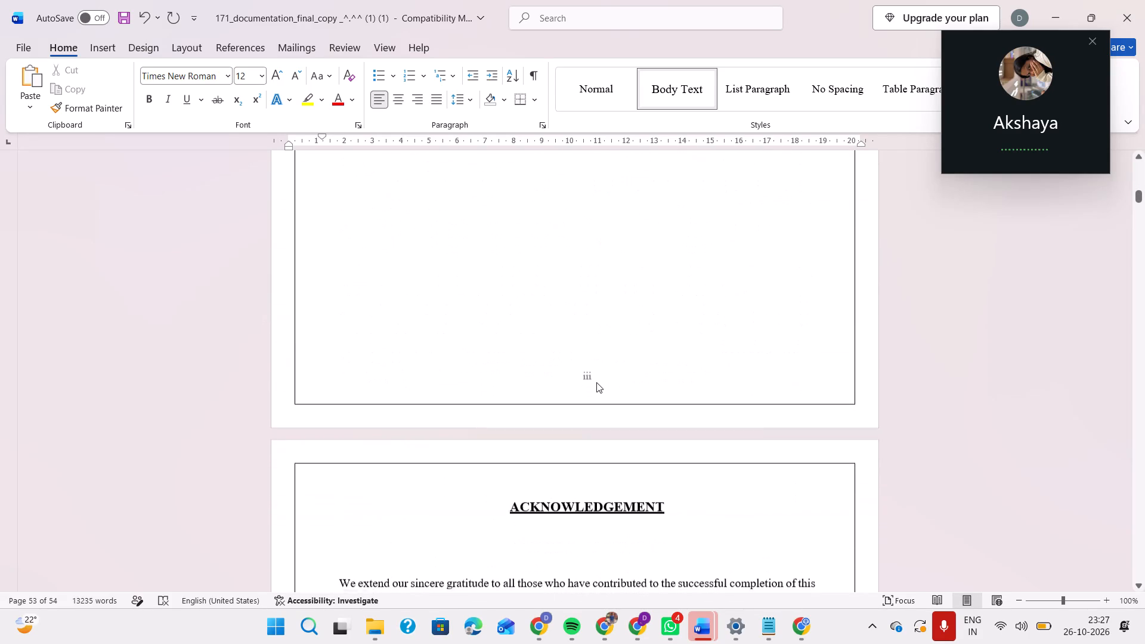
scroll(596, 382, "down", 8)
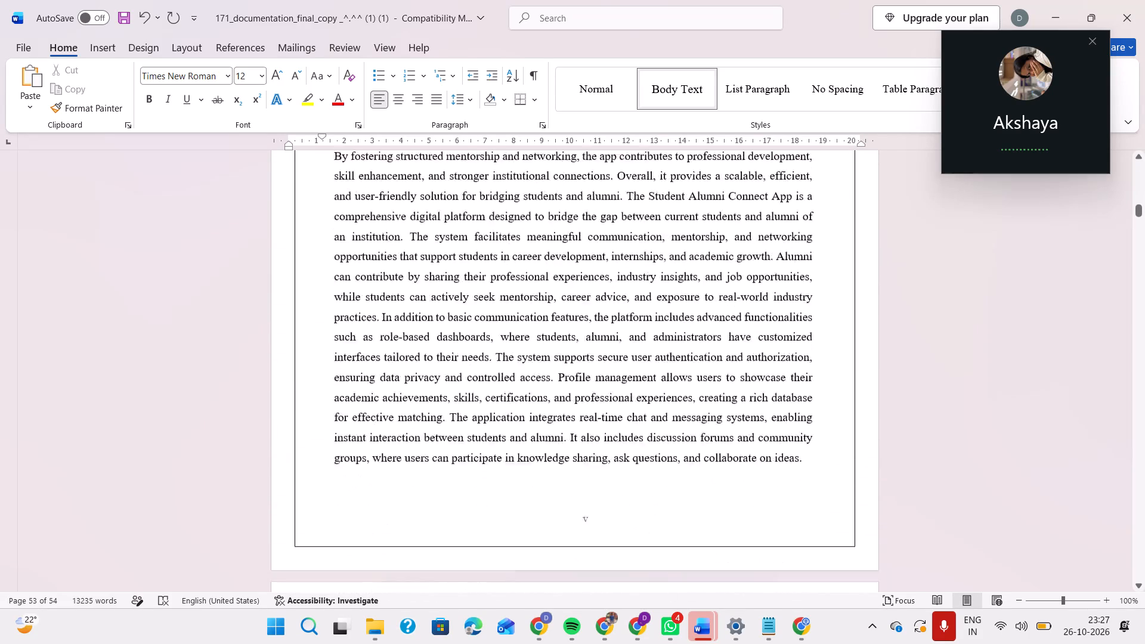
scroll(596, 382, "down", 8)
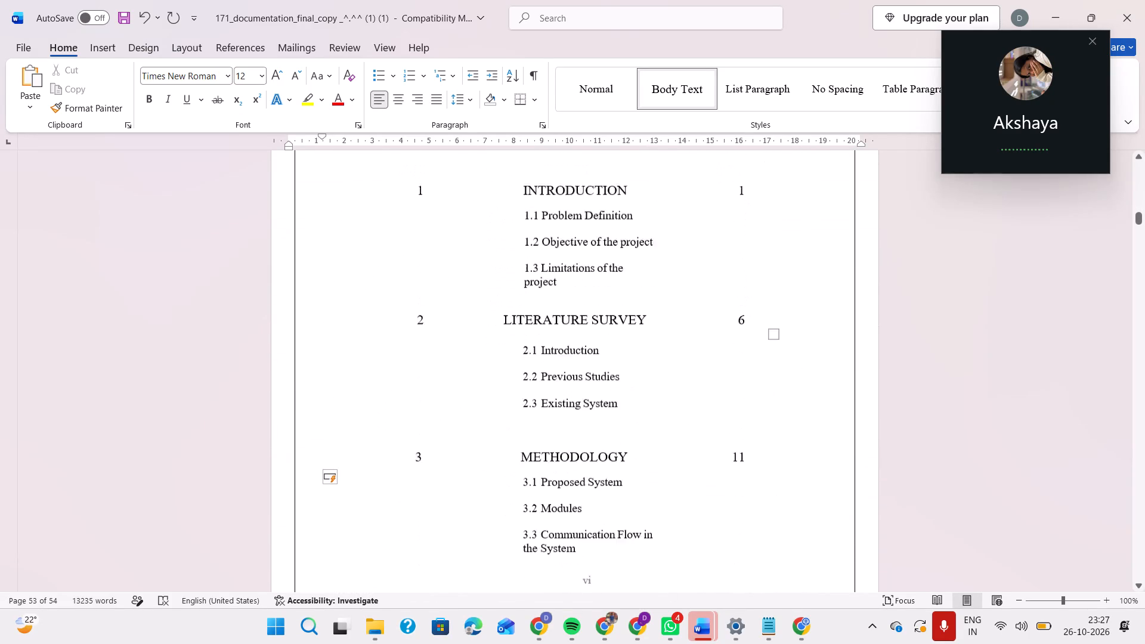
scroll(596, 382, "down", 5)
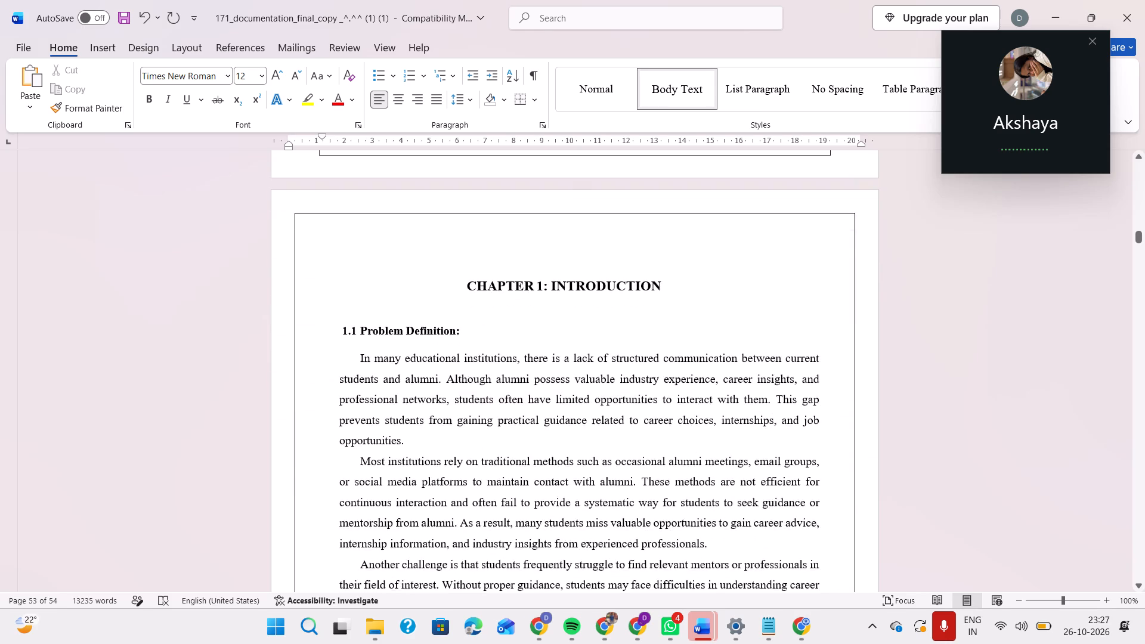
scroll(596, 382, "up", 5)
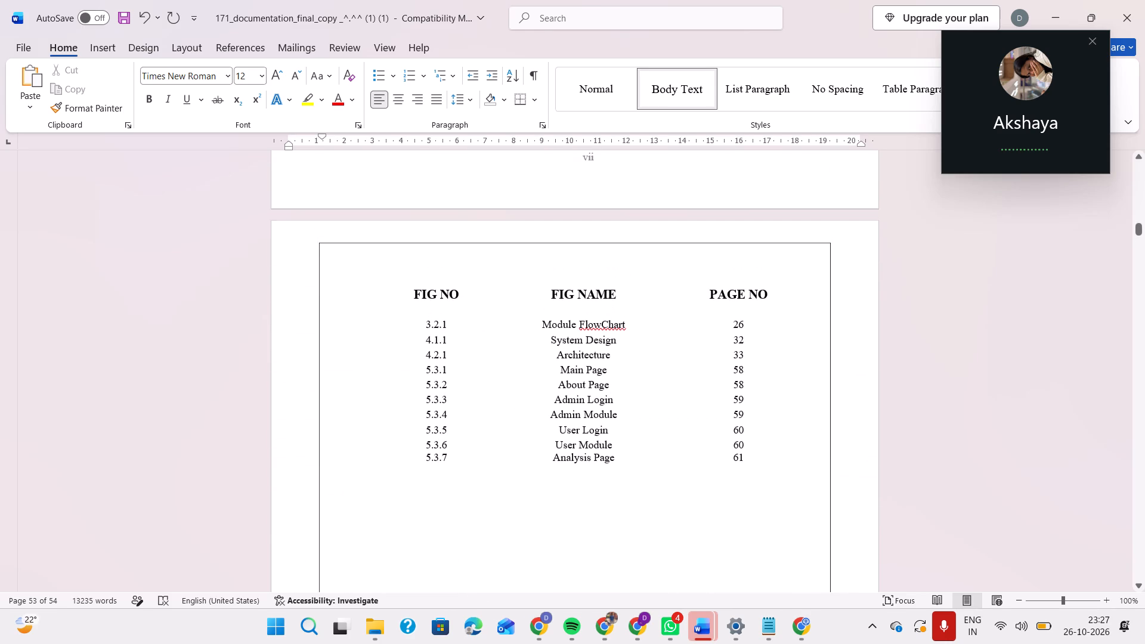
scroll(645, 367, "up", 2)
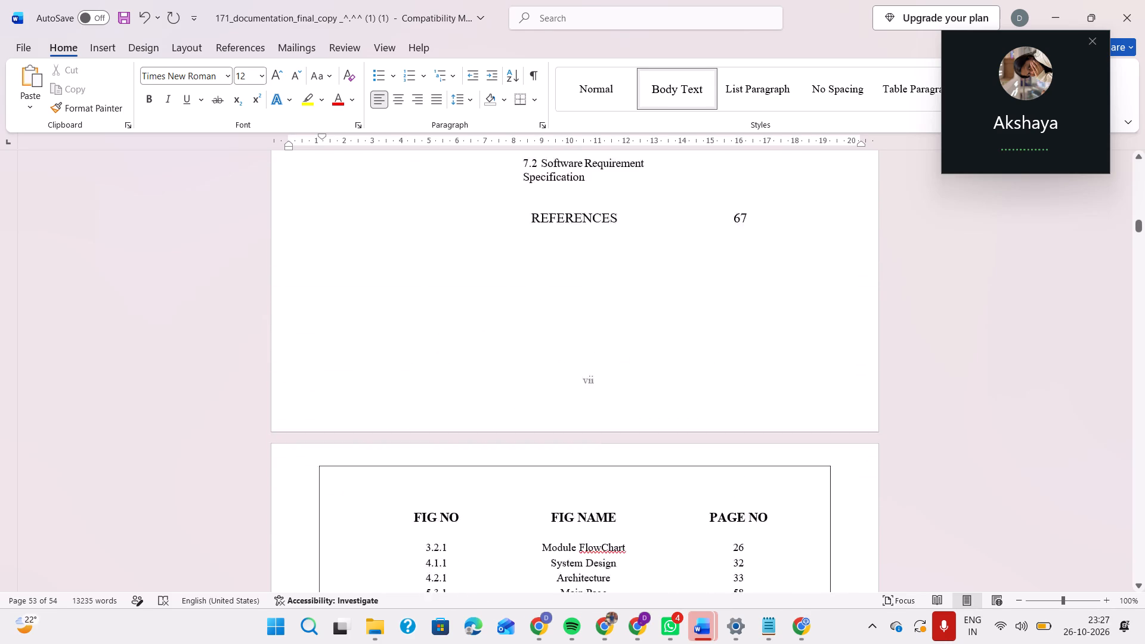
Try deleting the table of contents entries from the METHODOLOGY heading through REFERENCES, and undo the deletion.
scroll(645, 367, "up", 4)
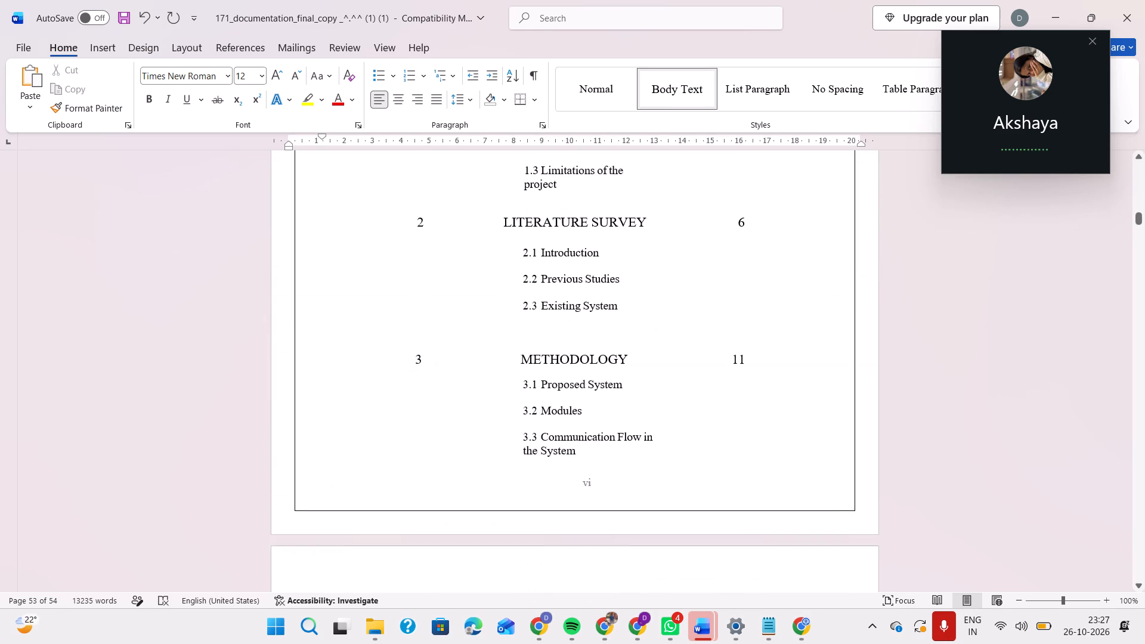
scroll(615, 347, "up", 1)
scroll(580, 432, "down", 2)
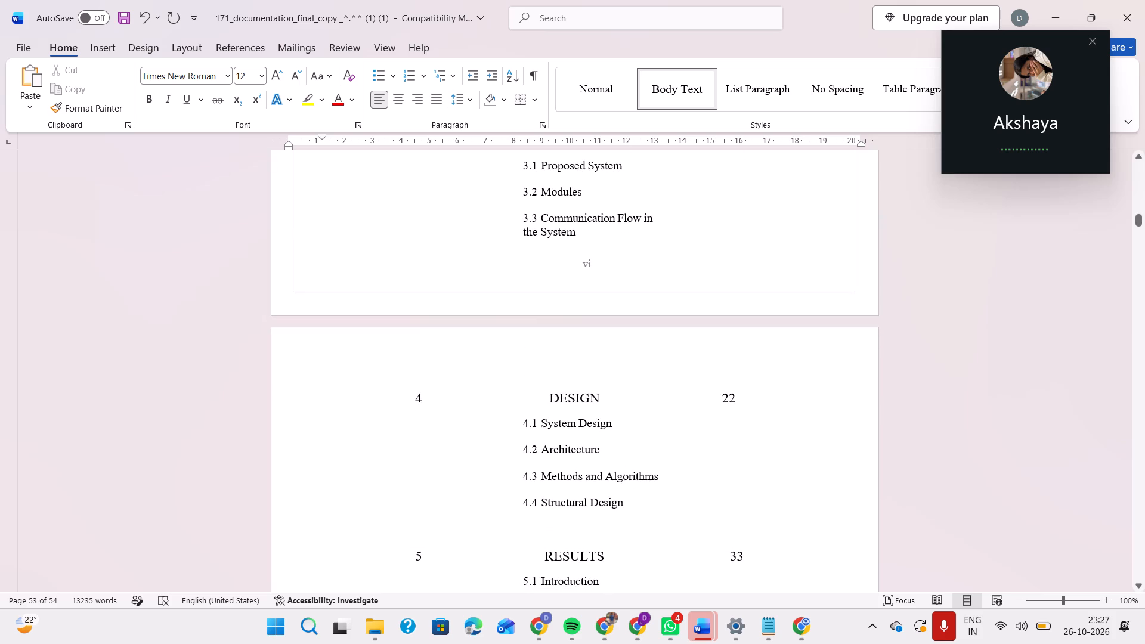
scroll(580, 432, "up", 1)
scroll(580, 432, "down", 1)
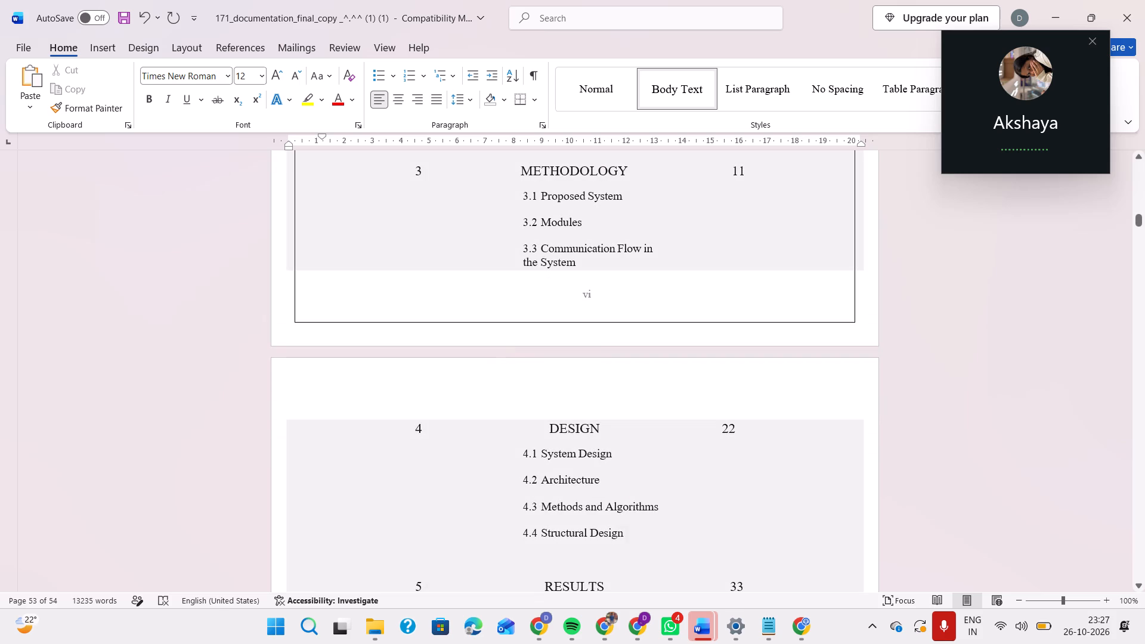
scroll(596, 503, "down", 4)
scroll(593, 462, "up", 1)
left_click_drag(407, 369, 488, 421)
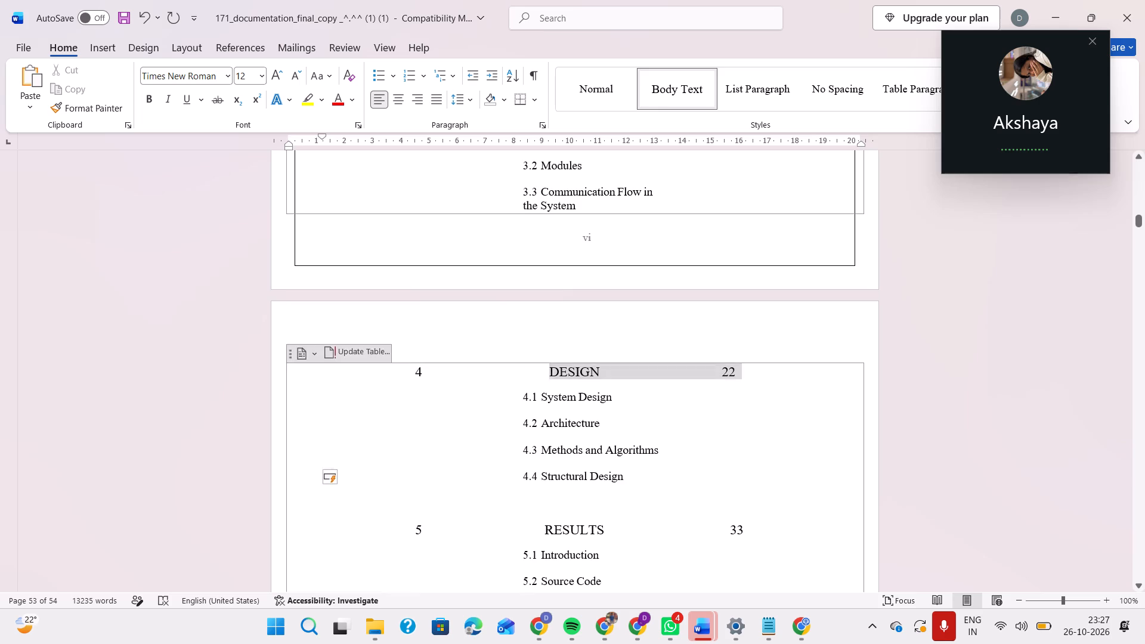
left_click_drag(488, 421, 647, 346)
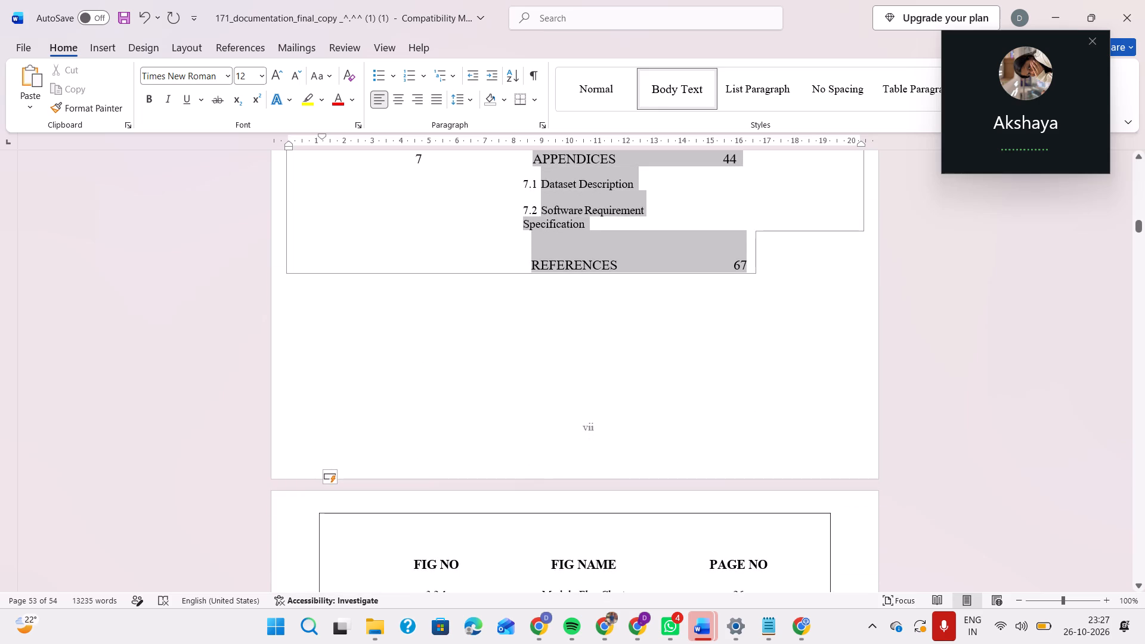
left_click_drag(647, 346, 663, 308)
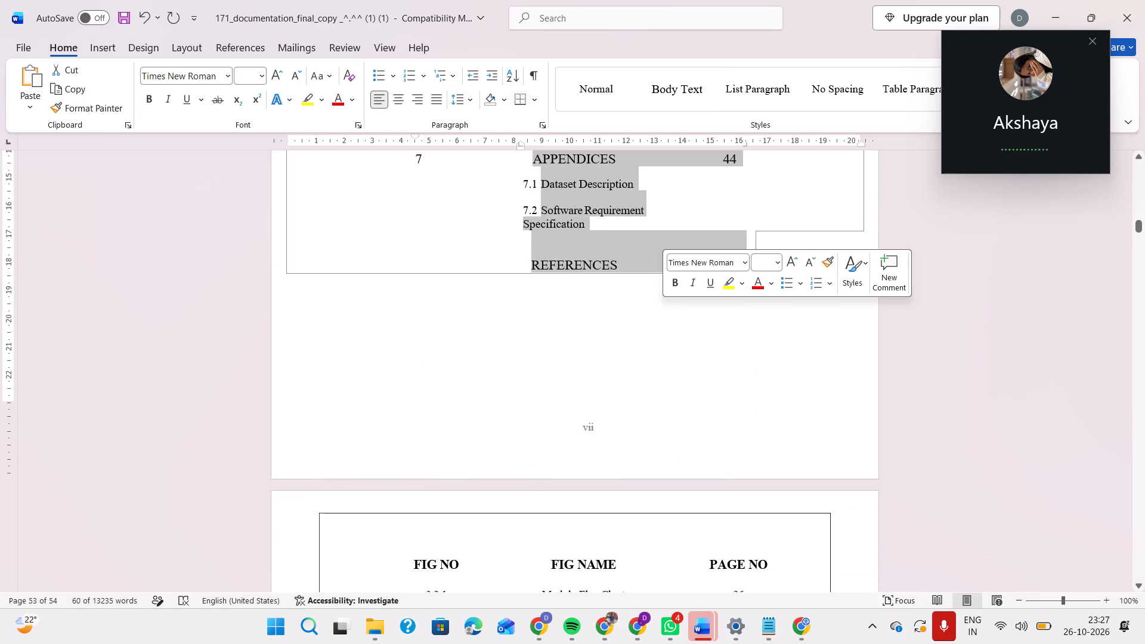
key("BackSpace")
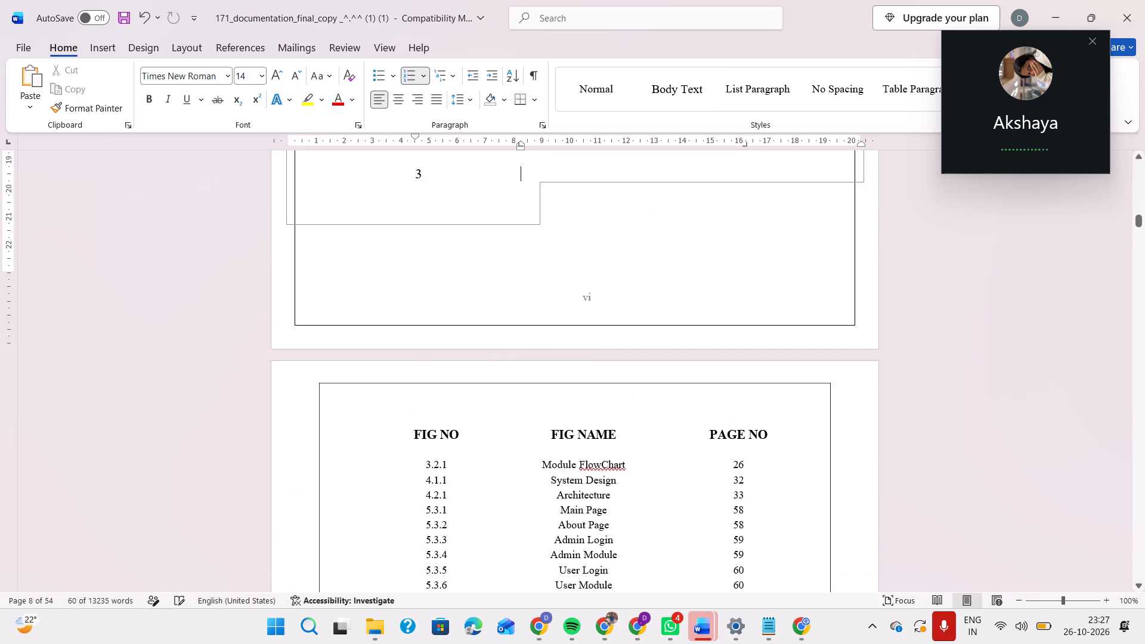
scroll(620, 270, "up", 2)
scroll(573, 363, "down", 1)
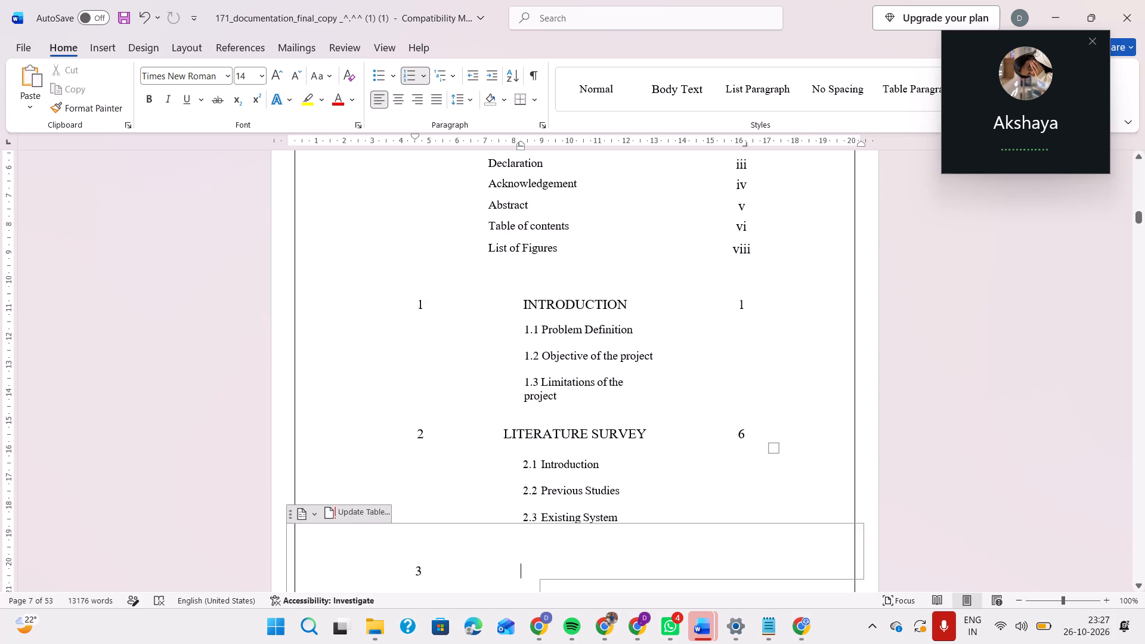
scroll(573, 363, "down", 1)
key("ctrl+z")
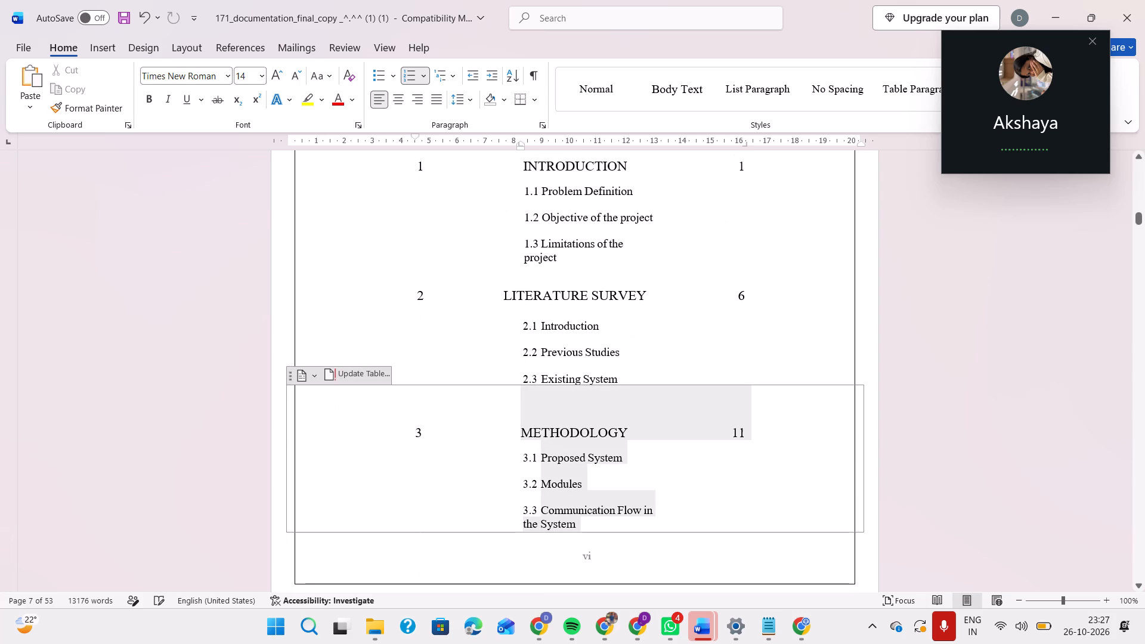
Delete the table of contents text from the DESIGN heading, including sections 4.1 to 4.4, through the word RESULTS.
scroll(631, 445, "down", 3)
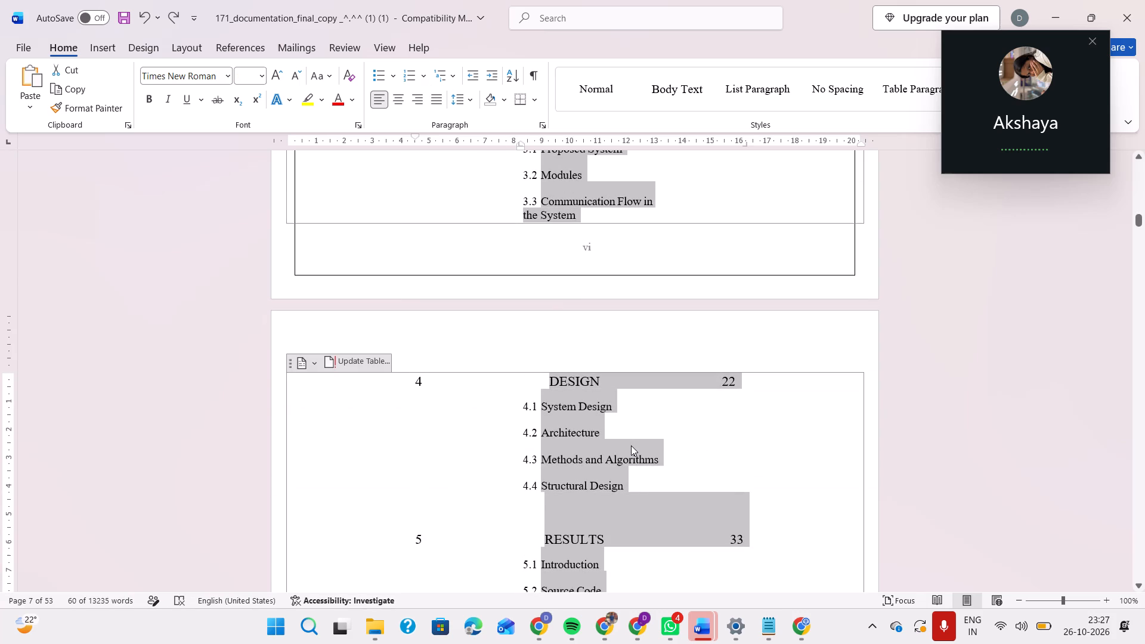
left_click(571, 420)
left_click_drag(396, 388, 649, 166)
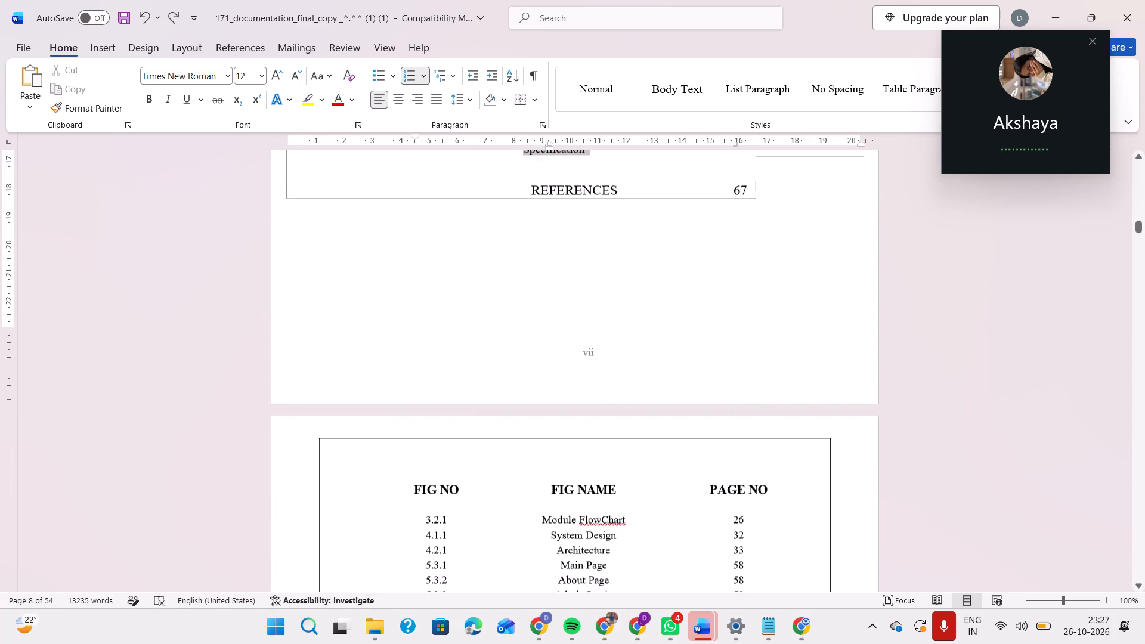
left_click_drag(649, 166, 692, 204)
scroll(692, 204, "up", 6)
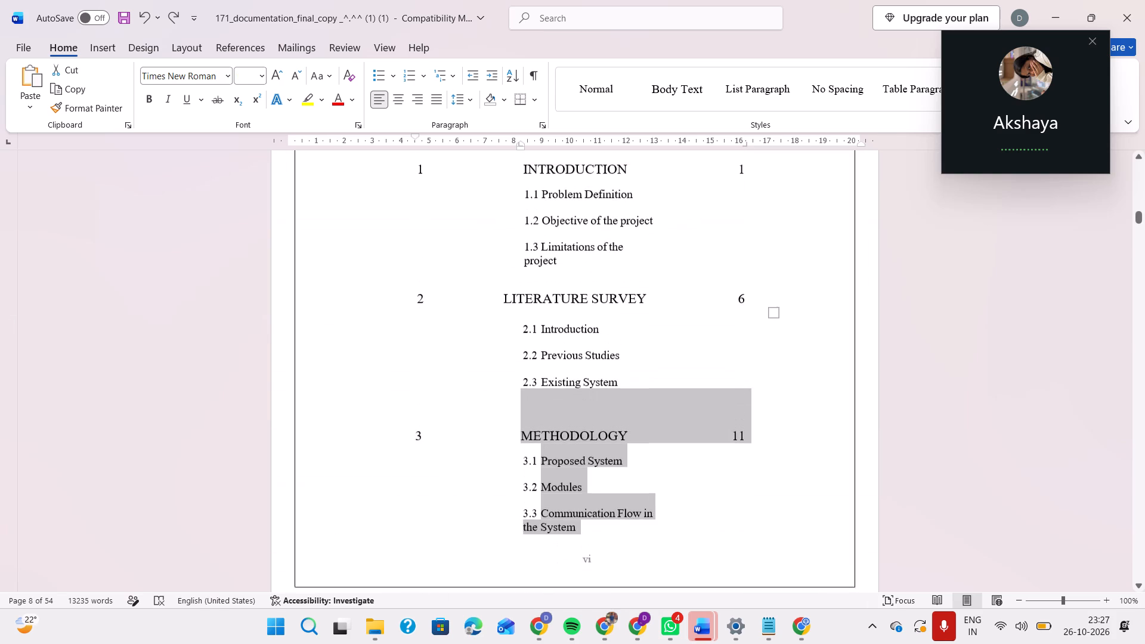
scroll(692, 204, "down", 5)
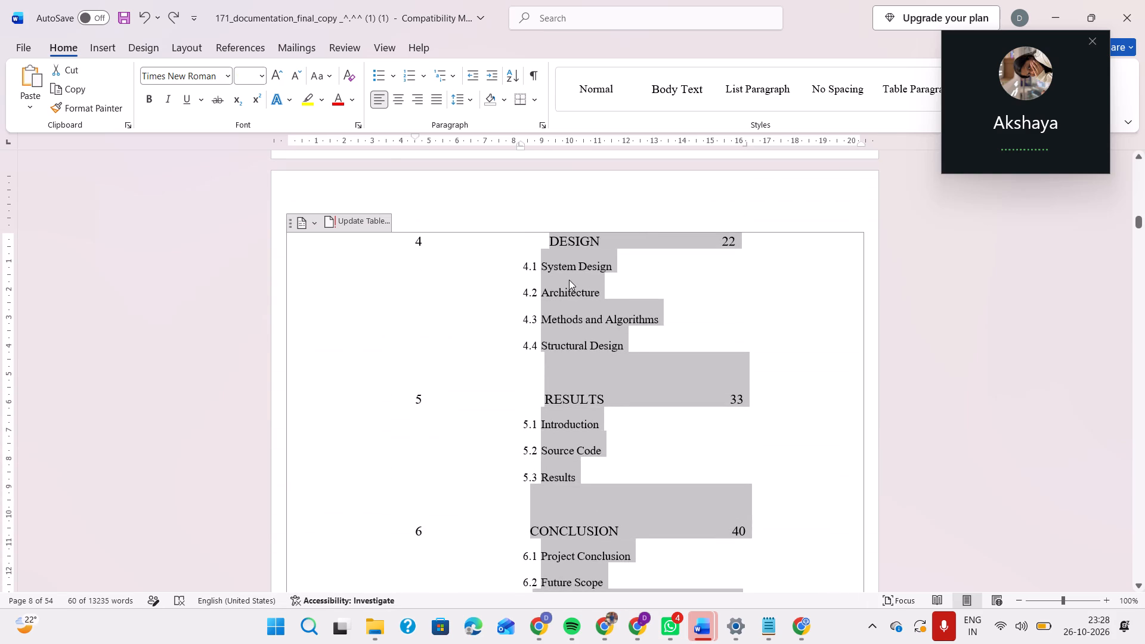
left_click(569, 280)
left_click_drag(532, 244, 647, 352)
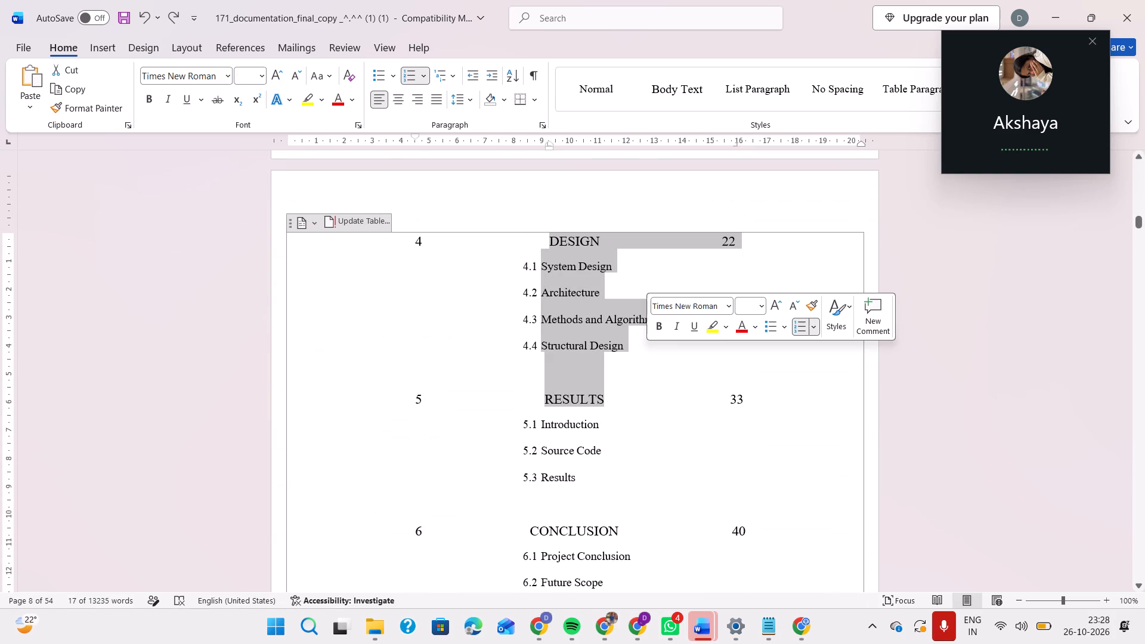
scroll(647, 352, "up", 1)
key("BackSpace")
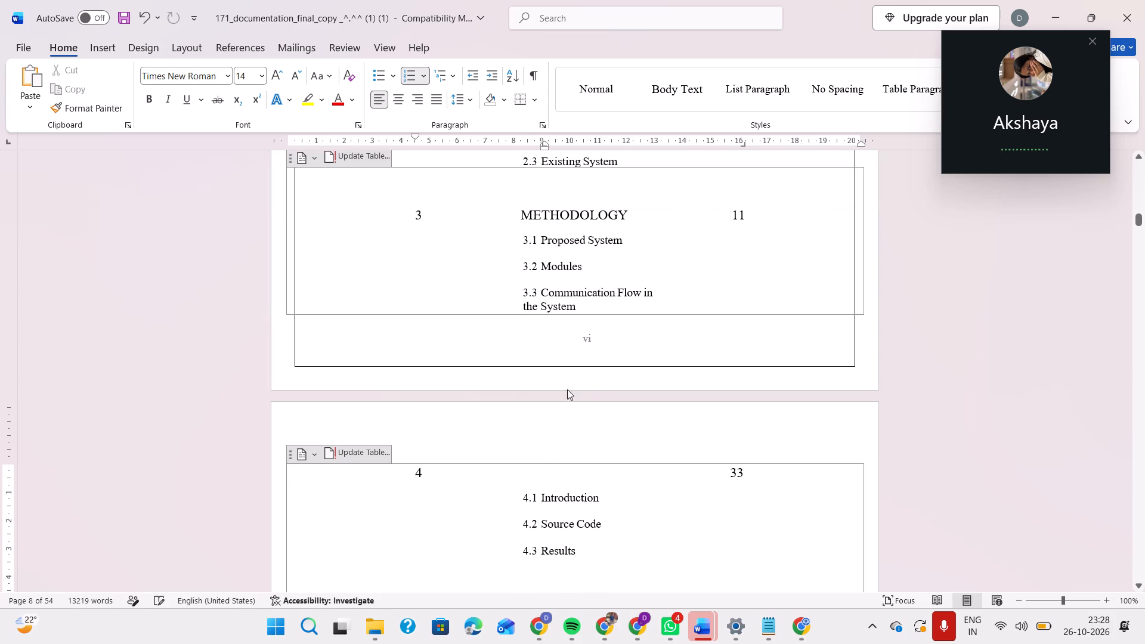
Delete the contents entries after Methodology, from the page 33 line through CONCLUSION and APPENDICES to Dataset Description.
left_click_drag(407, 478, 572, 640)
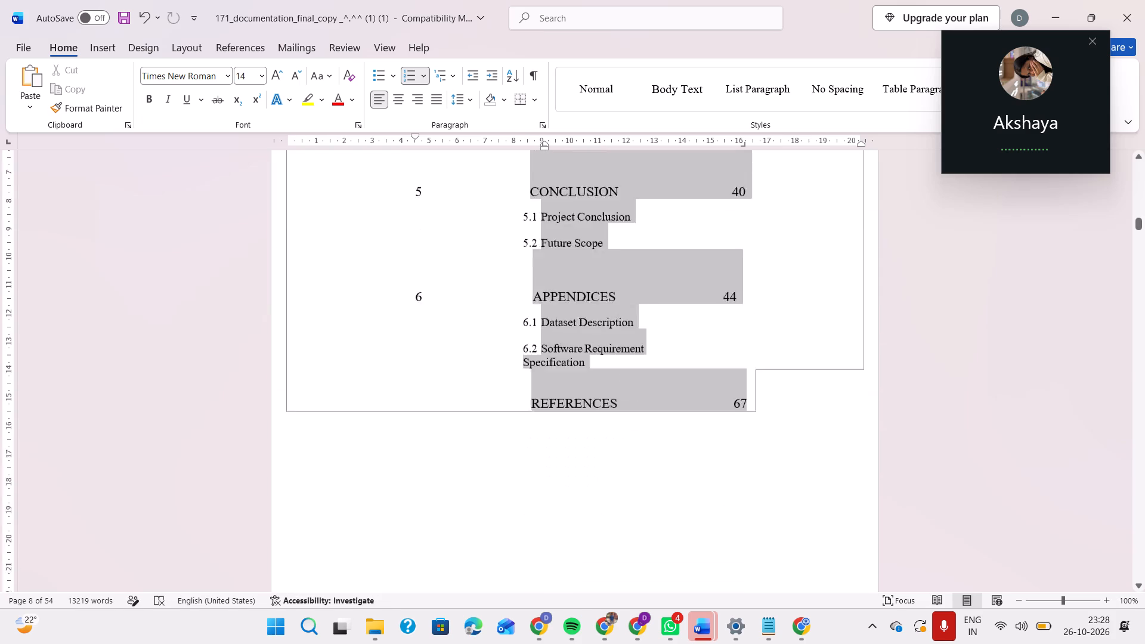
left_click_drag(572, 640, 766, 389)
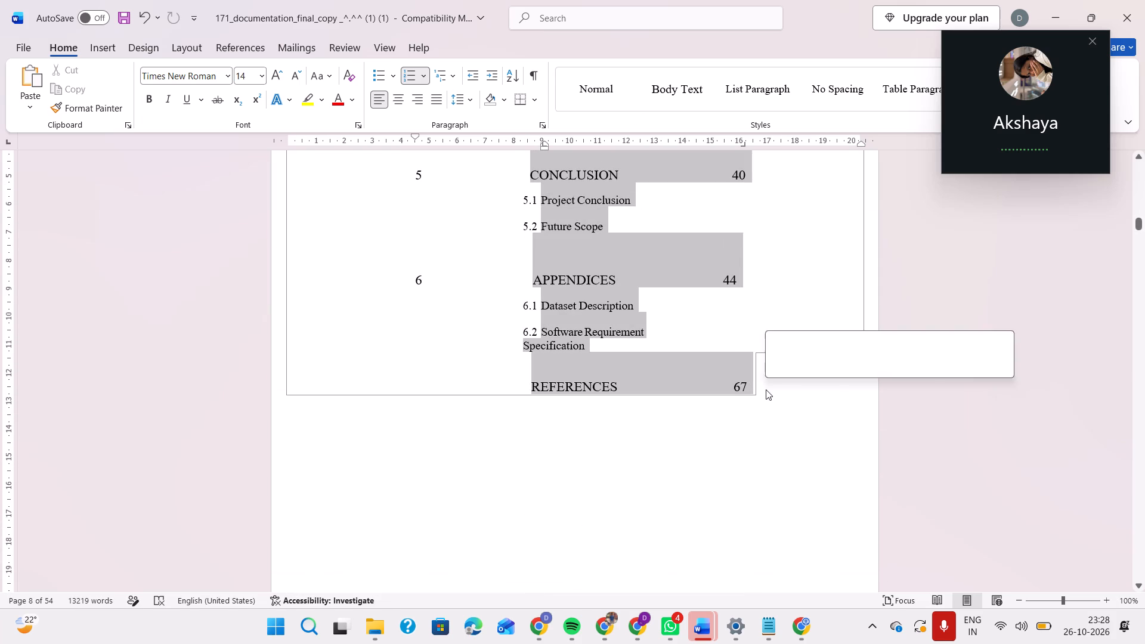
scroll(766, 389, "up", 5)
scroll(766, 389, "down", 5)
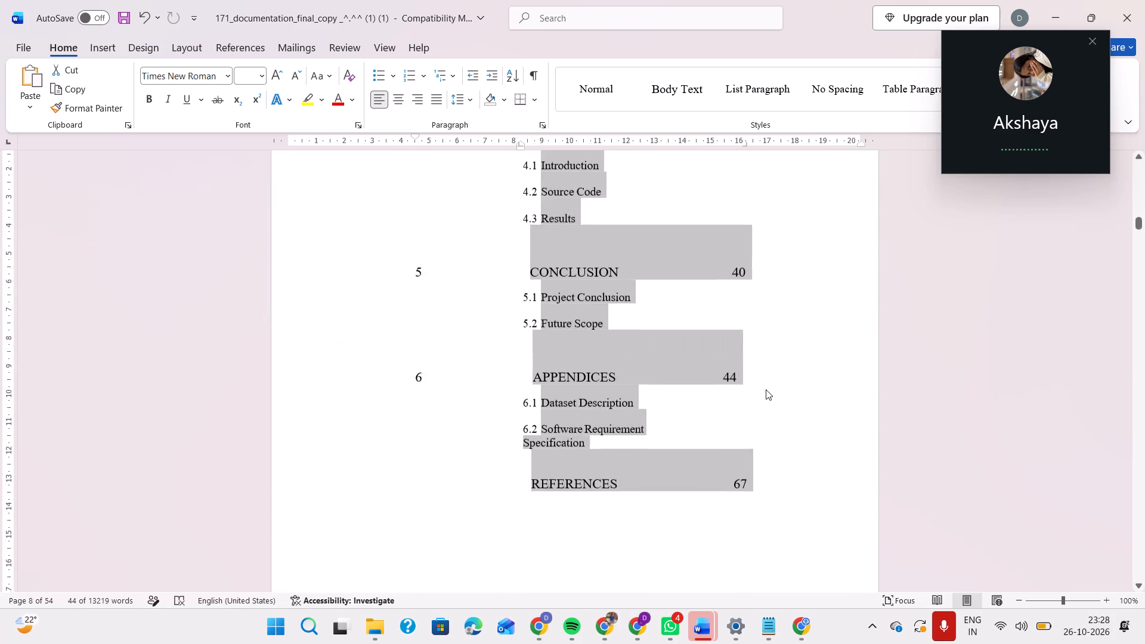
scroll(766, 389, "up", 2)
left_click(517, 394)
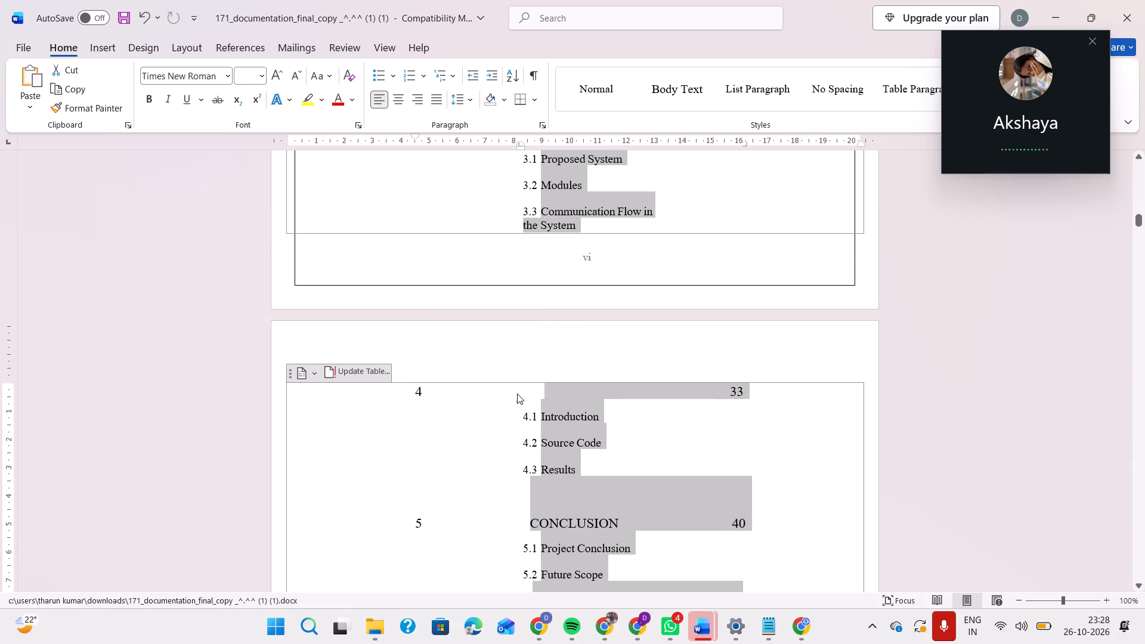
left_click_drag(488, 394, 603, 553)
key("BackSpace")
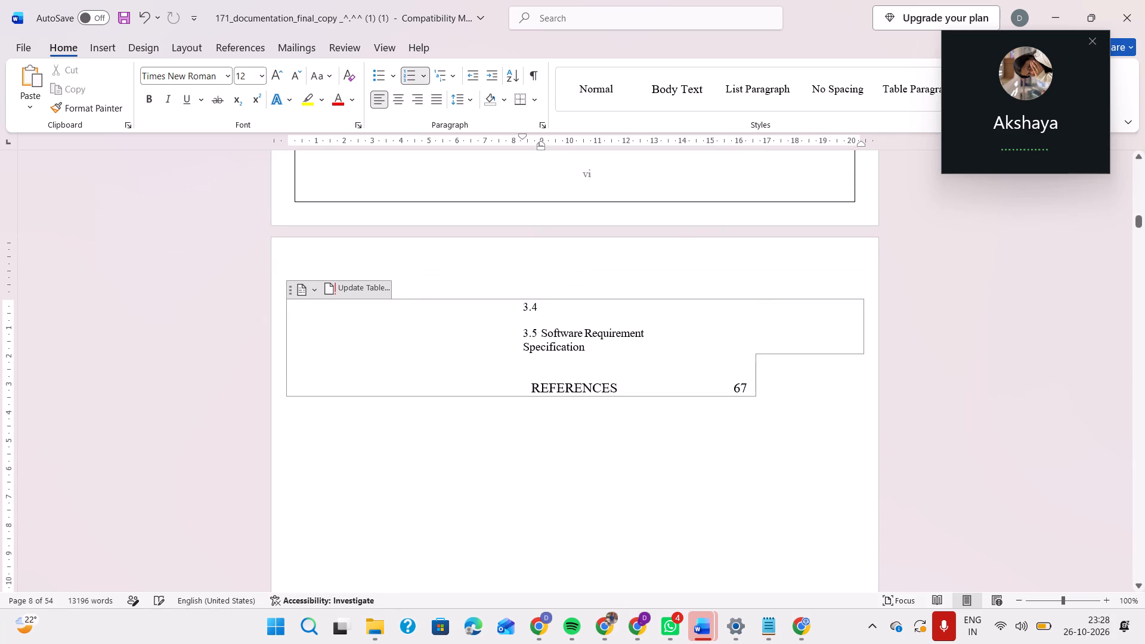
Delete the remaining Software Requirement Specification and REFERENCES entries, with the empty numbered line above them, from the table of contents.
left_click_drag(503, 305, 632, 377)
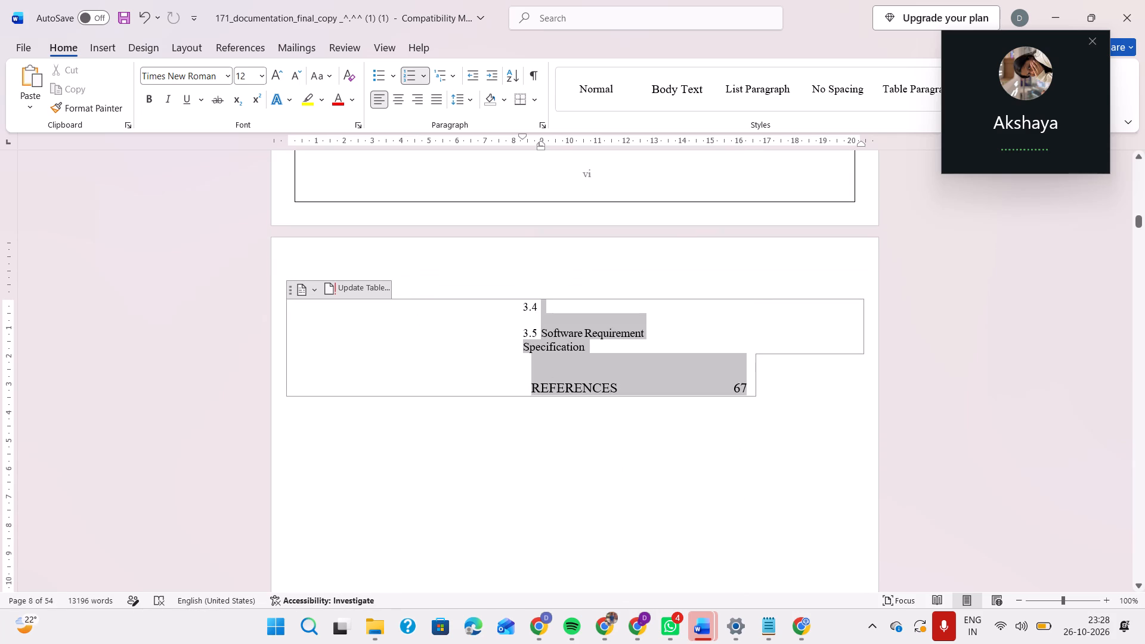
left_click_drag(632, 377, 632, 375)
scroll(632, 375, "up", 1)
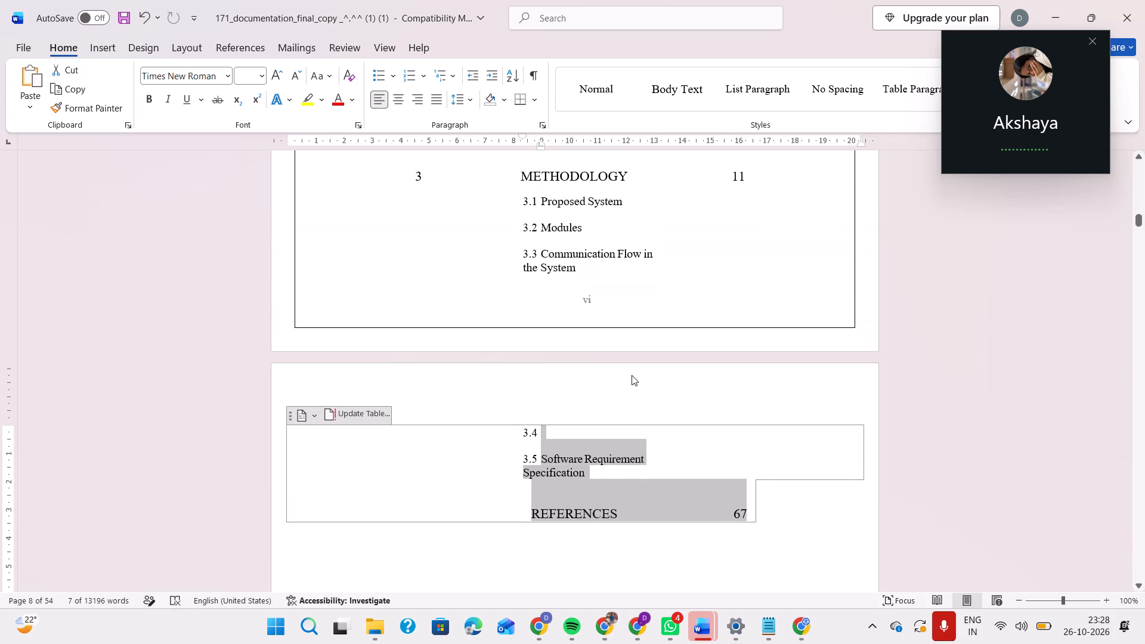
key("BackSpace")
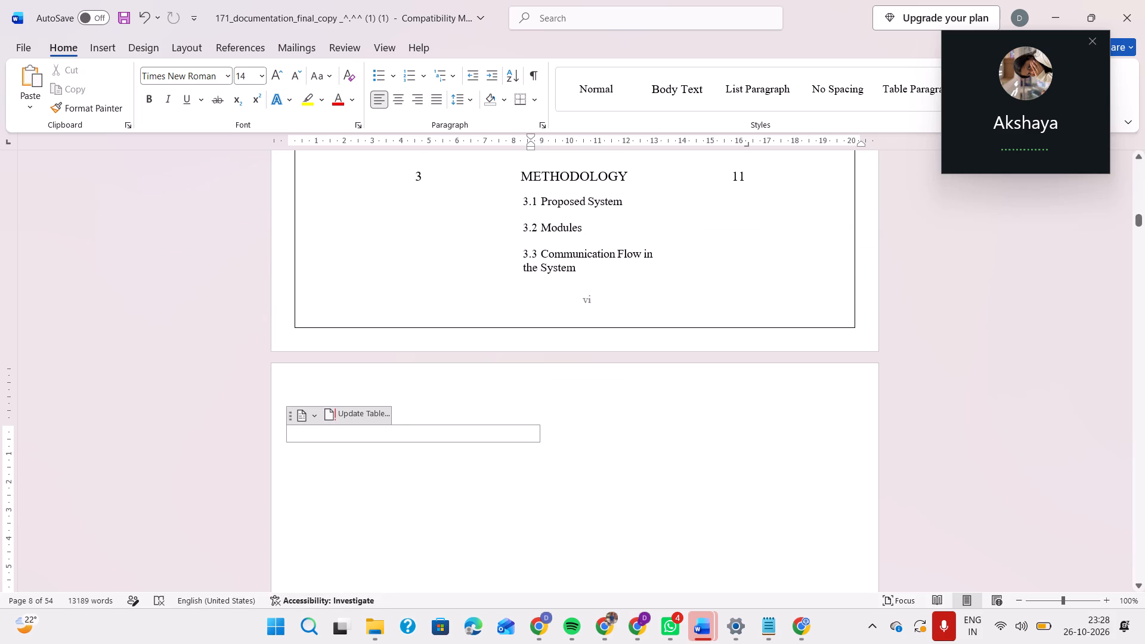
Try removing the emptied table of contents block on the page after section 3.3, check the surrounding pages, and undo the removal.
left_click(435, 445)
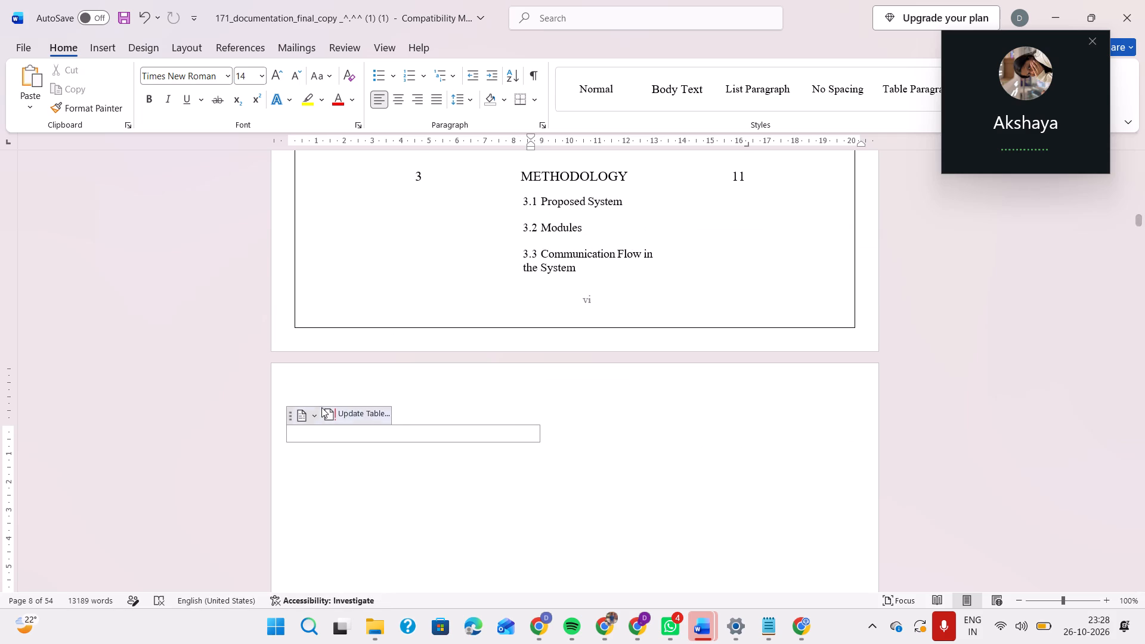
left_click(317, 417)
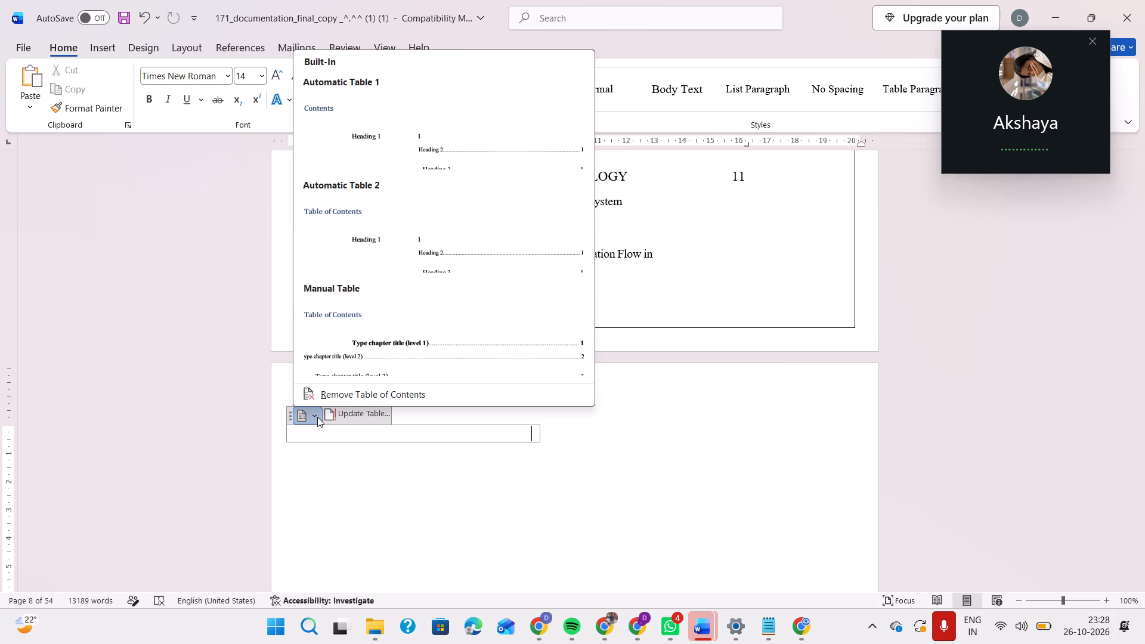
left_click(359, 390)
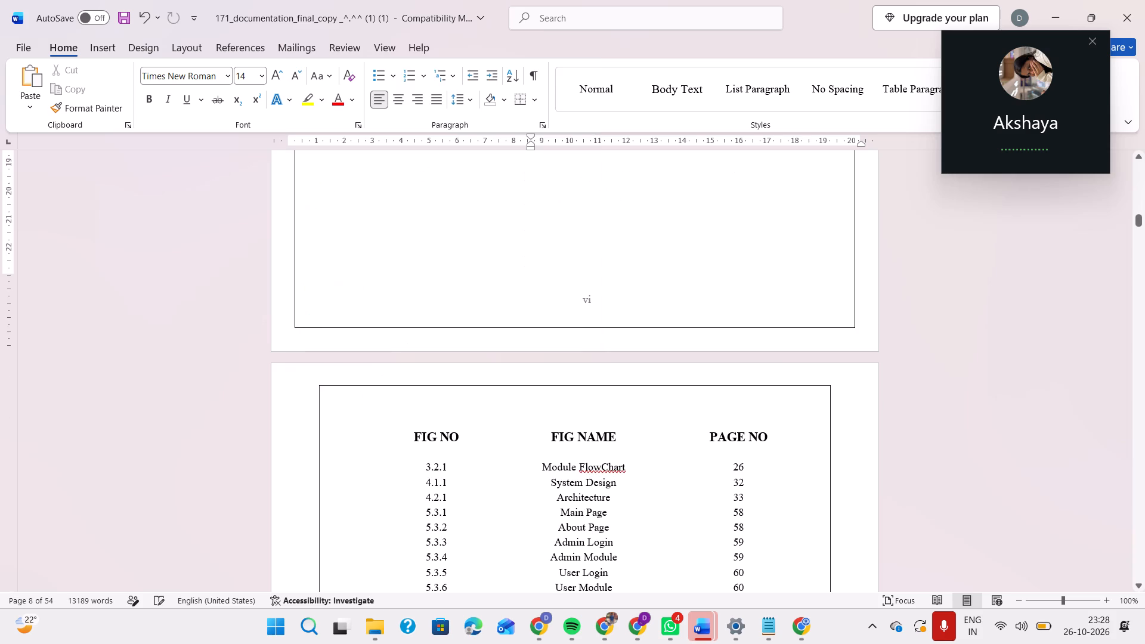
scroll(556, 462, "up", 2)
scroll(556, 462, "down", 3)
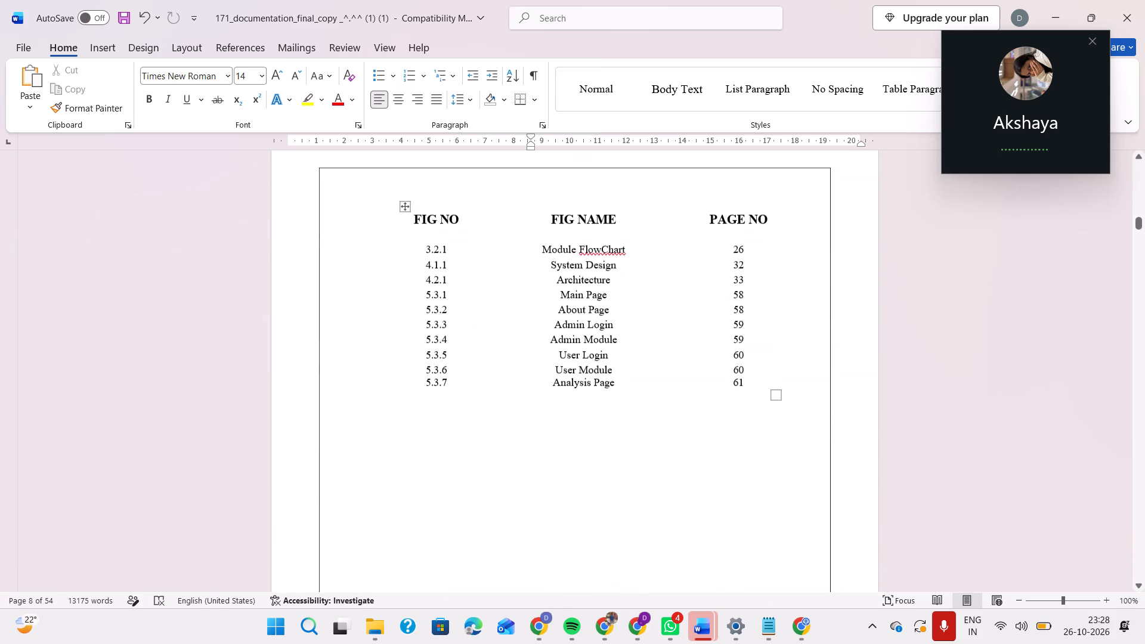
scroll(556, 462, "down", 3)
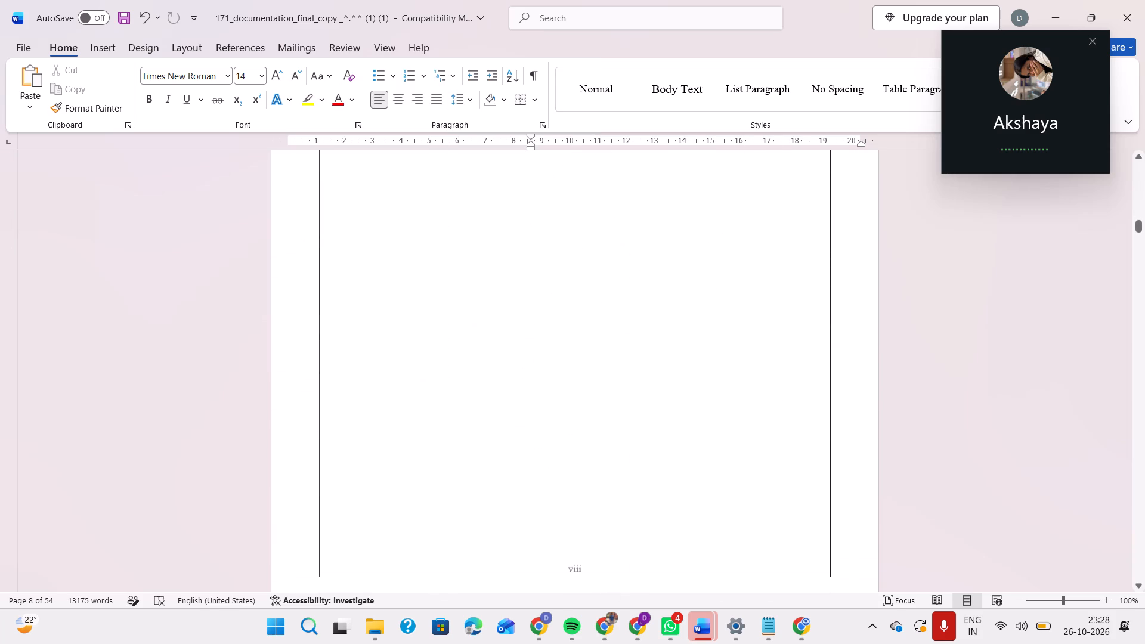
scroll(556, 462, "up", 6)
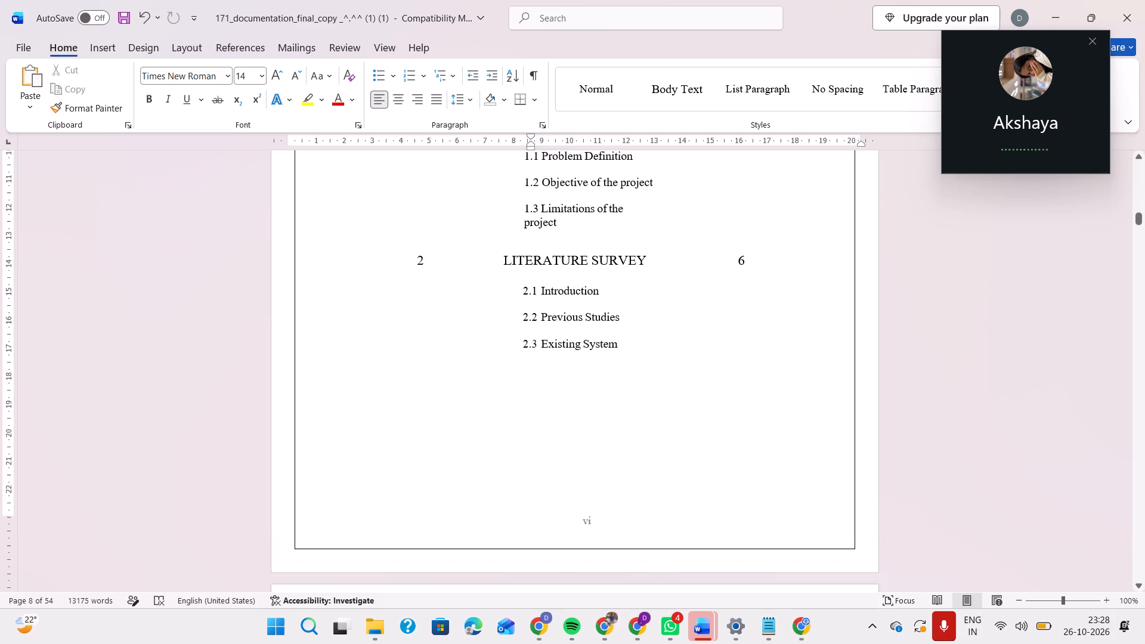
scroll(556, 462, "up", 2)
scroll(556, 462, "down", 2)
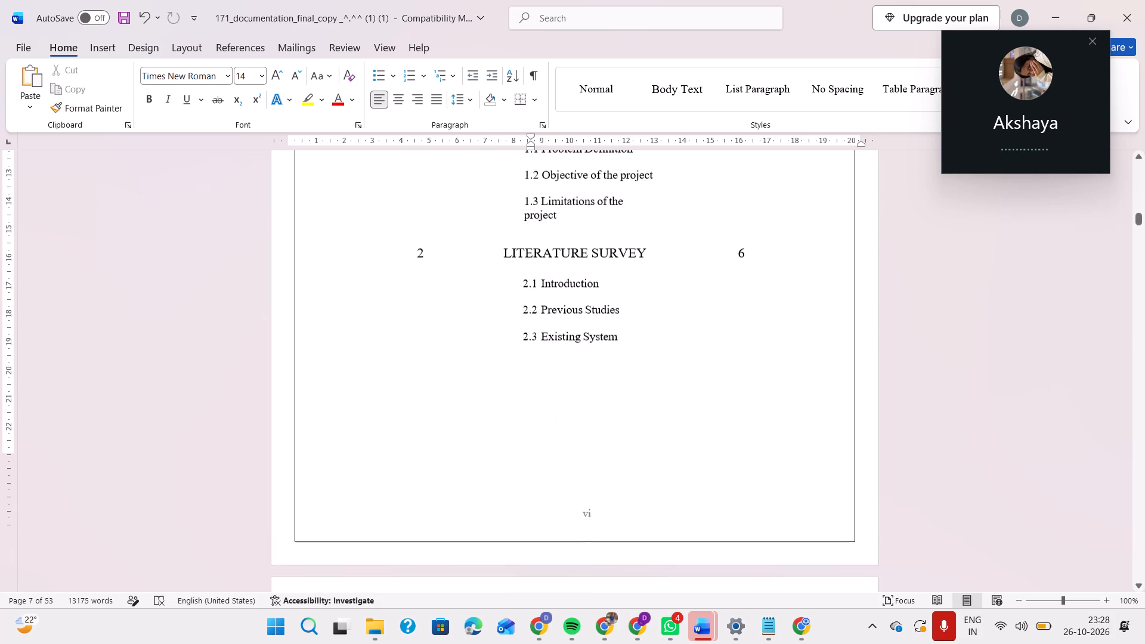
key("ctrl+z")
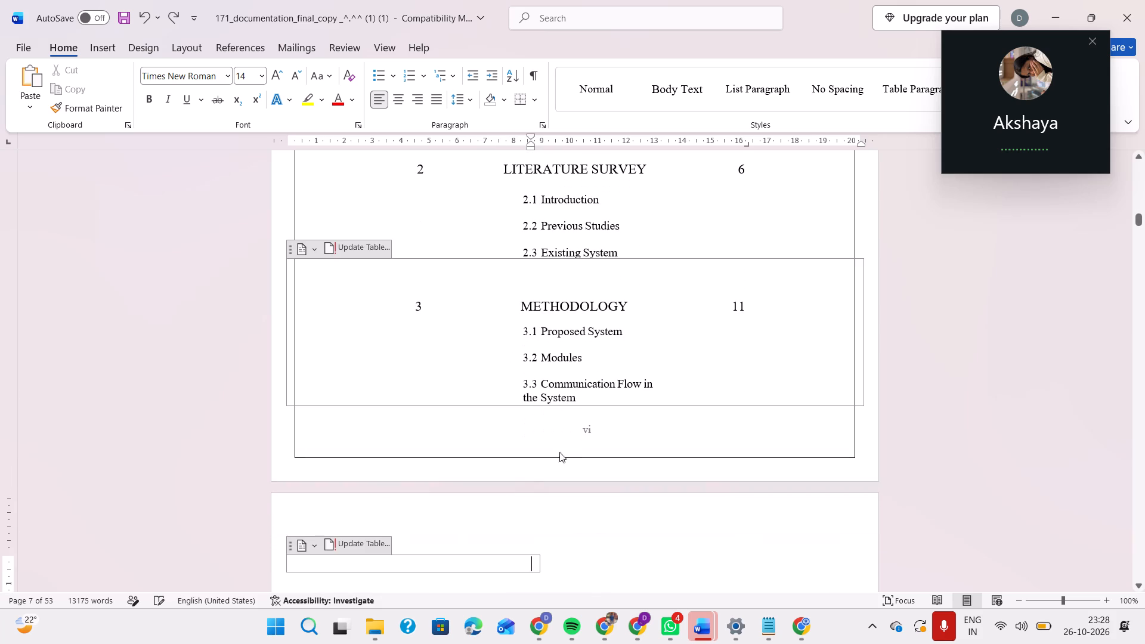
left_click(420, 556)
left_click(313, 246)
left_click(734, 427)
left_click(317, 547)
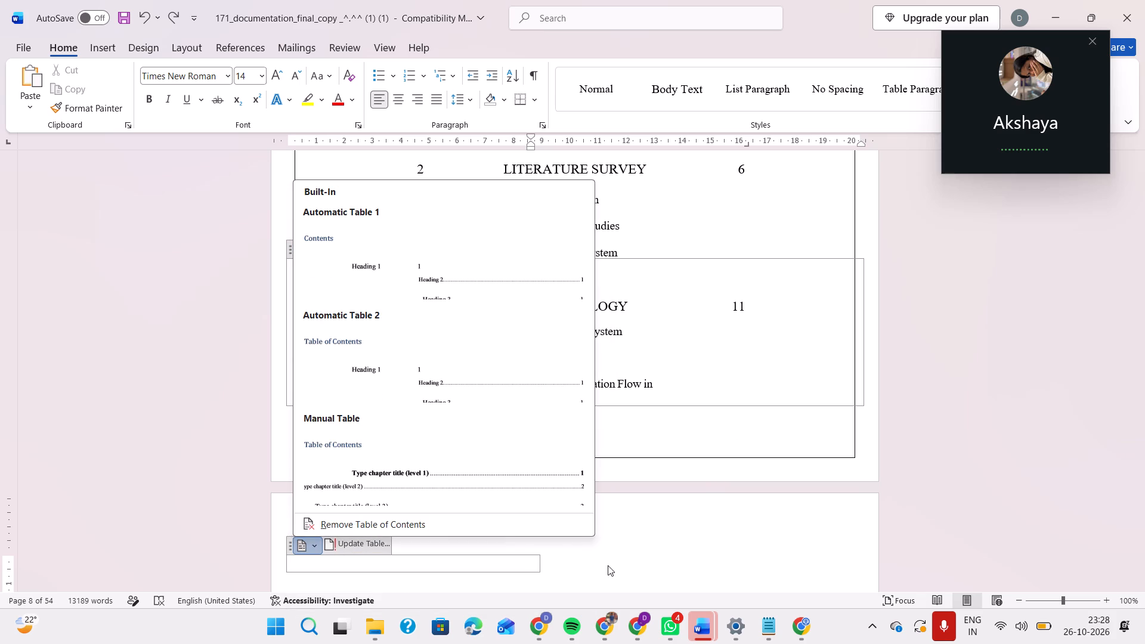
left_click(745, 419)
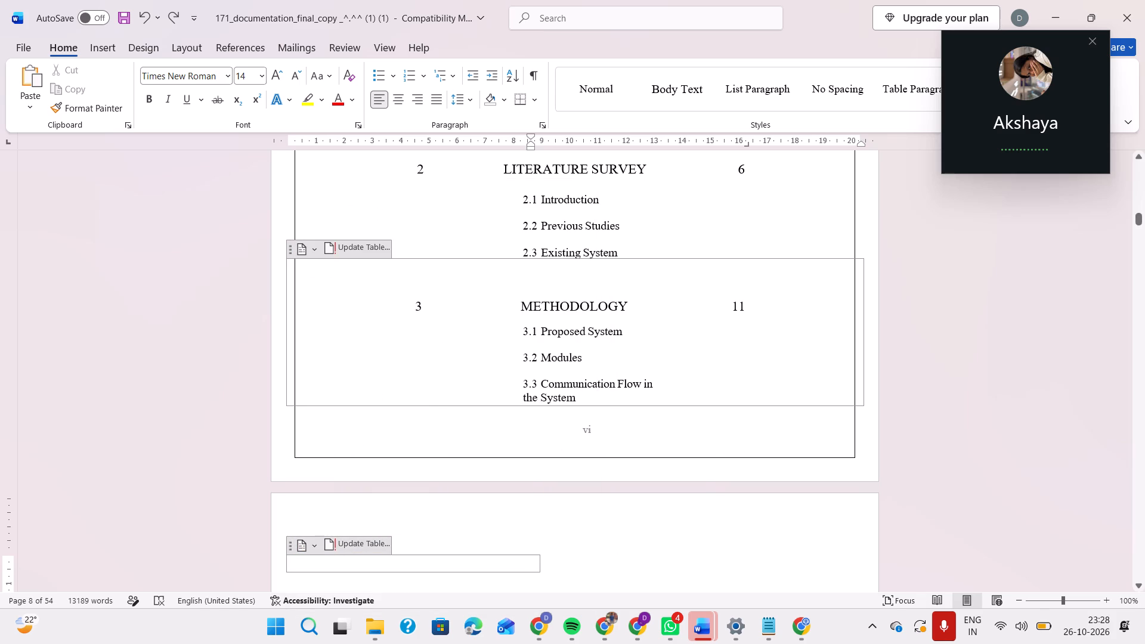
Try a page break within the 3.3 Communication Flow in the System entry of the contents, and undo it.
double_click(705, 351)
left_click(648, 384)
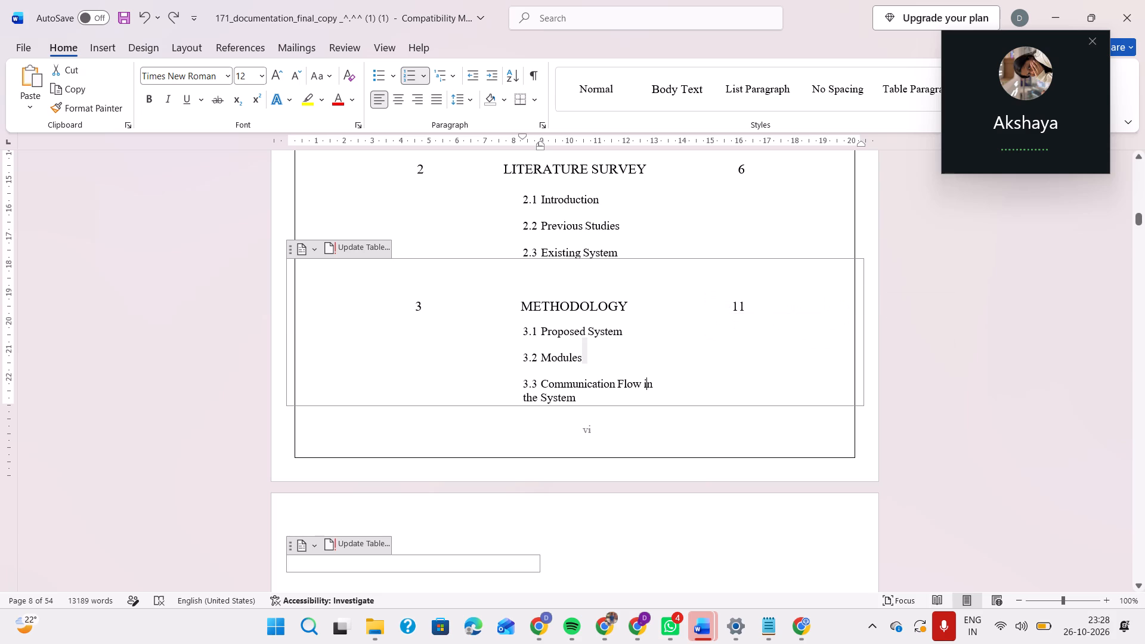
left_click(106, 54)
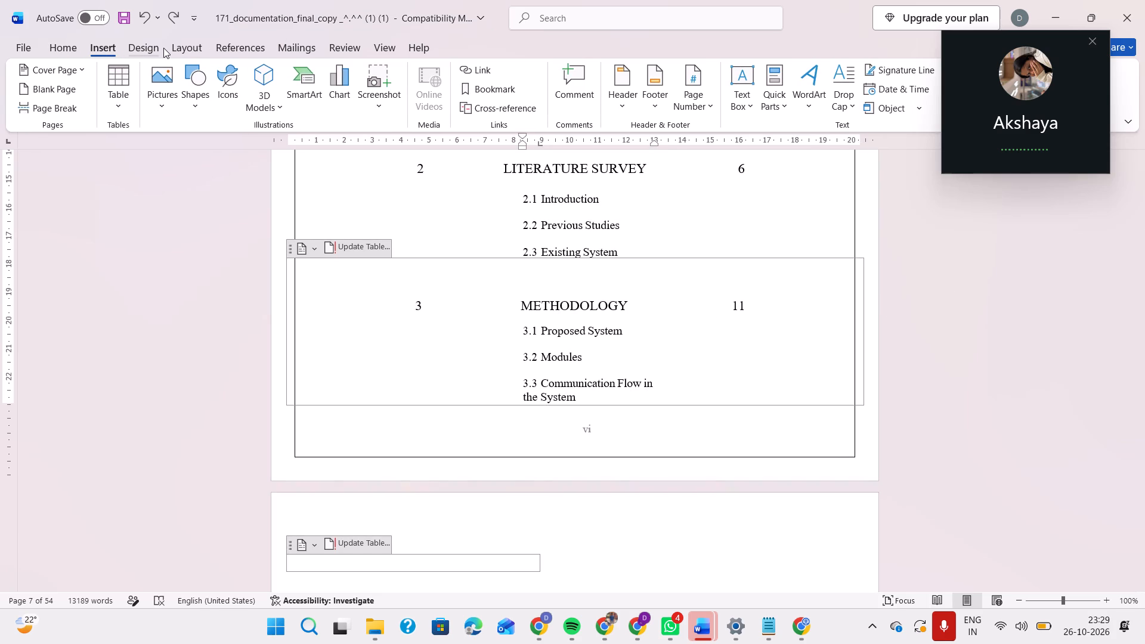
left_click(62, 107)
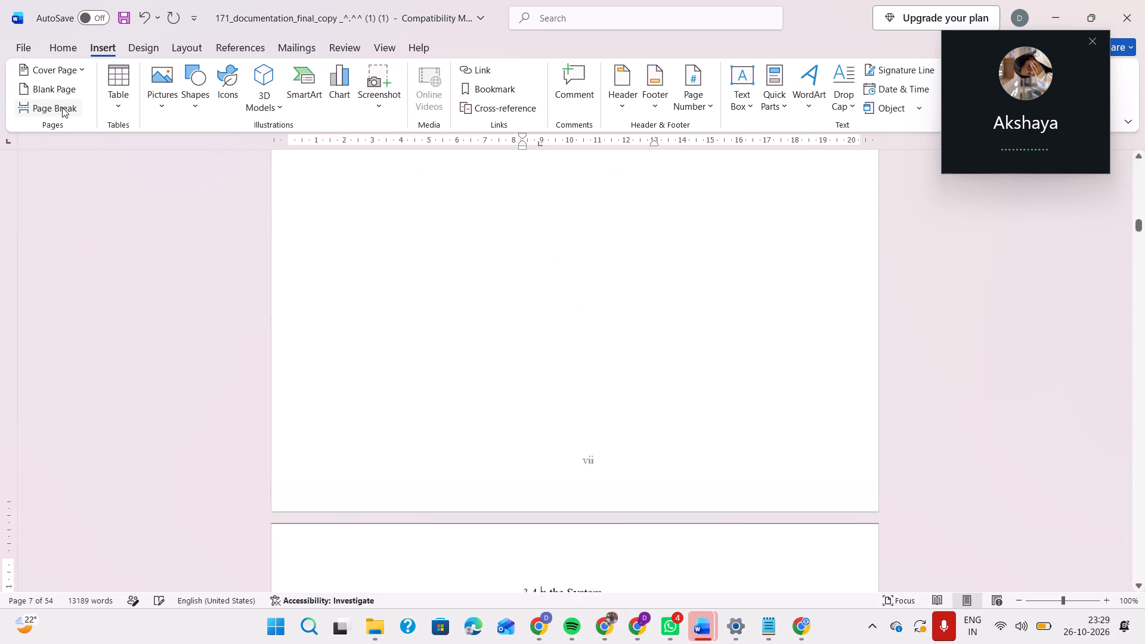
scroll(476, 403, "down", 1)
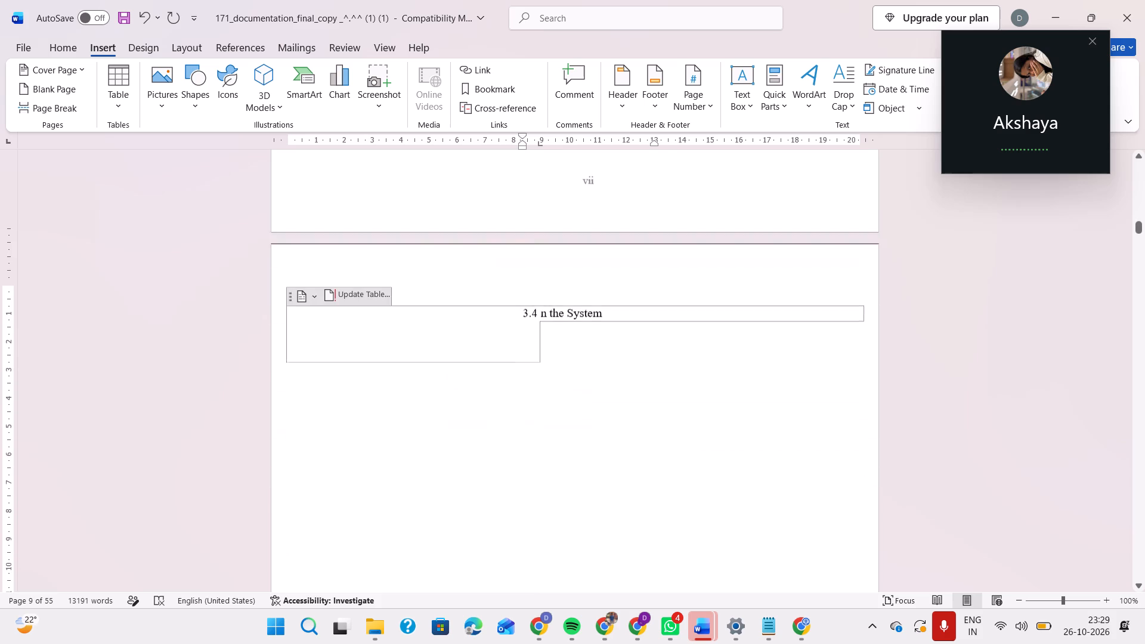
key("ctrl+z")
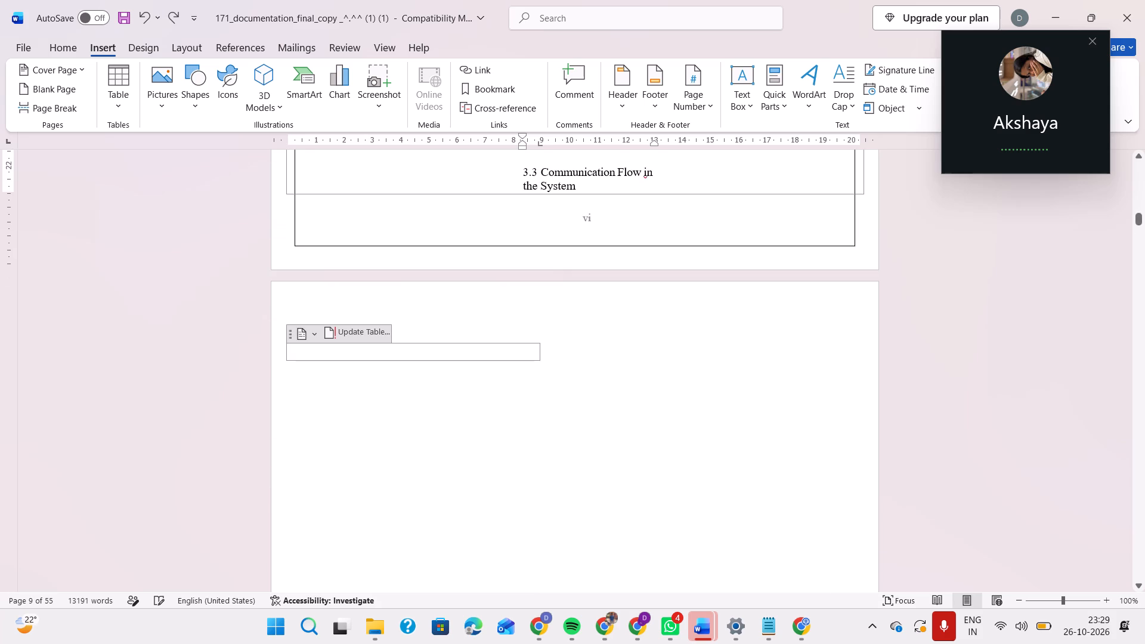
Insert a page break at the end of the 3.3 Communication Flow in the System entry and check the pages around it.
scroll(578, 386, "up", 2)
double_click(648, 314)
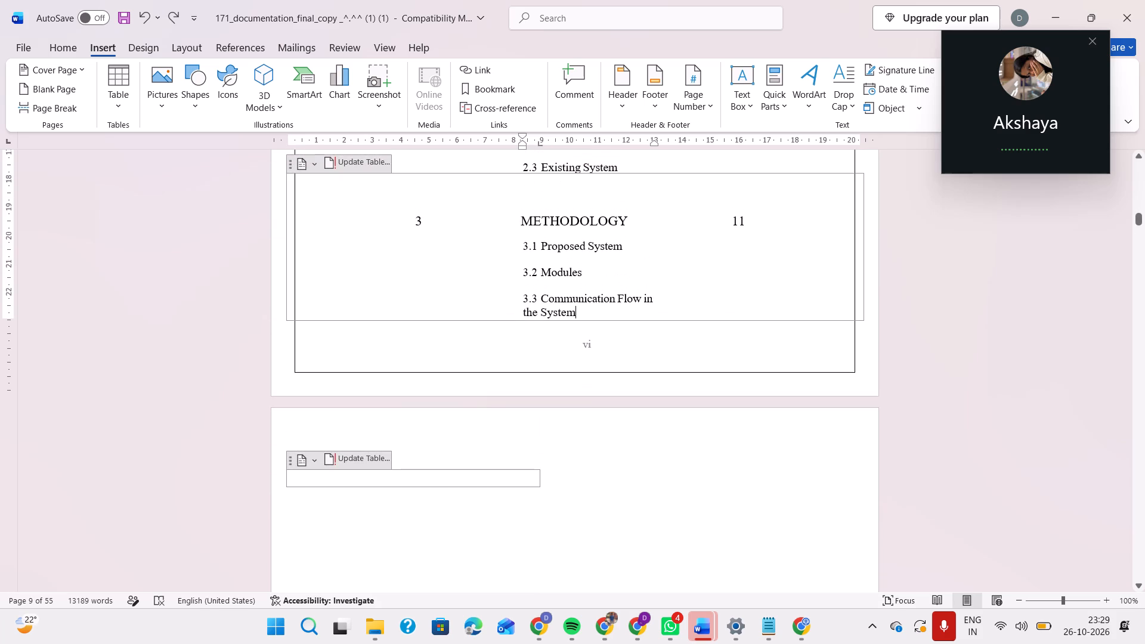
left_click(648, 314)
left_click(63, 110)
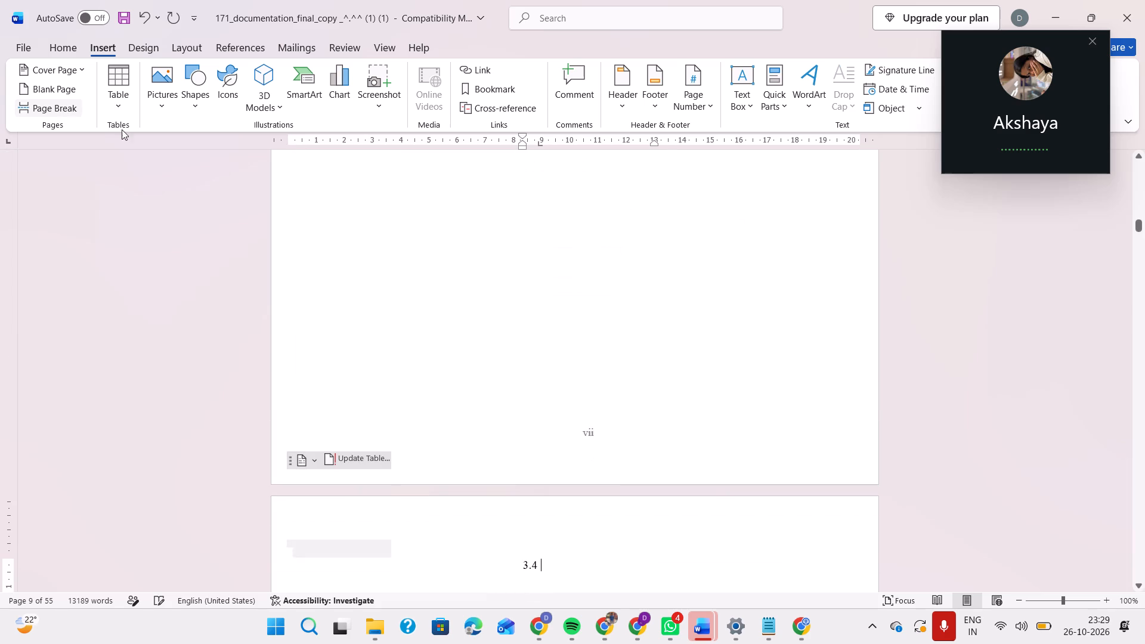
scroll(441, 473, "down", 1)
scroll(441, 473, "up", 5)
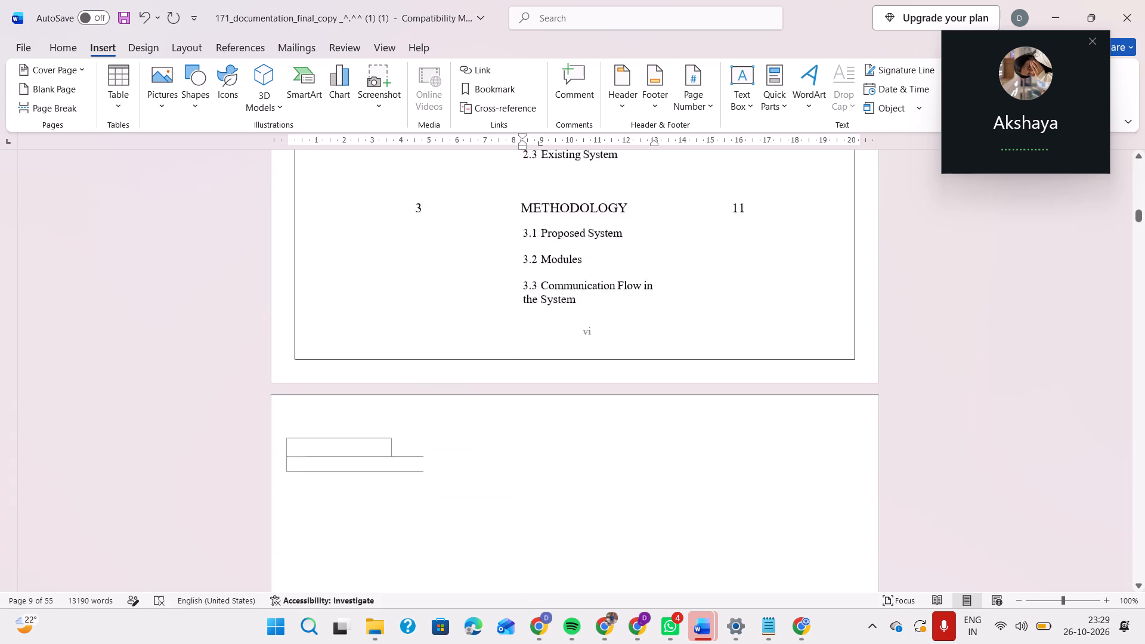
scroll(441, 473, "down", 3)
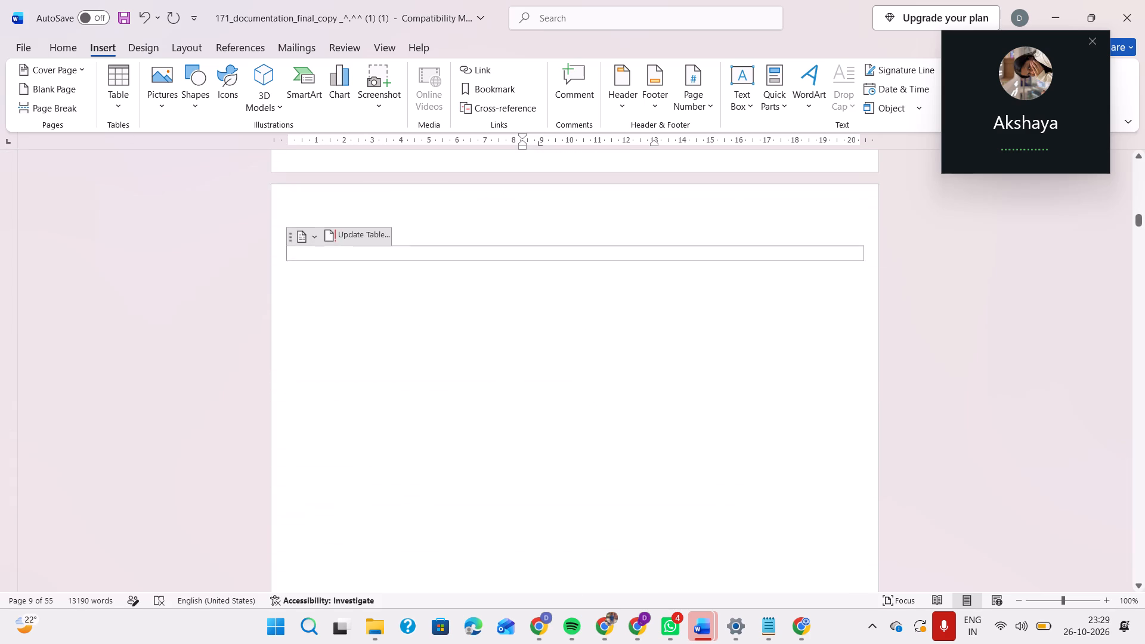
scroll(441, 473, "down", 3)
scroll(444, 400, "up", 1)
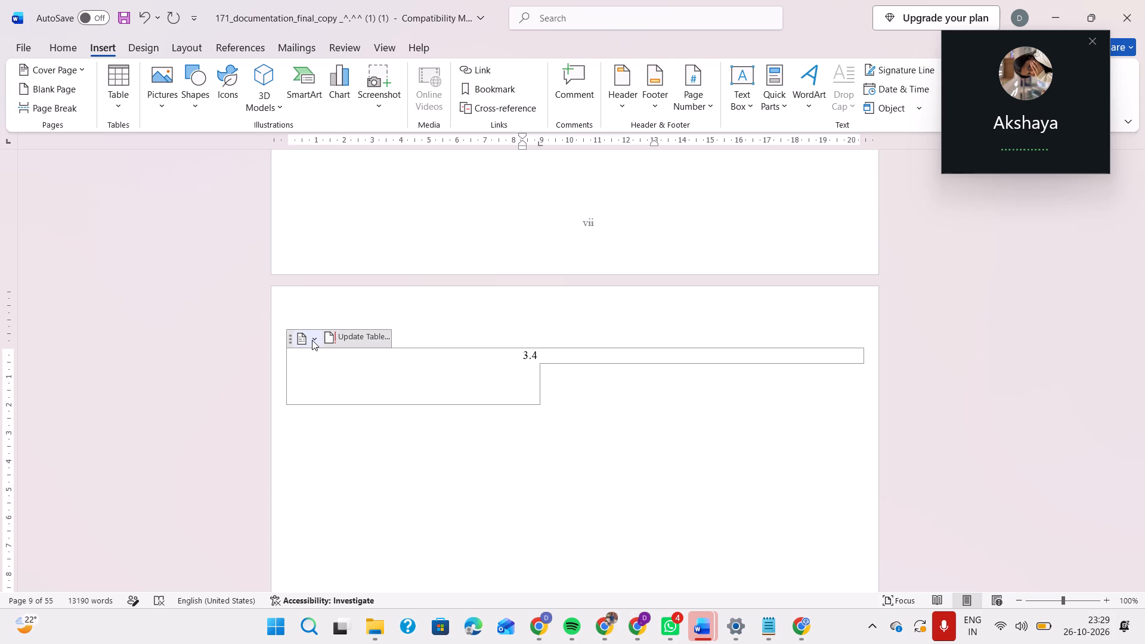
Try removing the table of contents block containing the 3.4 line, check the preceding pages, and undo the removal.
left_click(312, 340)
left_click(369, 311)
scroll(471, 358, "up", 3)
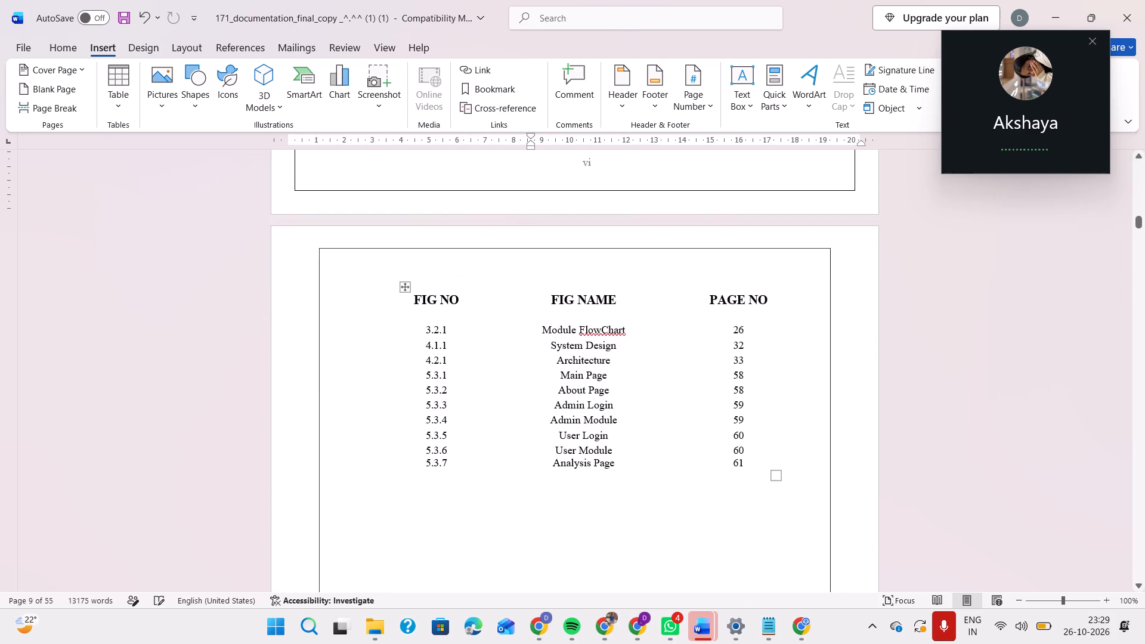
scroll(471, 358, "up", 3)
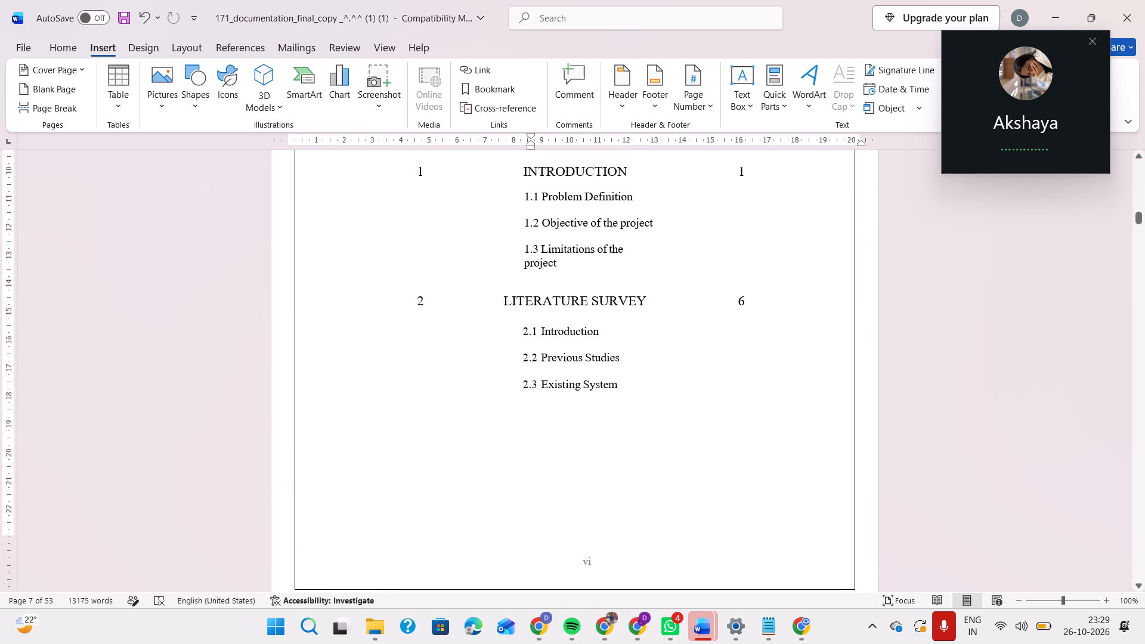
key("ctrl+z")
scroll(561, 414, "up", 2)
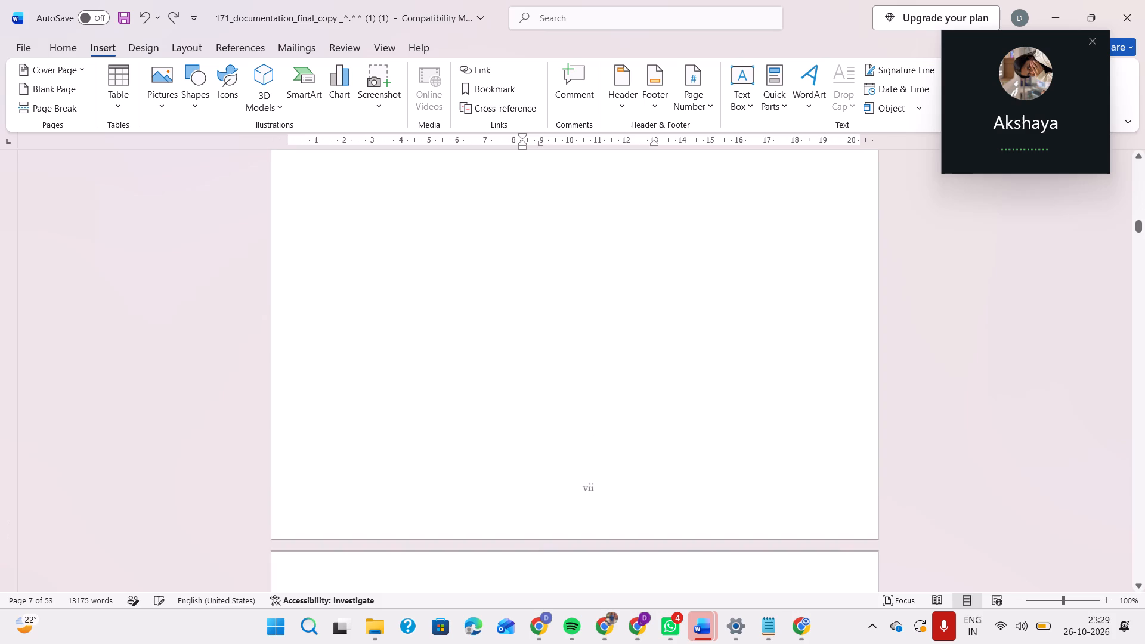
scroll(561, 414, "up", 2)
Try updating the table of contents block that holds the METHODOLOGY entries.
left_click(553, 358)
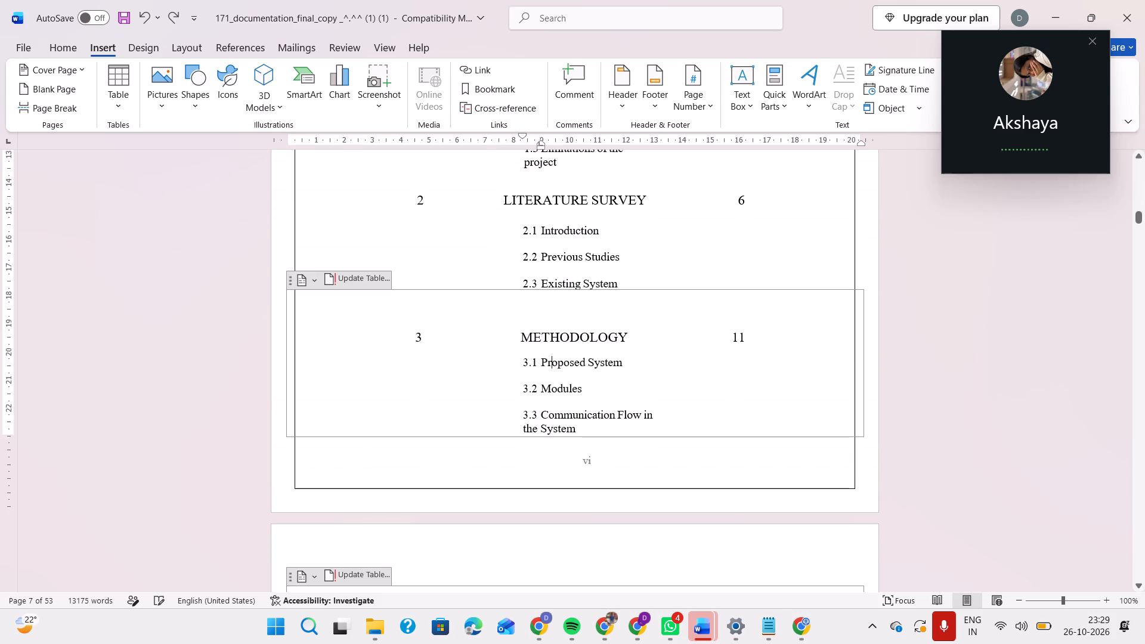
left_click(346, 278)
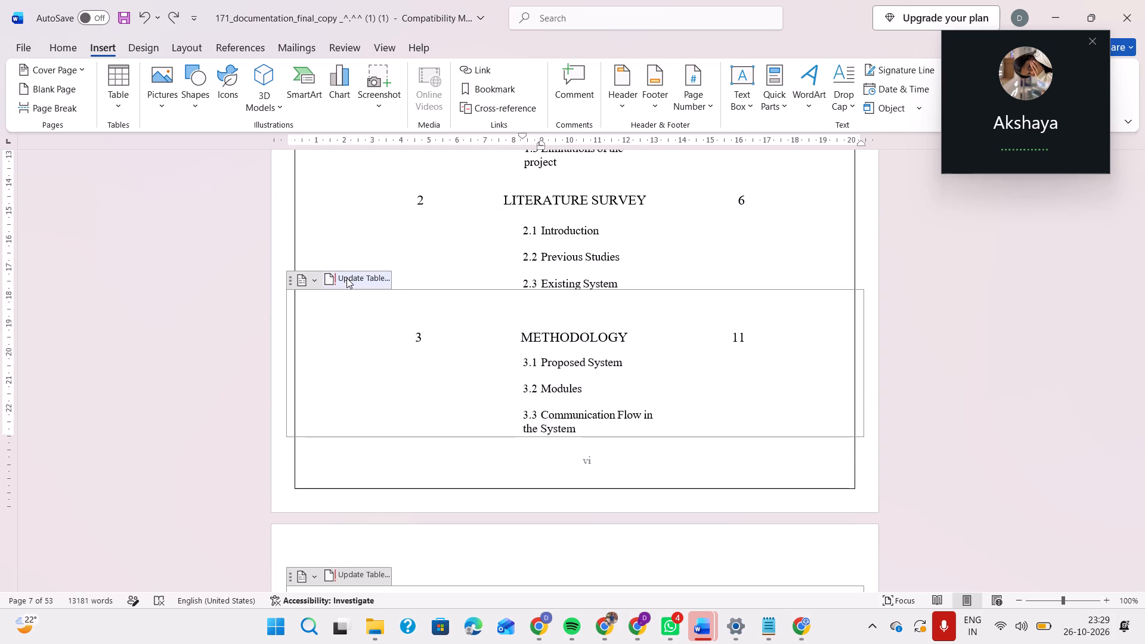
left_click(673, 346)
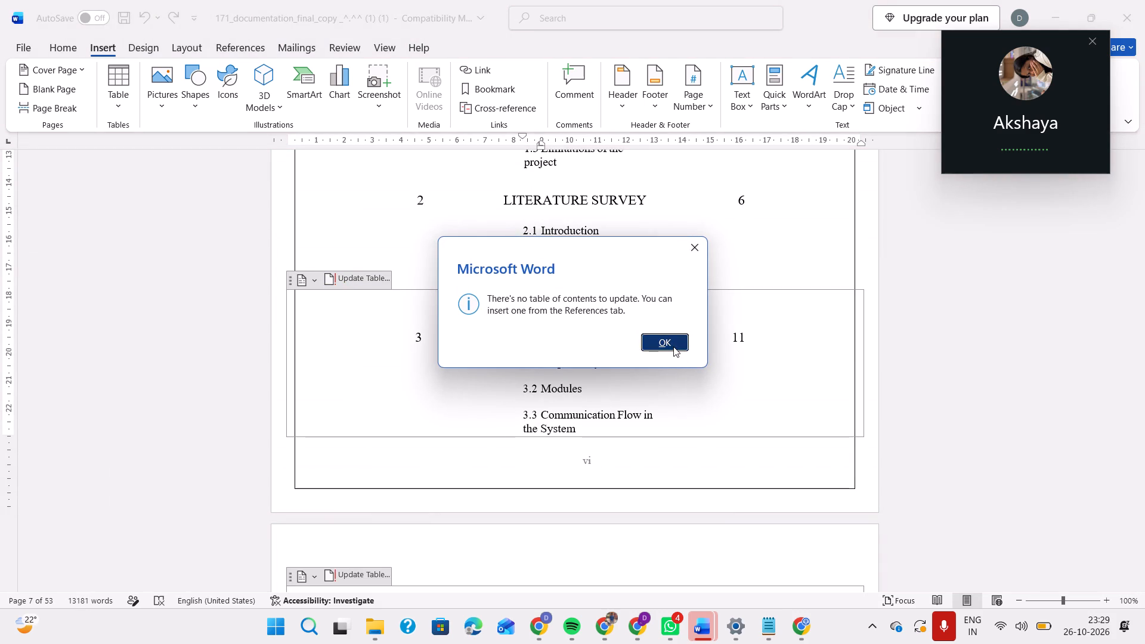
Remove the table of contents block holding the METHODOLOGY entries and check the contents and figure list pages.
scroll(617, 409, "down", 2)
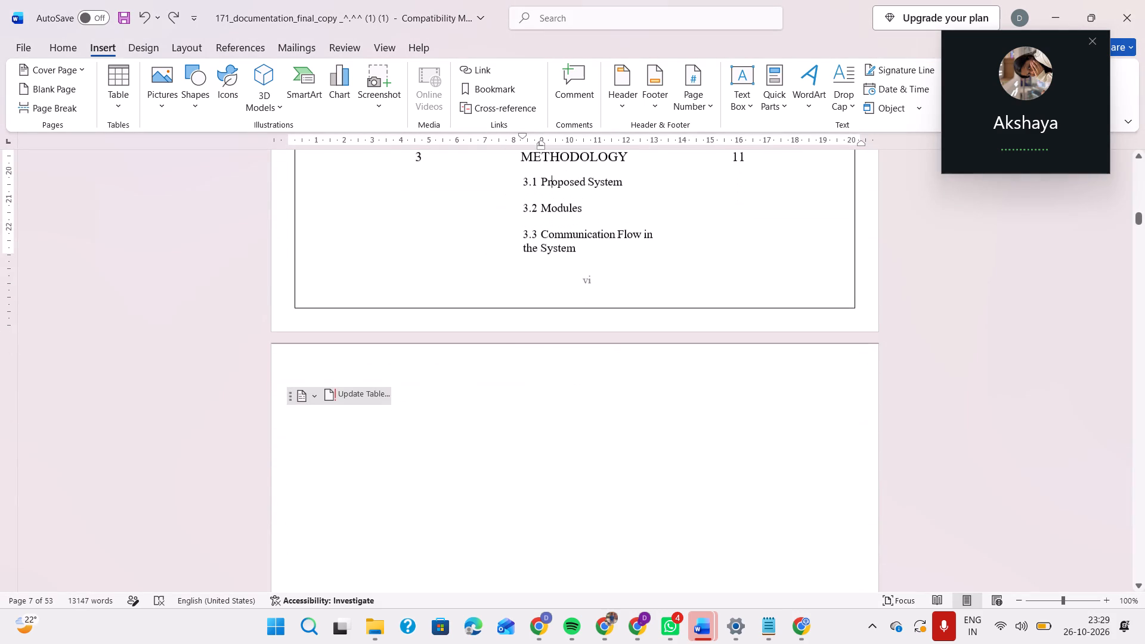
left_click(315, 394)
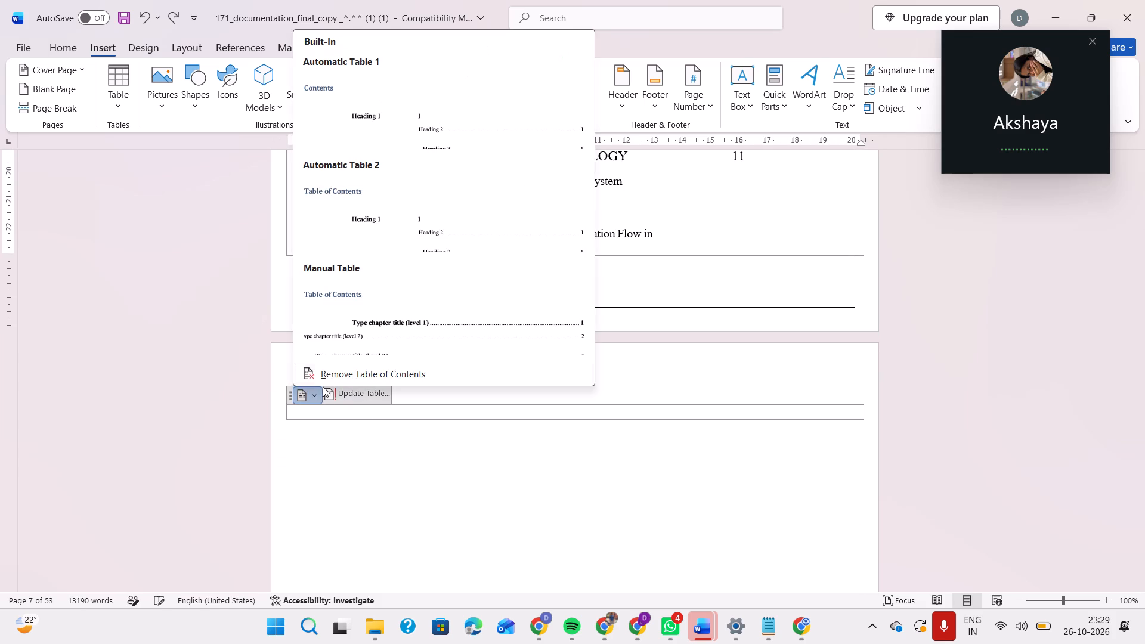
left_click(355, 373)
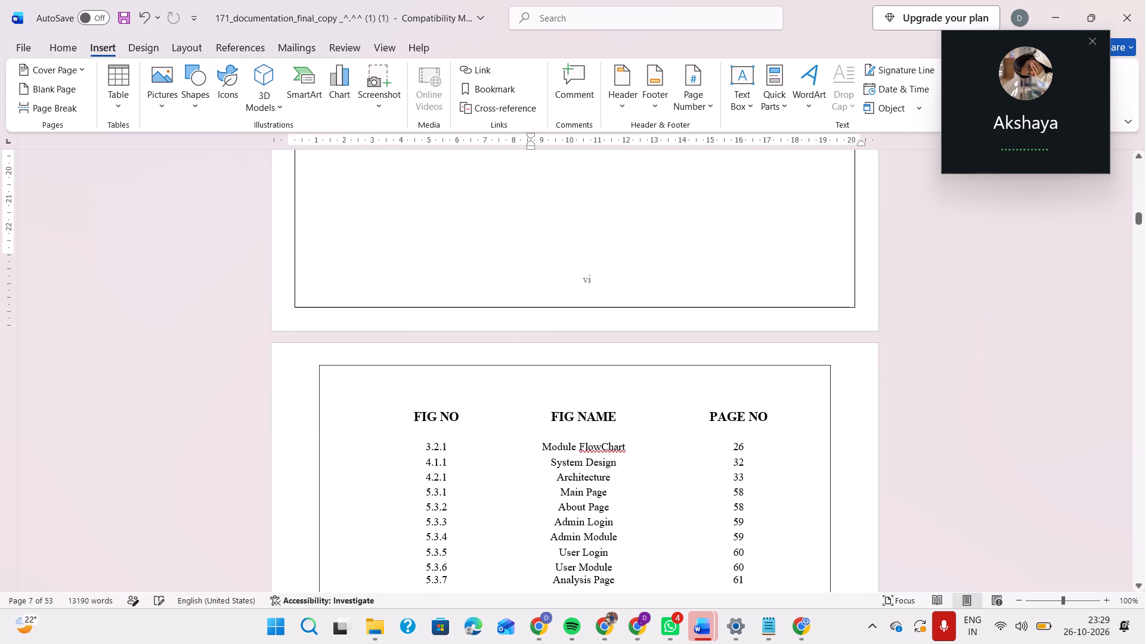
scroll(488, 408, "up", 3)
scroll(488, 408, "down", 4)
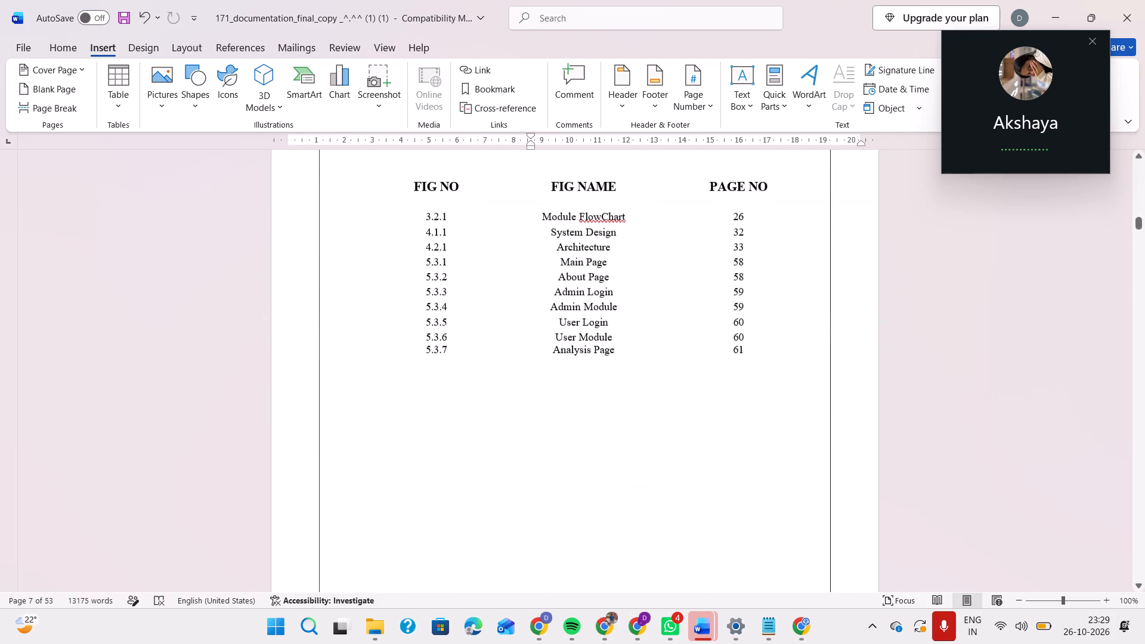
scroll(507, 367, "up", 2)
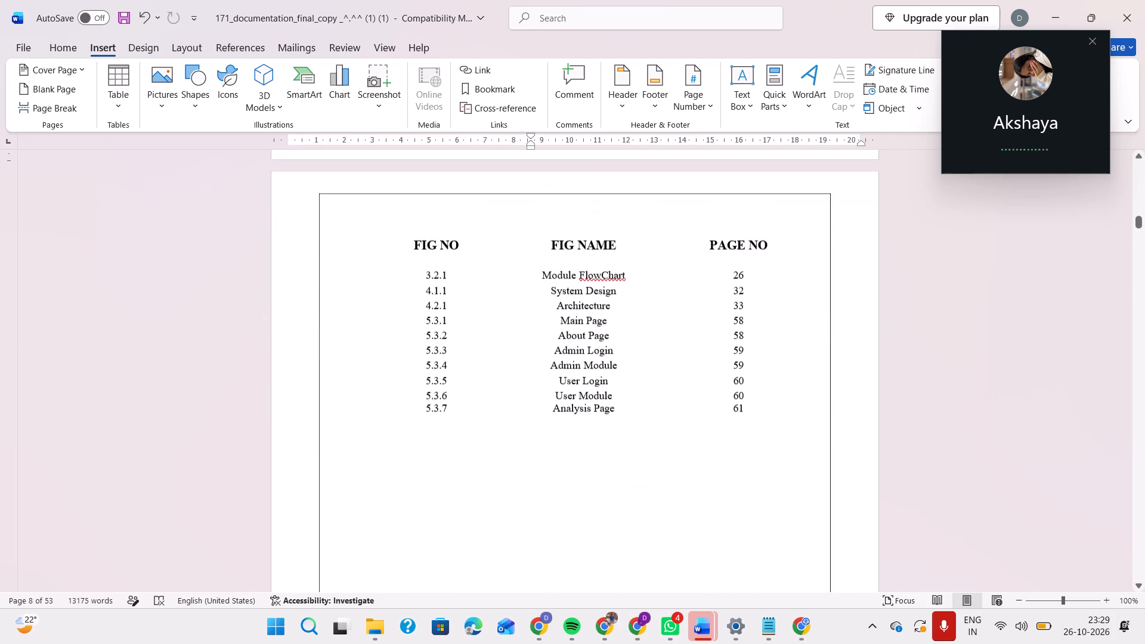
scroll(507, 367, "up", 3)
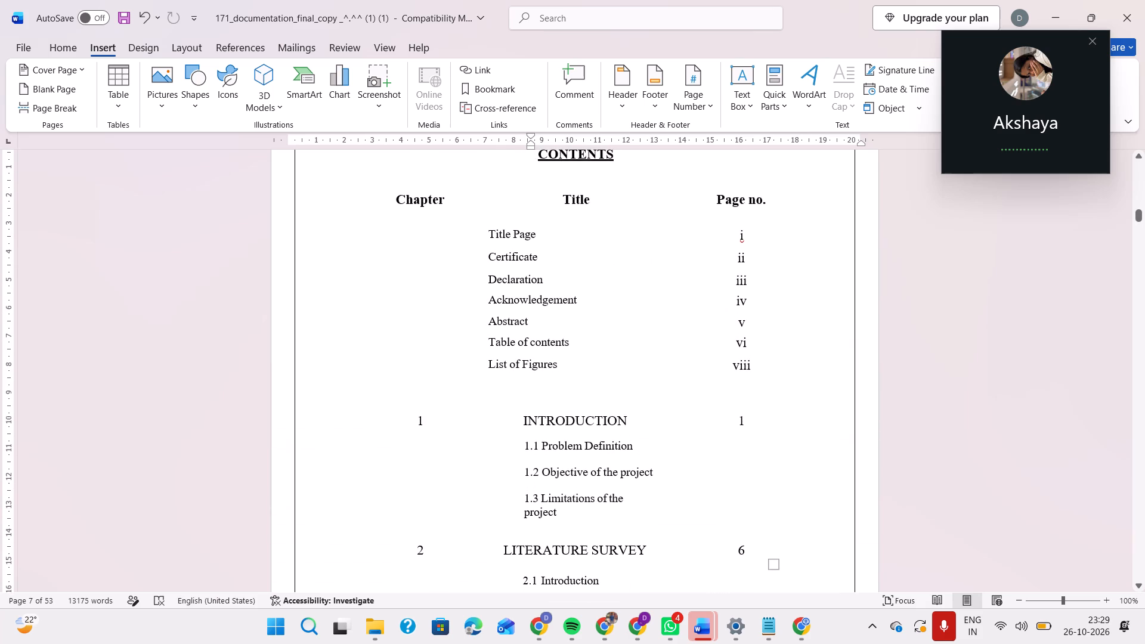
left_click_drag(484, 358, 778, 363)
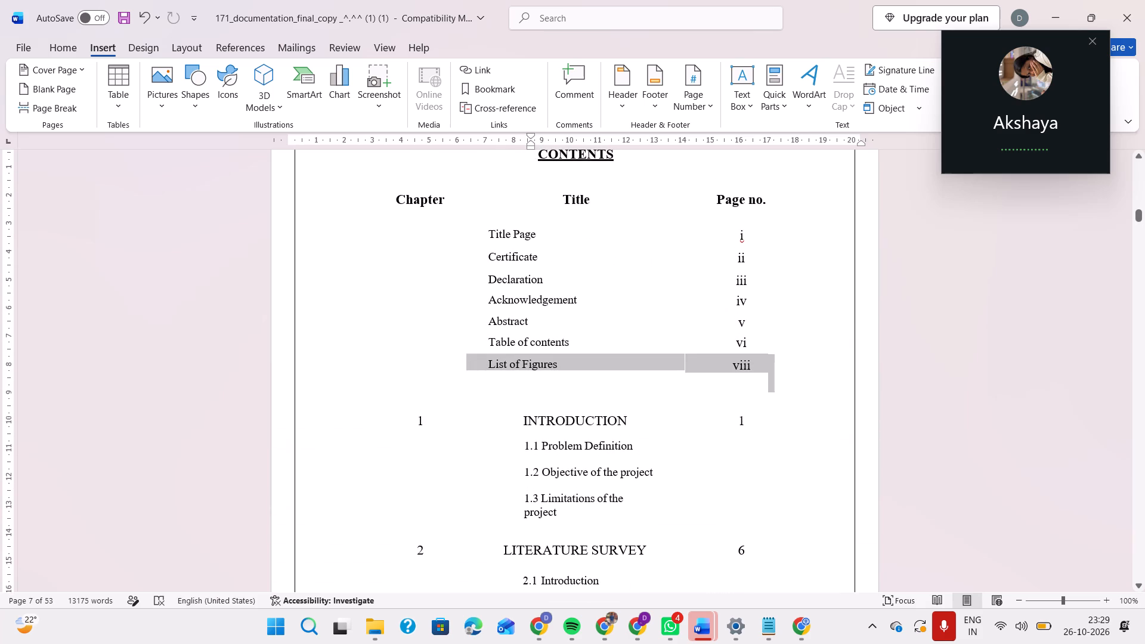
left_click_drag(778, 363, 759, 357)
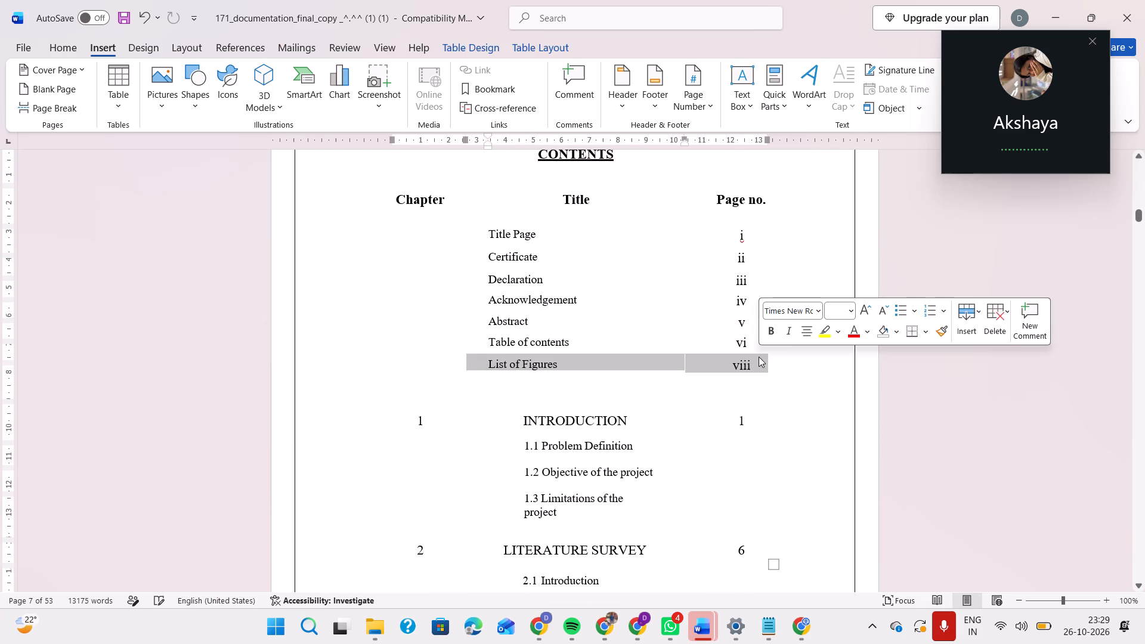
Delete the list of figures table with FIG NO, FIG NAME and PAGE NO, and its emptied page before Chapter 1.
scroll(759, 357, "down", 4)
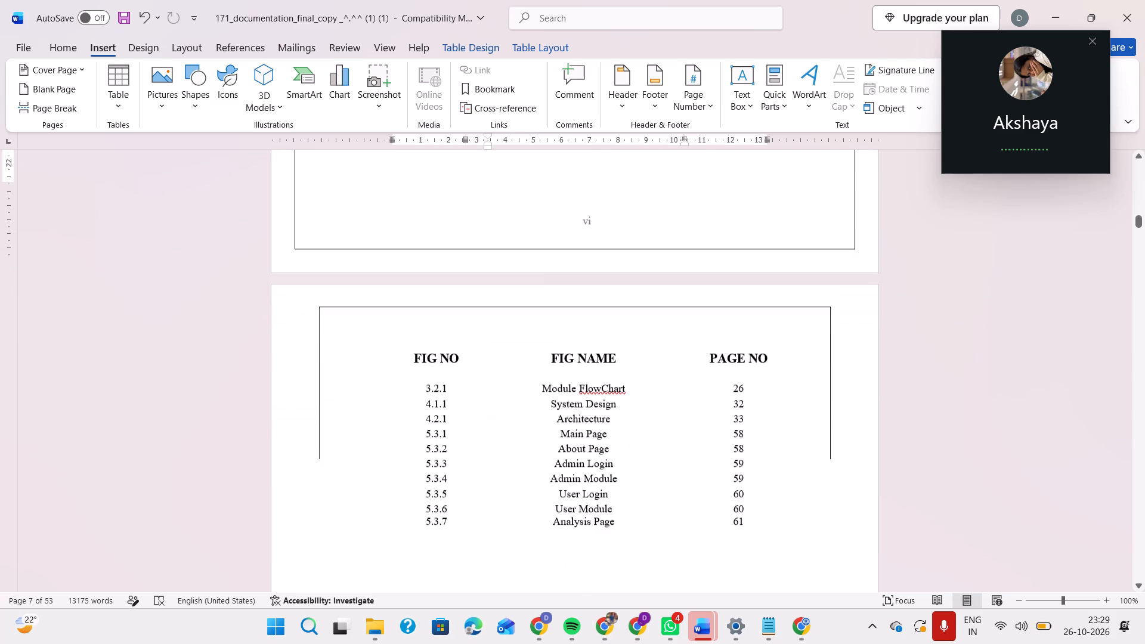
scroll(759, 357, "down", 1)
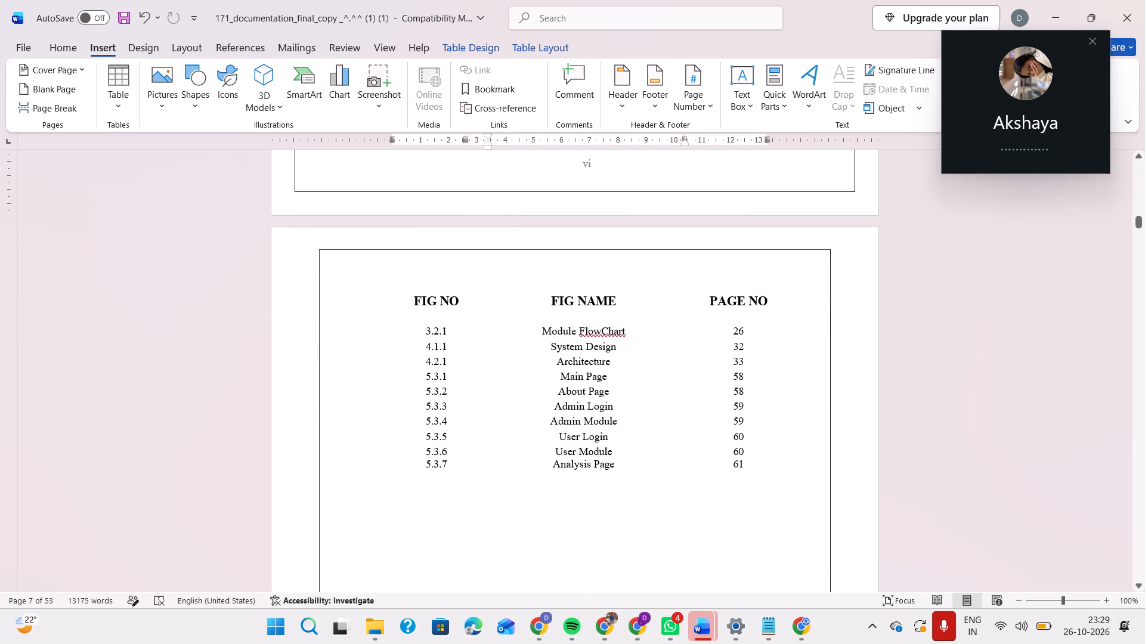
left_click_drag(405, 293, 787, 464)
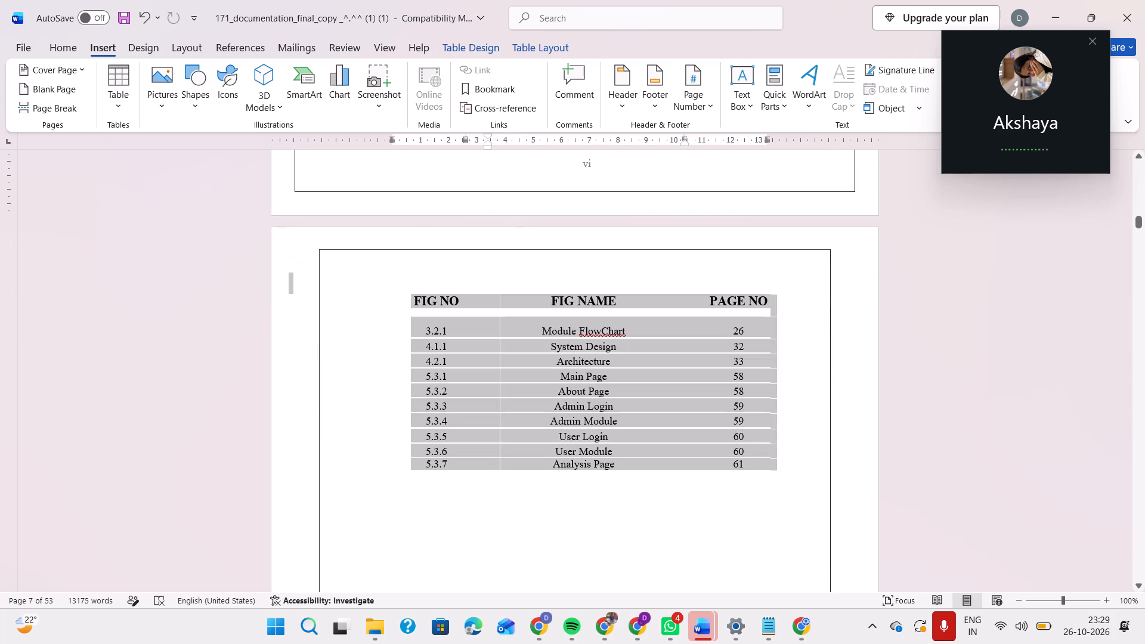
left_click_drag(787, 464, 785, 464)
key("BackSpace")
key("BackSpace")
key("BackSpace")
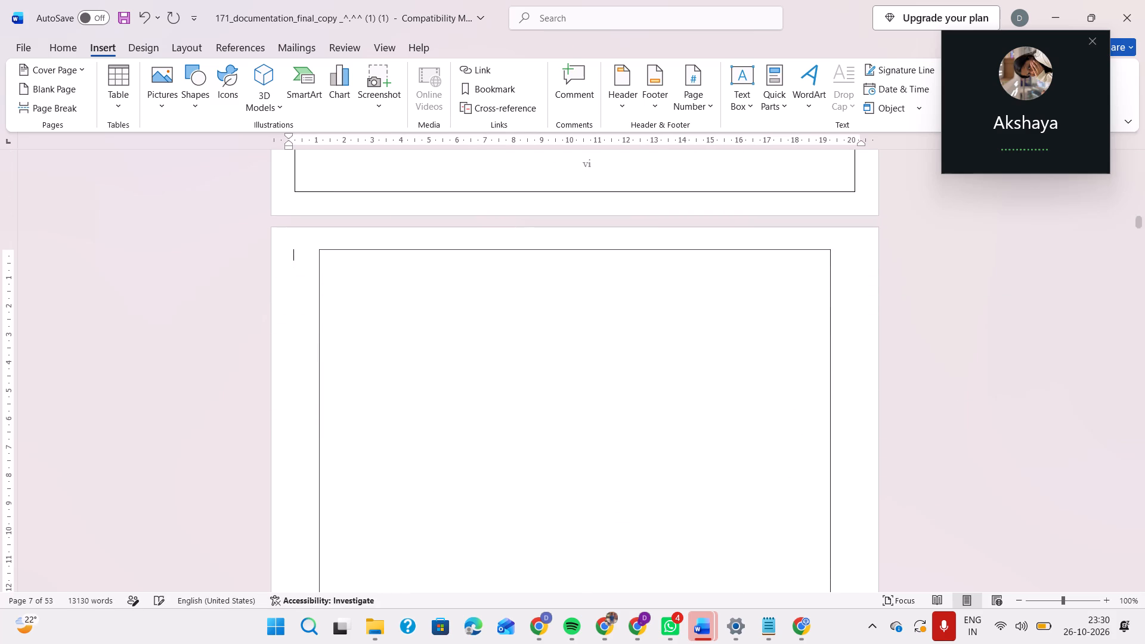
key("Delete")
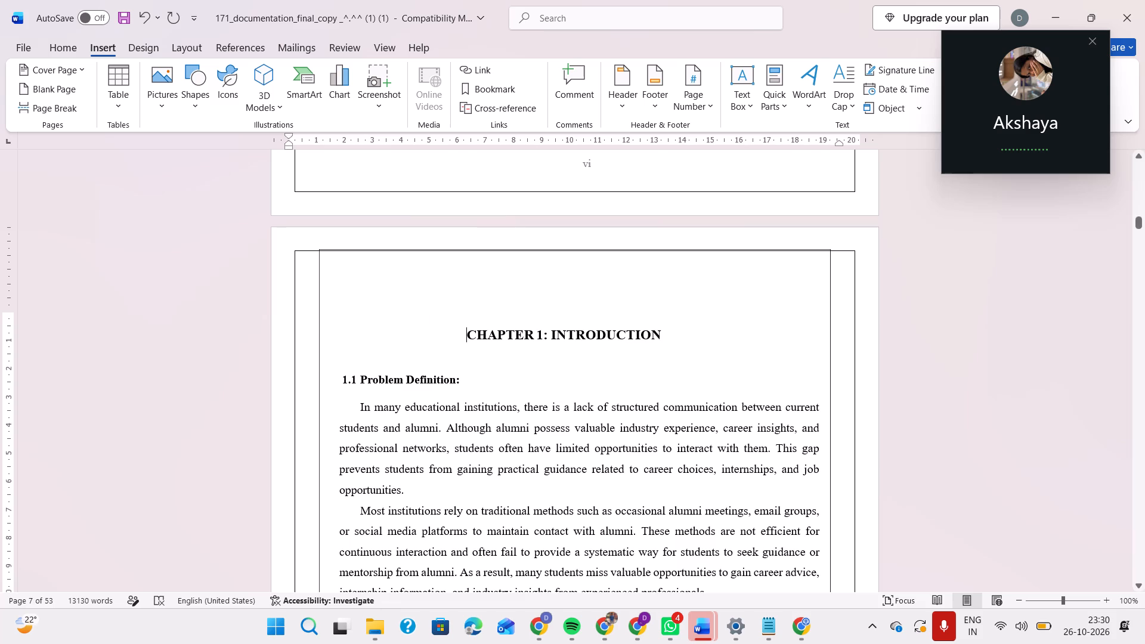
Delete the leftover inner border rectangle overlapping the first page of CHAPTER 1: INTRODUCTION.
left_click(831, 256)
left_click(827, 259)
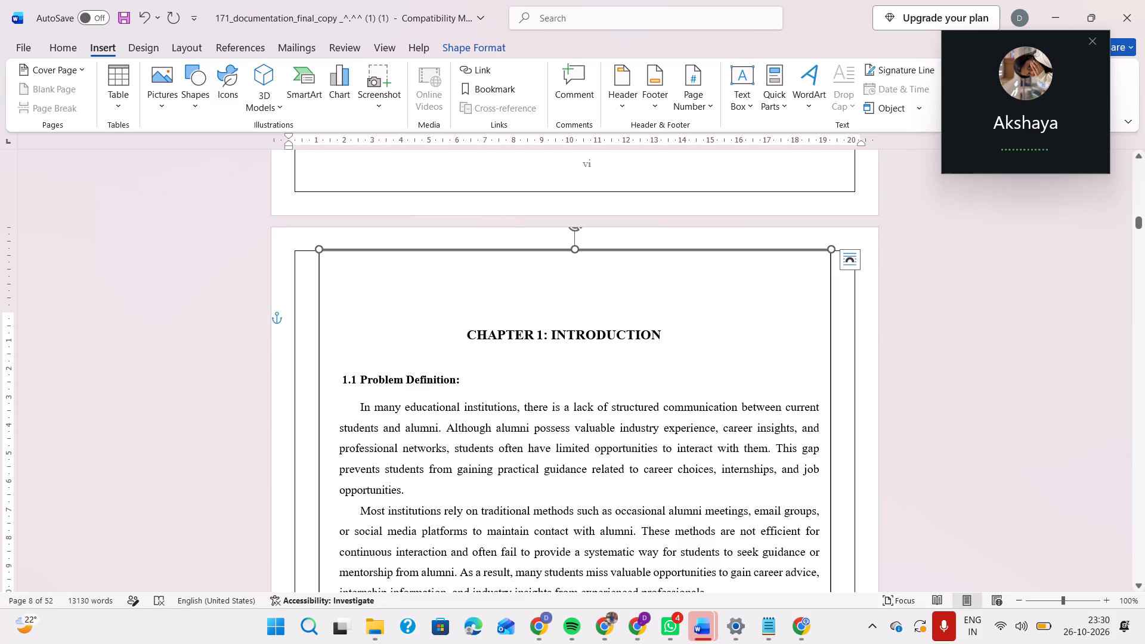
key("Delete")
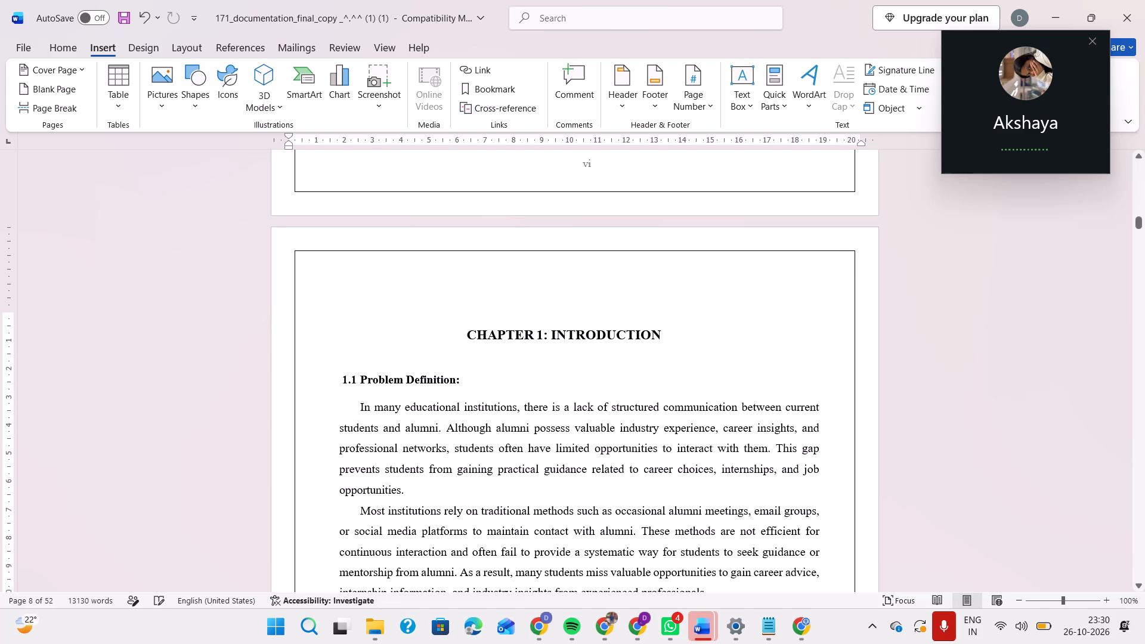
Delete backwards from the blank line above the CHAPTER 1: INTRODUCTION heading.
left_click(541, 319)
key("BackSpace")
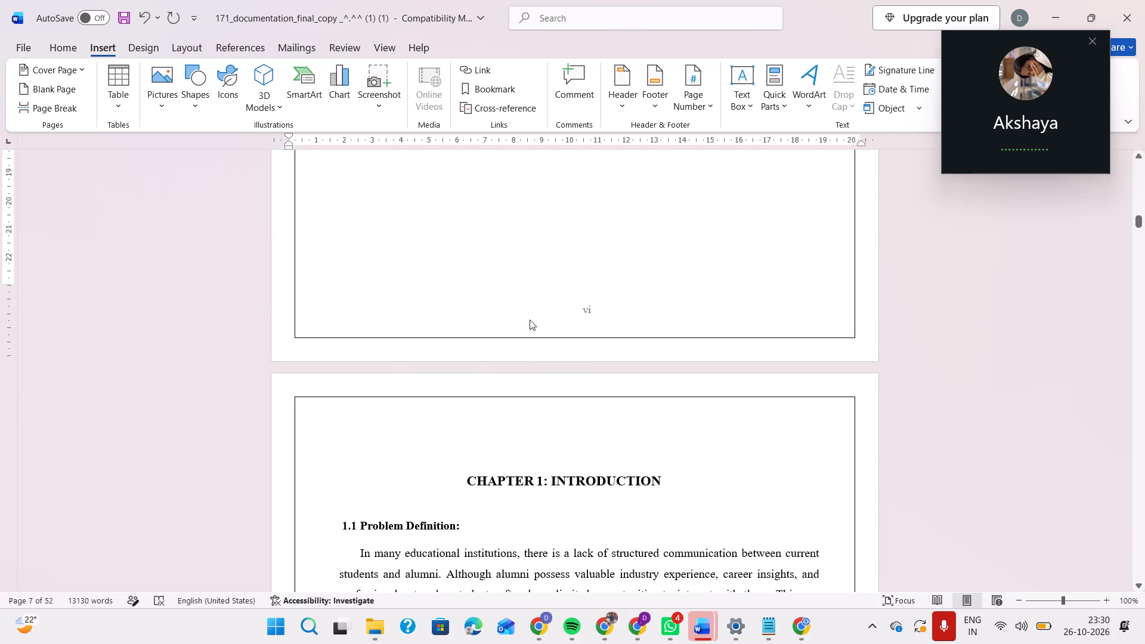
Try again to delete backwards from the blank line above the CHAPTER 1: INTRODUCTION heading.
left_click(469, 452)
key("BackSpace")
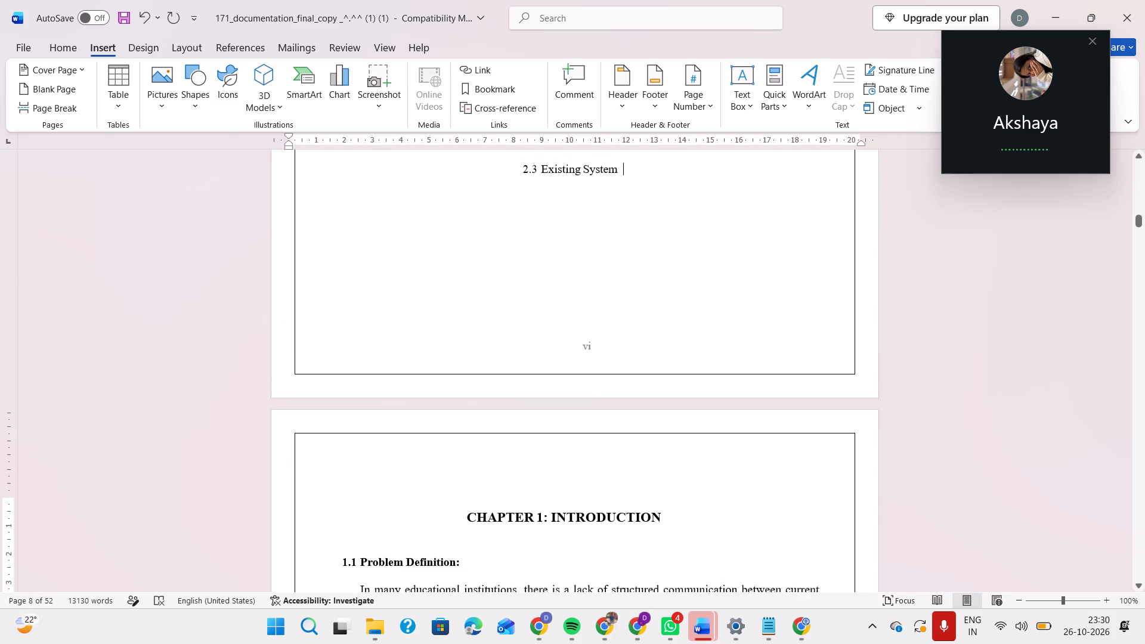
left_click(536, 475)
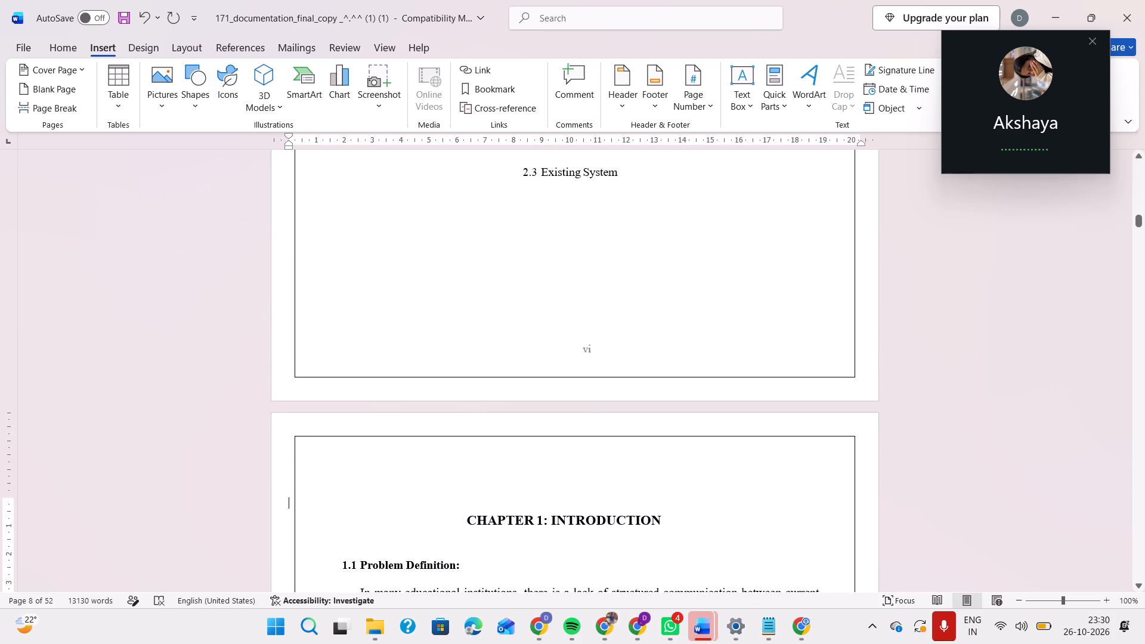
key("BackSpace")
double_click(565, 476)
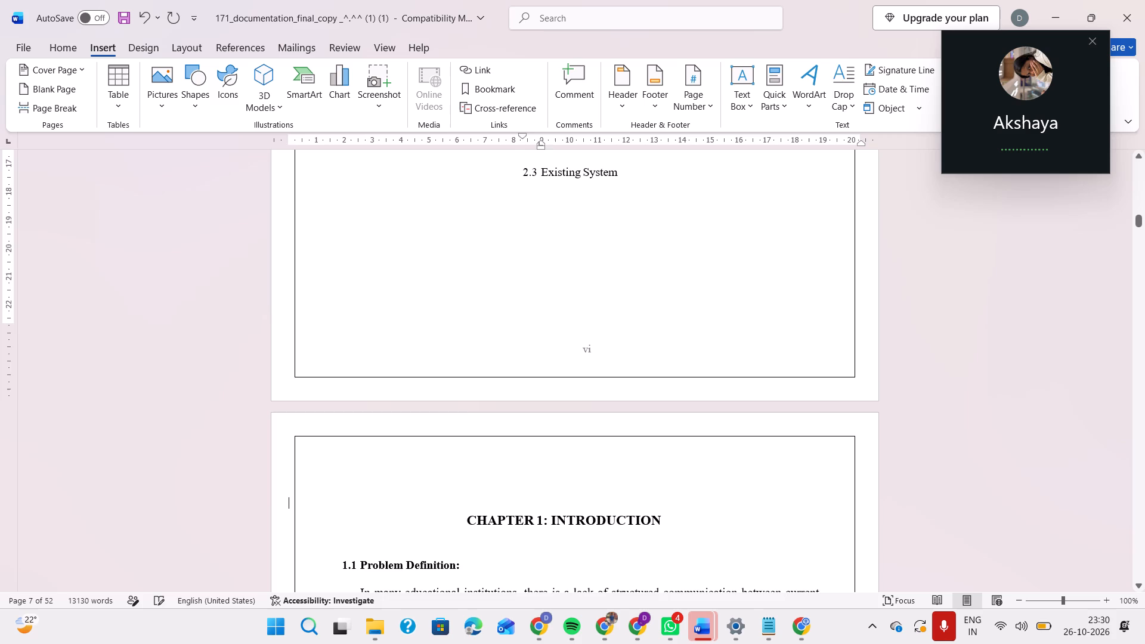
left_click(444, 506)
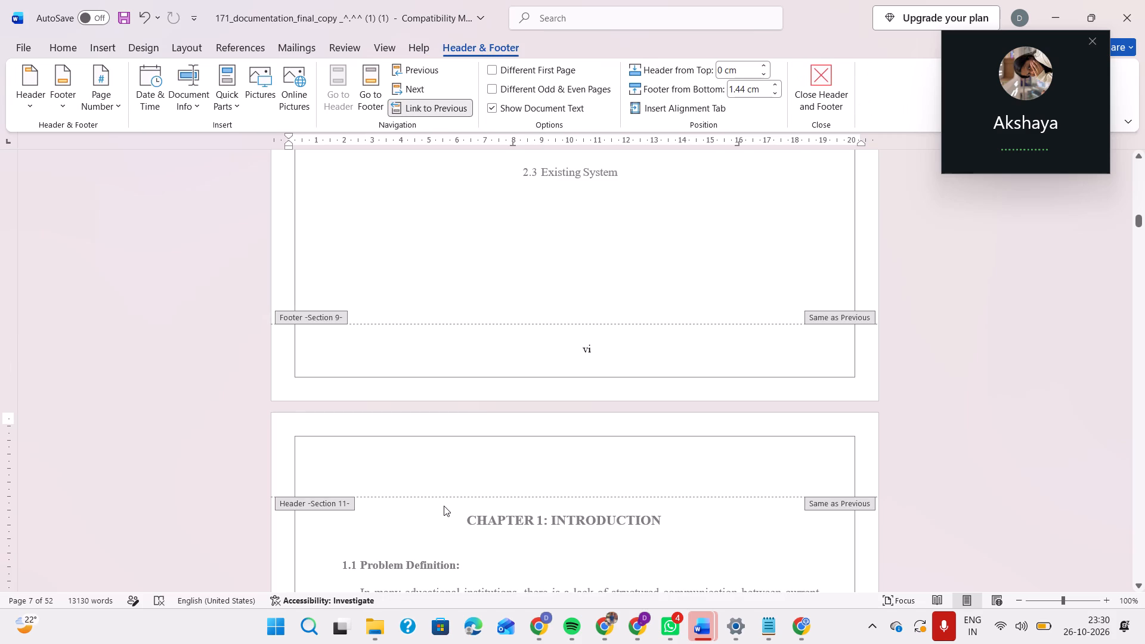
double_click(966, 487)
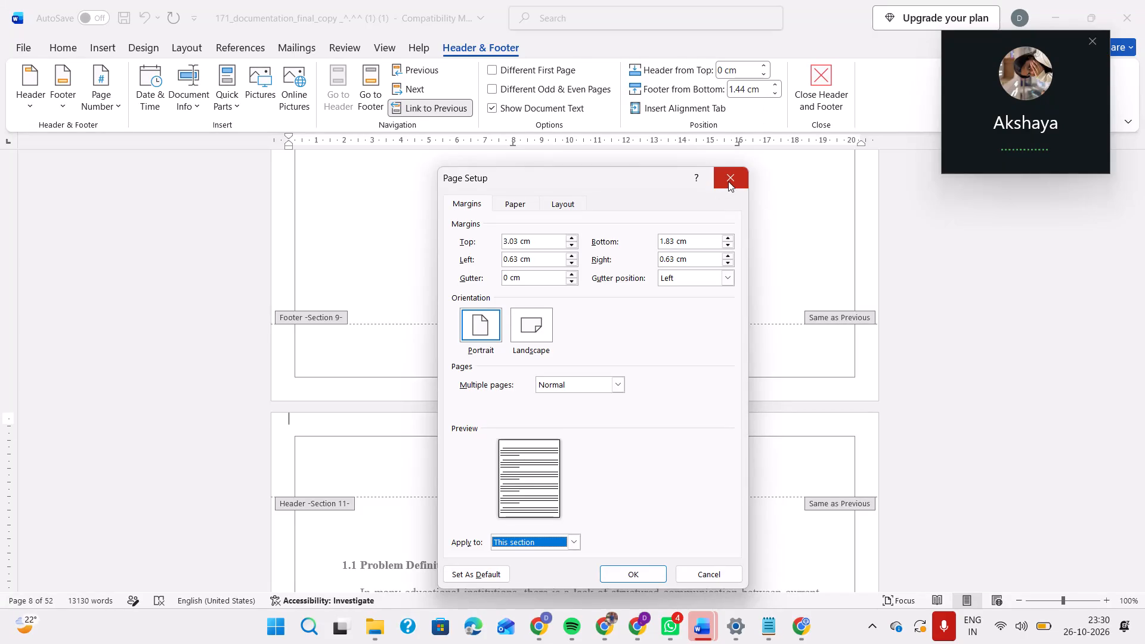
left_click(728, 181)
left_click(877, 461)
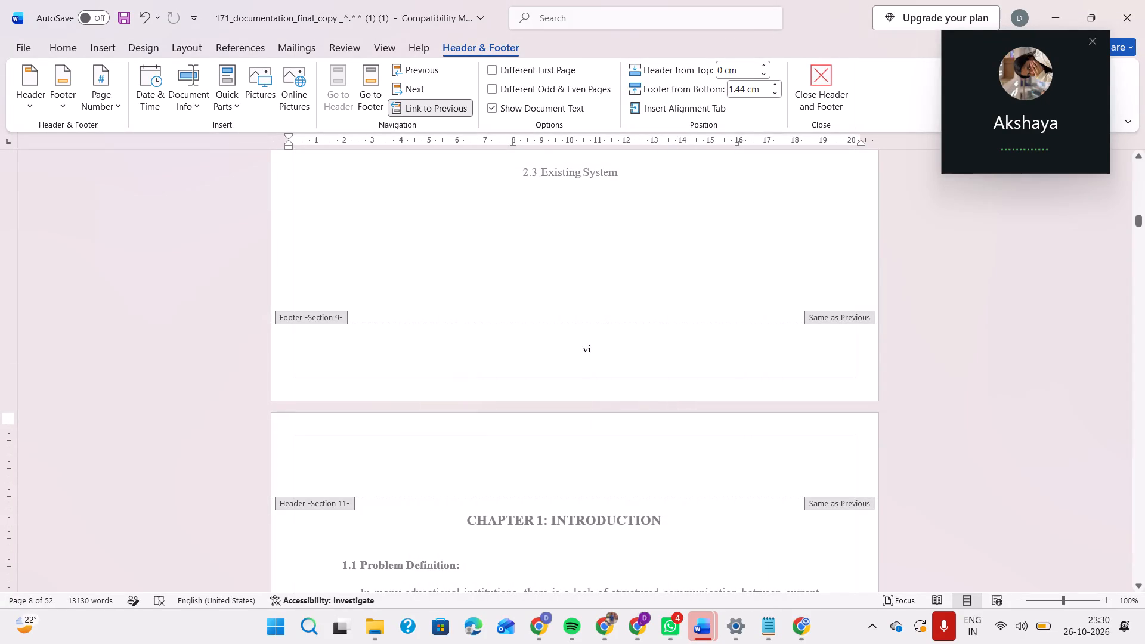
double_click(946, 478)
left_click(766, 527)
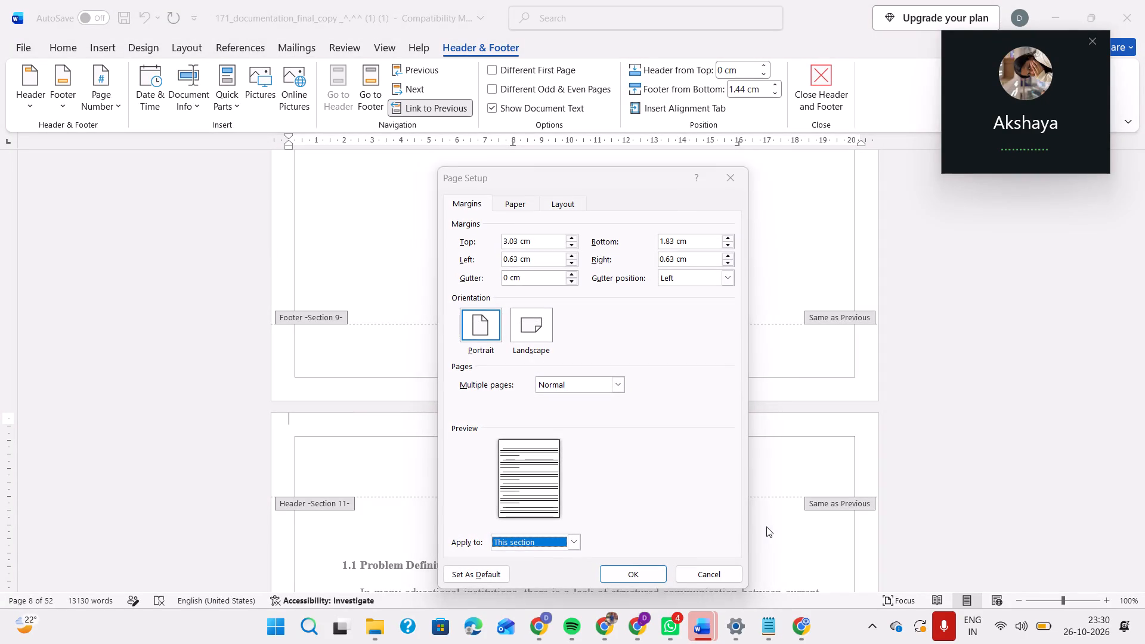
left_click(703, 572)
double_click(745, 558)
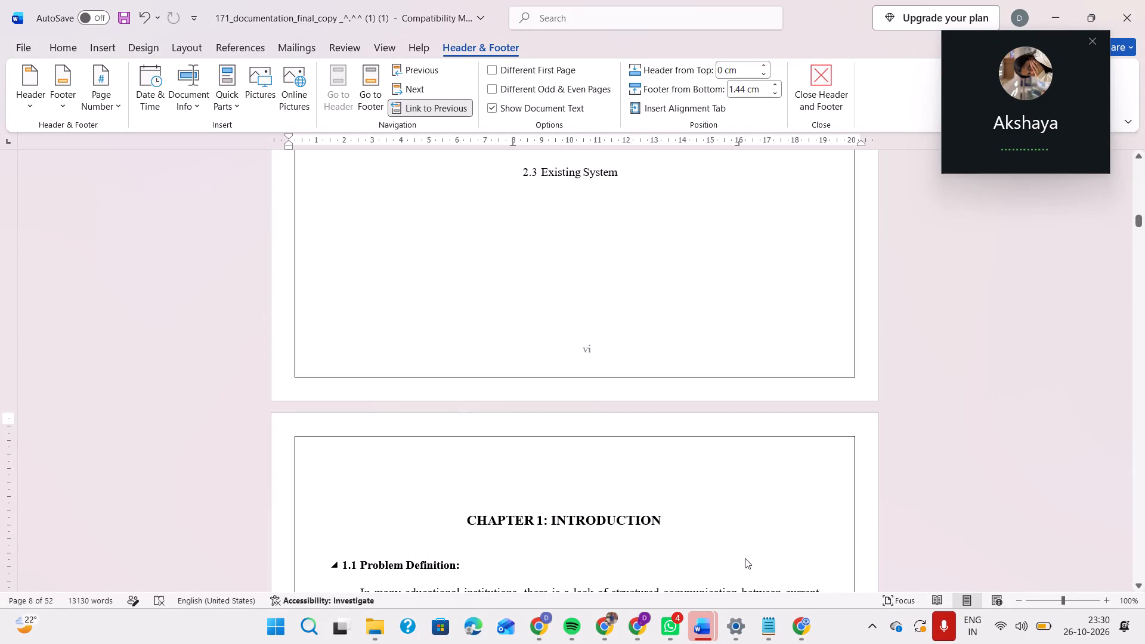
Delete the entire List of Figures row from the CONTENTS table.
scroll(707, 432, "down", 1)
scroll(707, 432, "up", 8)
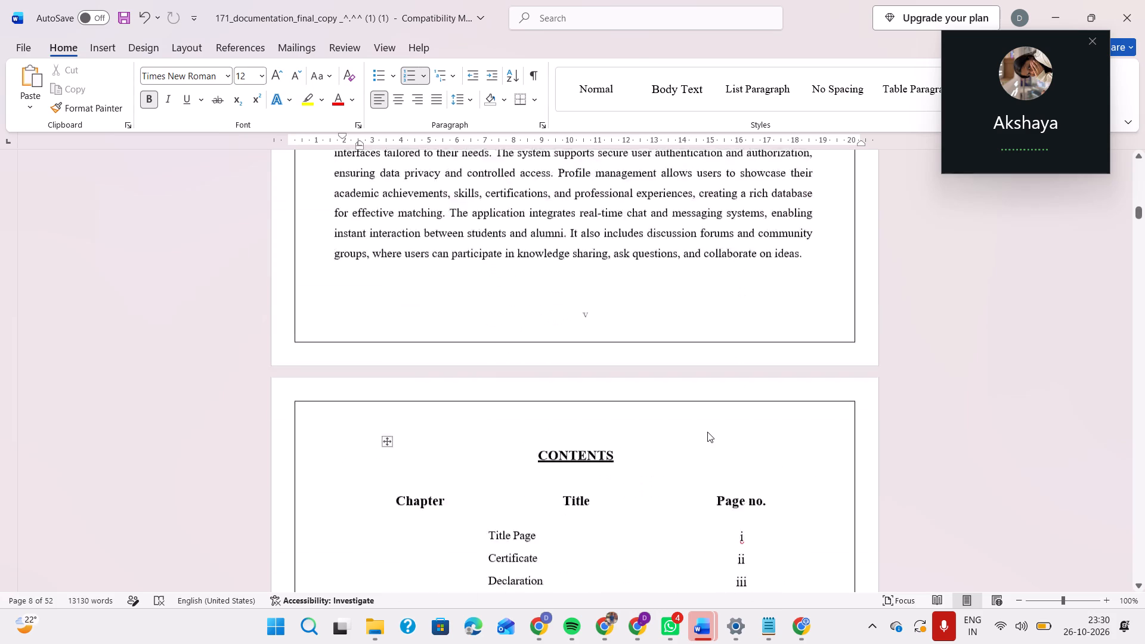
scroll(707, 432, "down", 3)
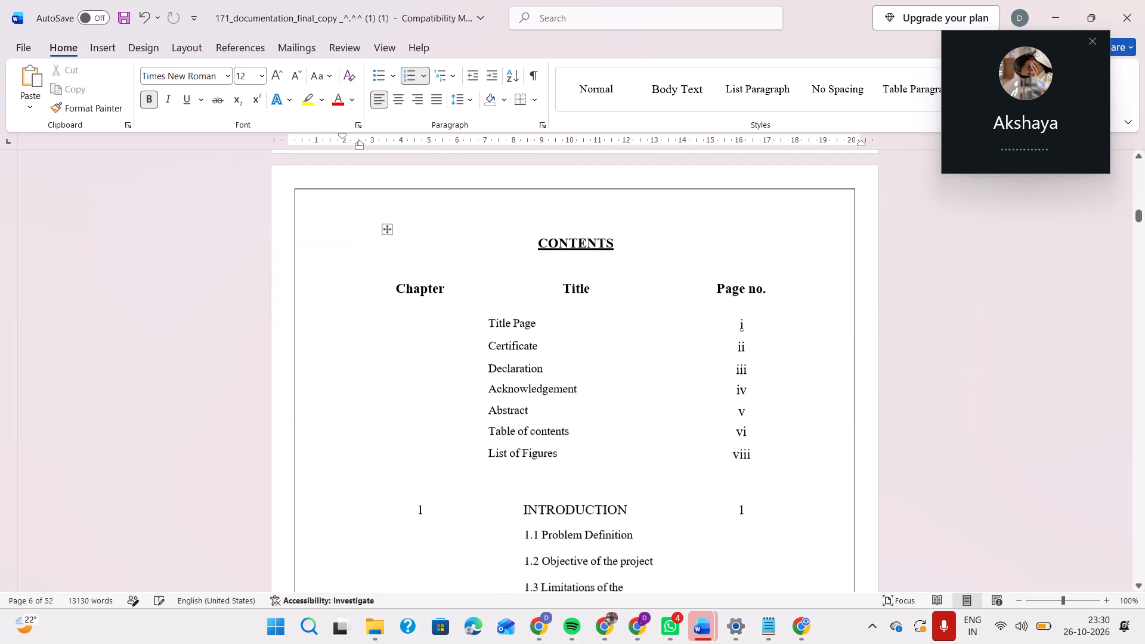
scroll(707, 432, "down", 1)
left_click_drag(476, 387, 615, 376)
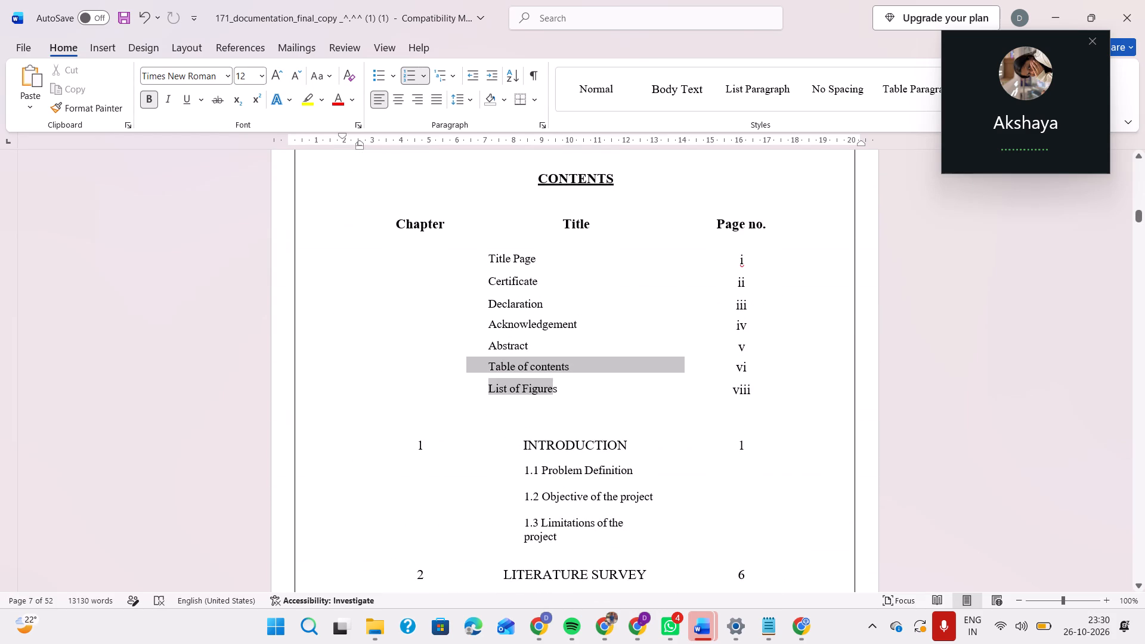
left_click_drag(615, 376, 720, 392)
key("BackSpace")
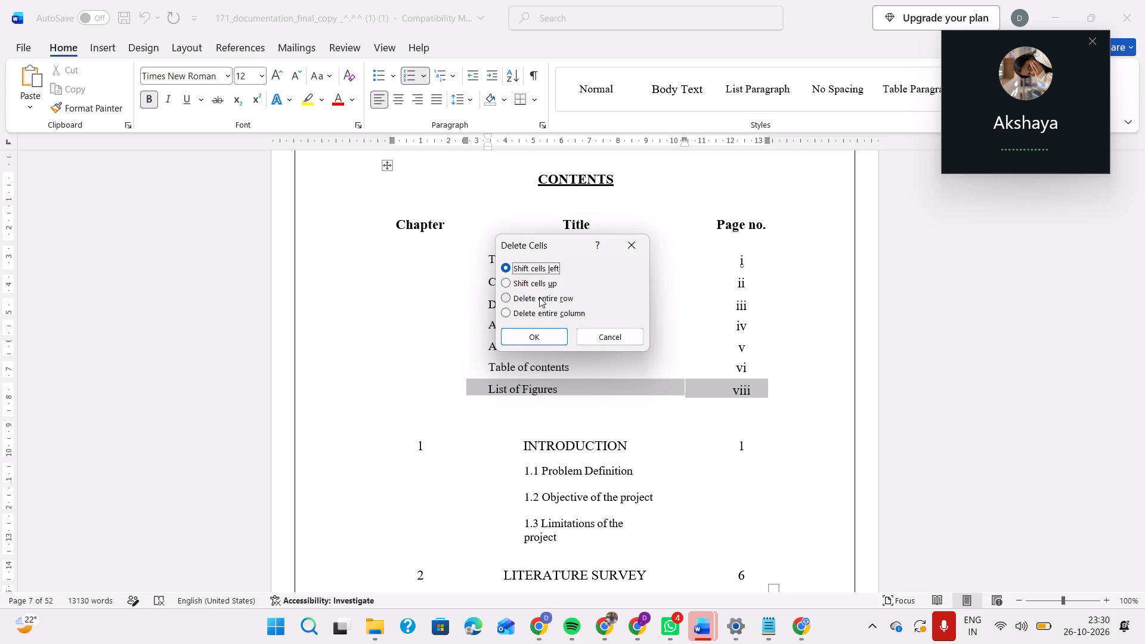
left_click(519, 293)
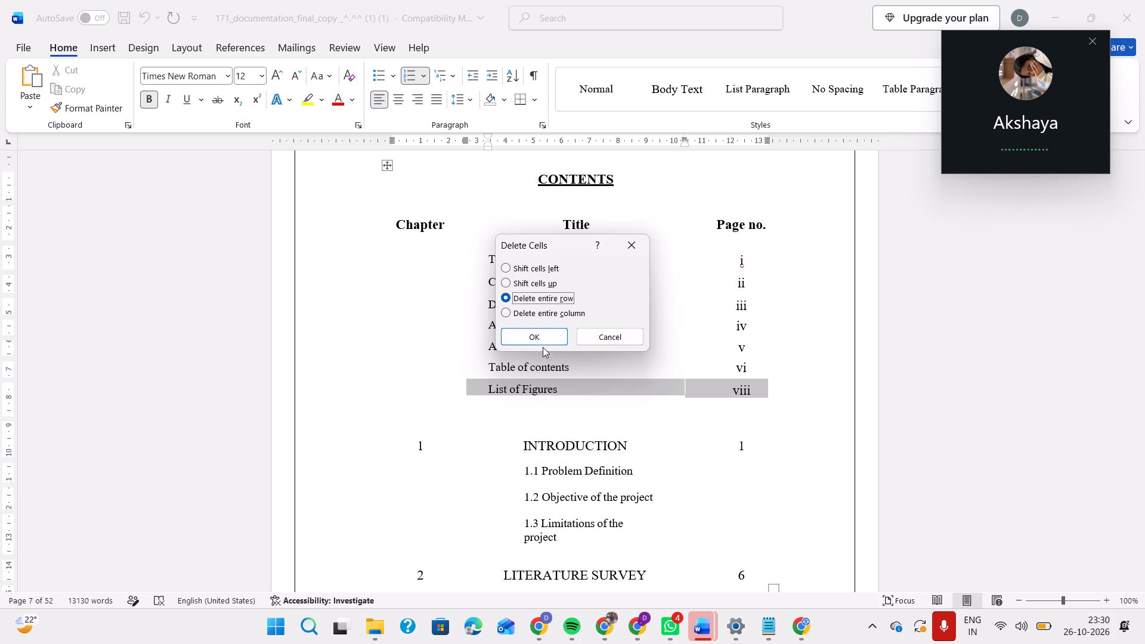
left_click(541, 338)
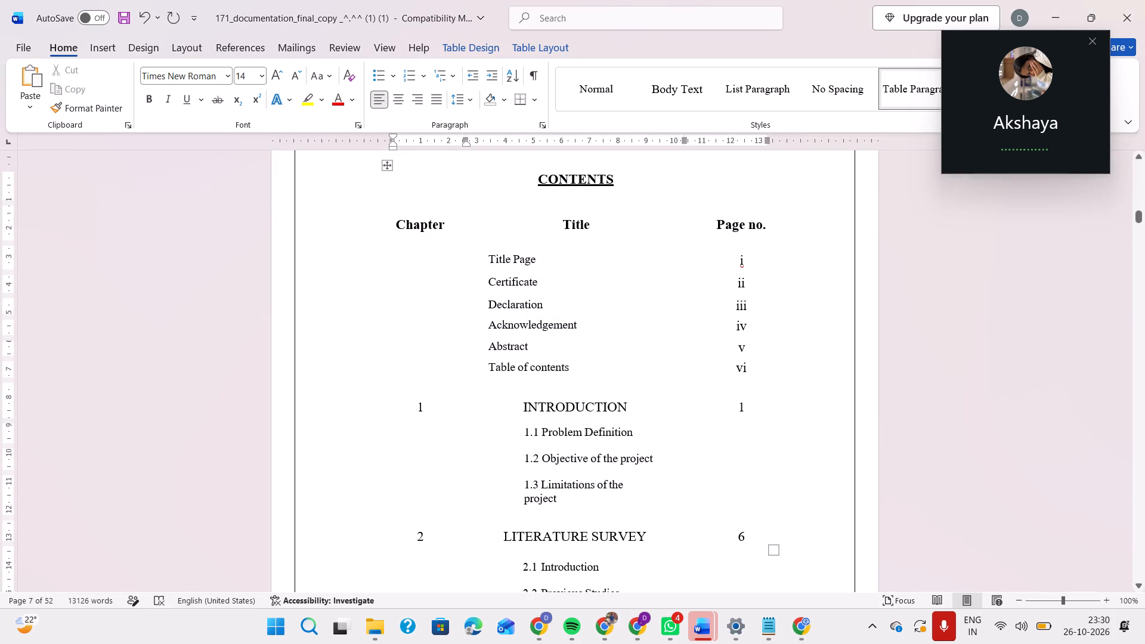
Review the CONTENTS page against the neighbouring Abstract and Chapter 1 pages, checking the entries and page numbering.
scroll(567, 414, "down", 4)
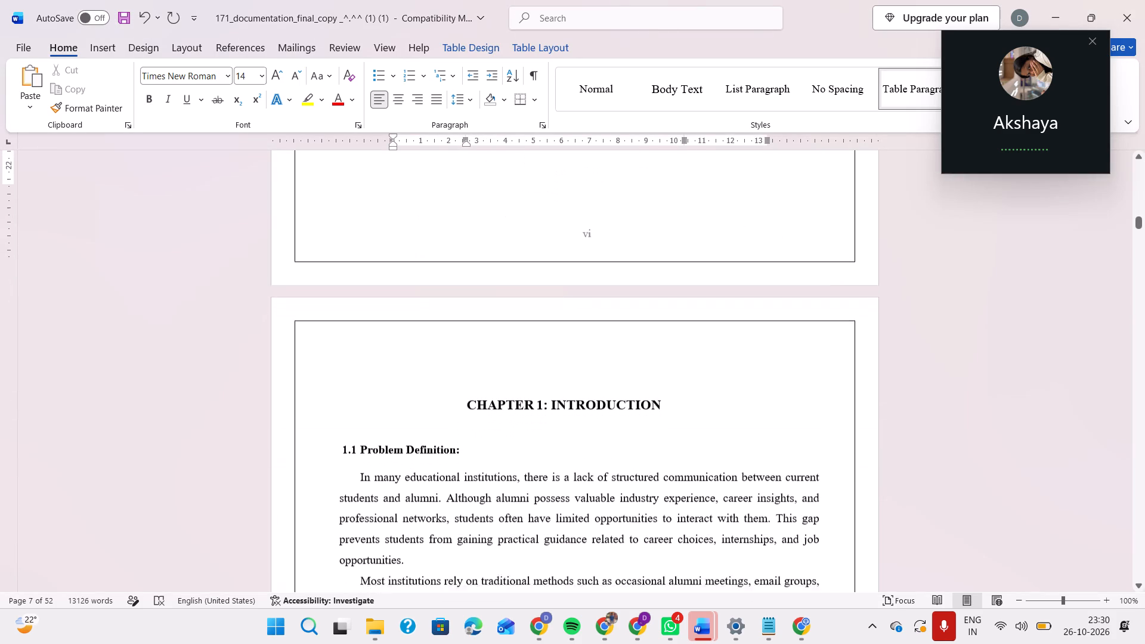
scroll(567, 414, "down", 4)
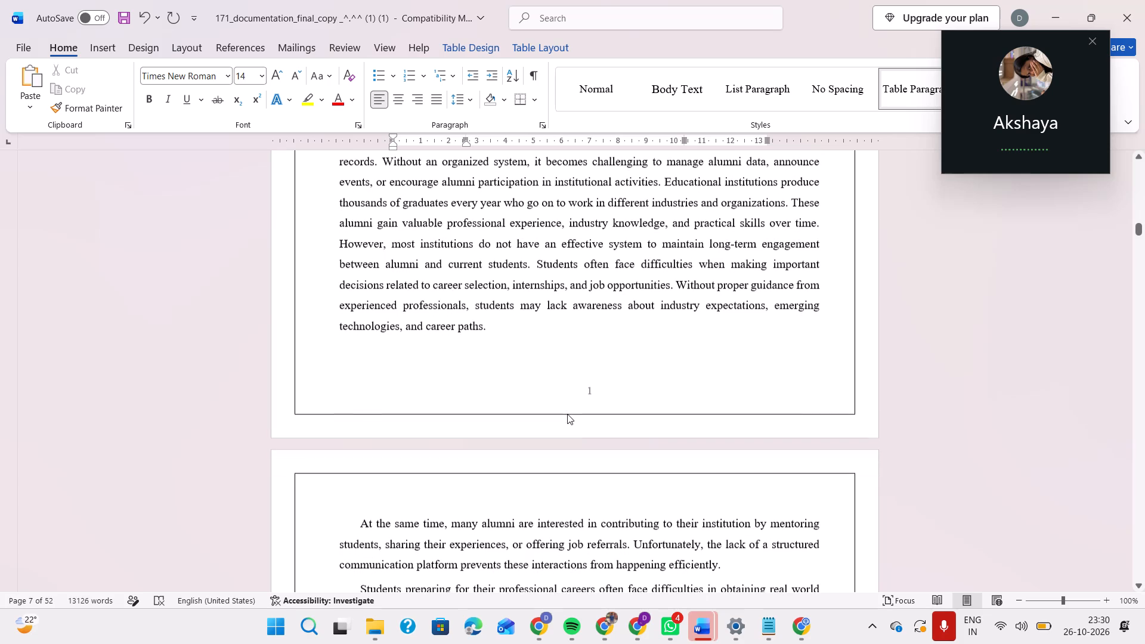
scroll(607, 369, "up", 4)
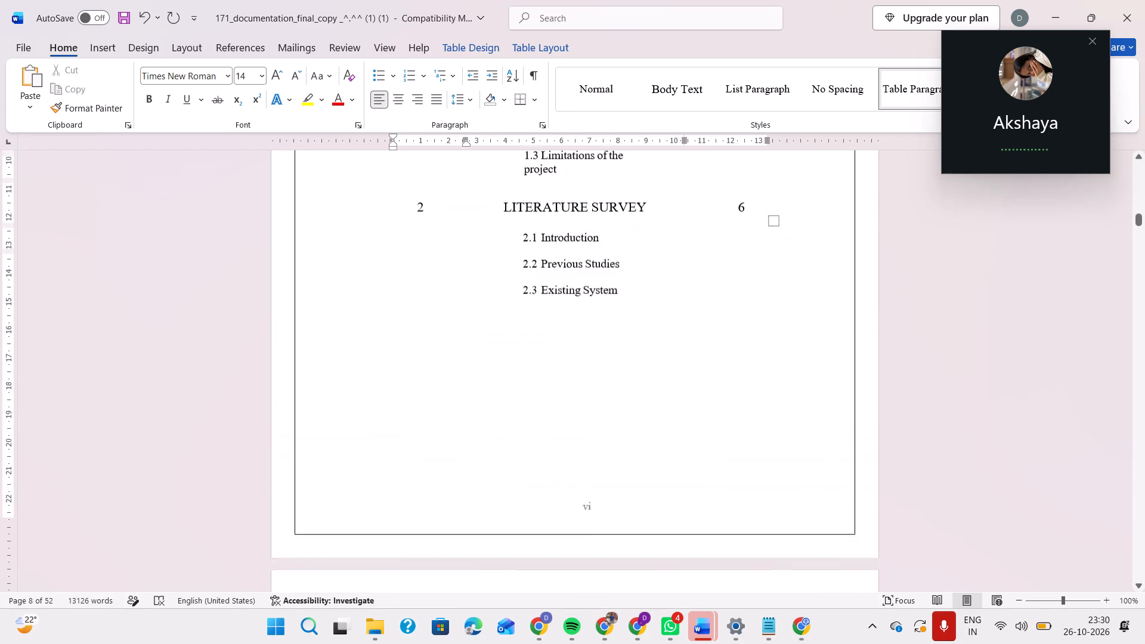
scroll(607, 369, "up", 3)
scroll(607, 369, "down", 3)
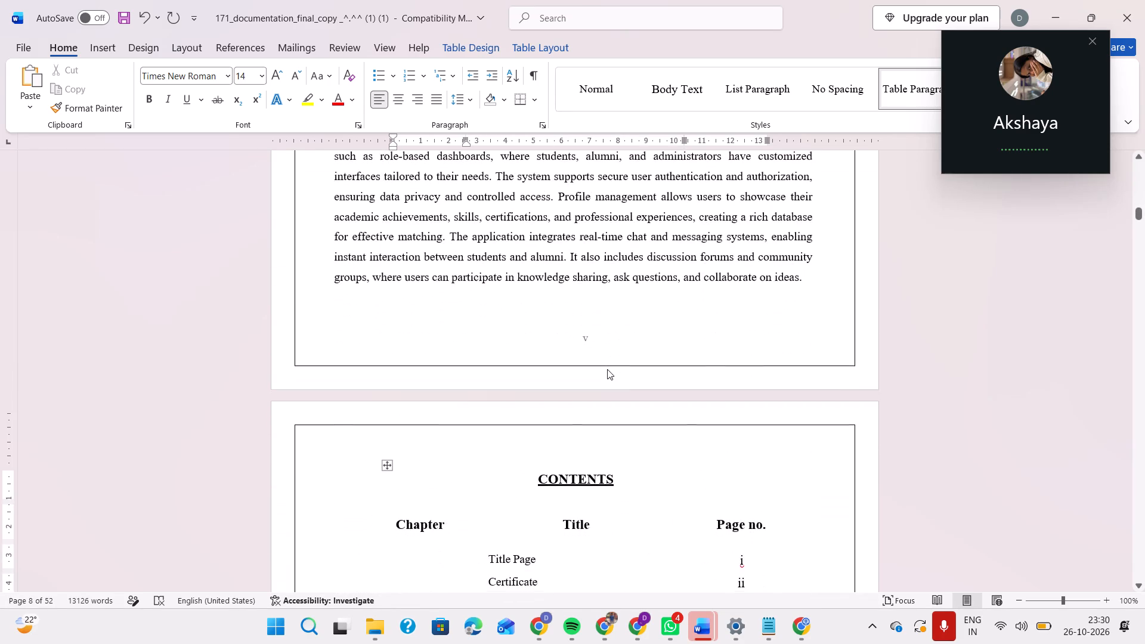
scroll(607, 369, "down", 3)
scroll(607, 369, "up", 3)
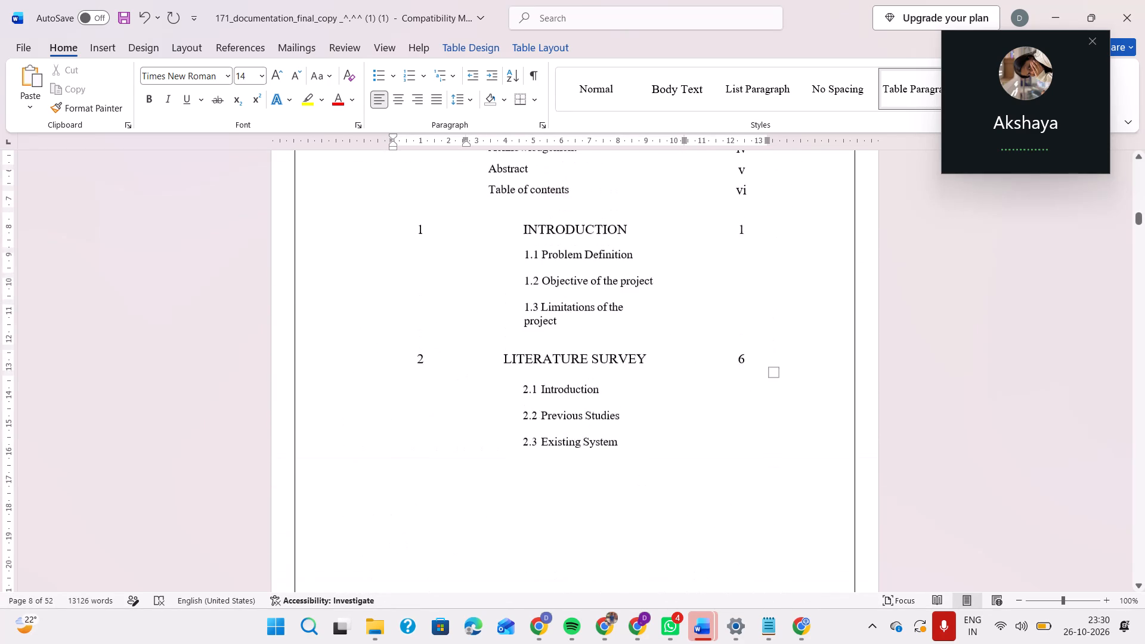
scroll(607, 369, "up", 1)
scroll(607, 369, "down", 4)
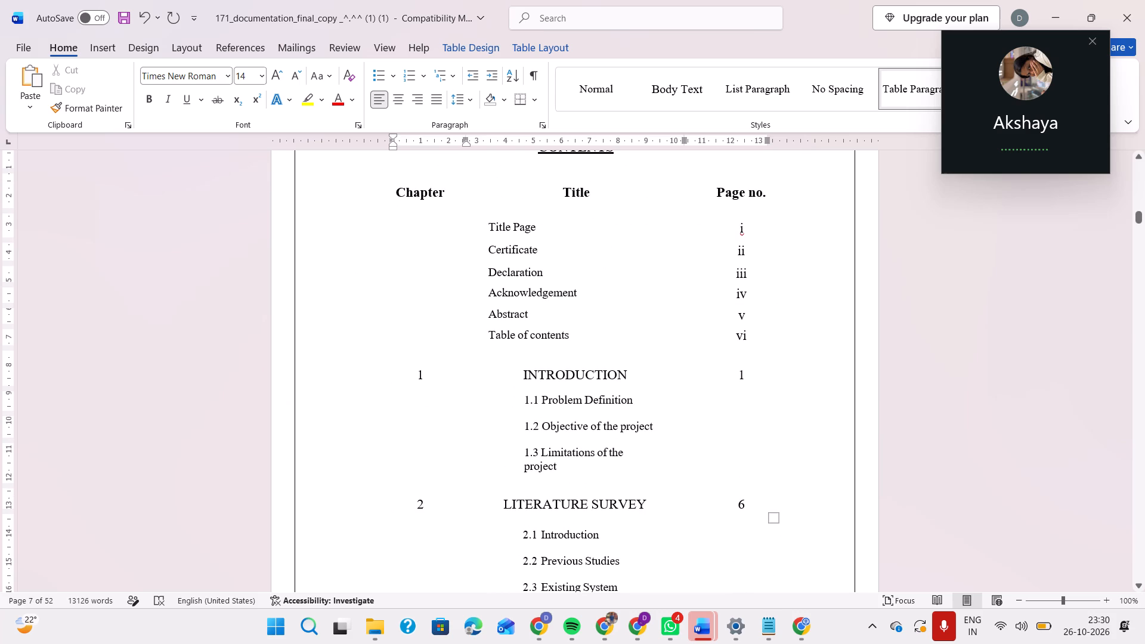
scroll(607, 369, "up", 1)
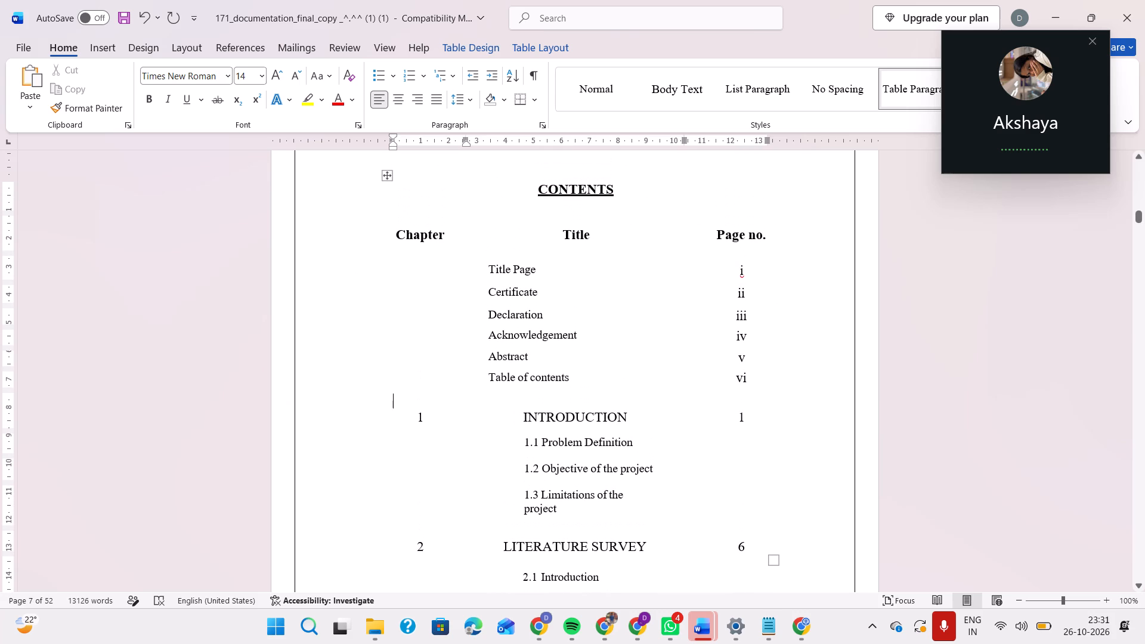
scroll(607, 369, "down", 1)
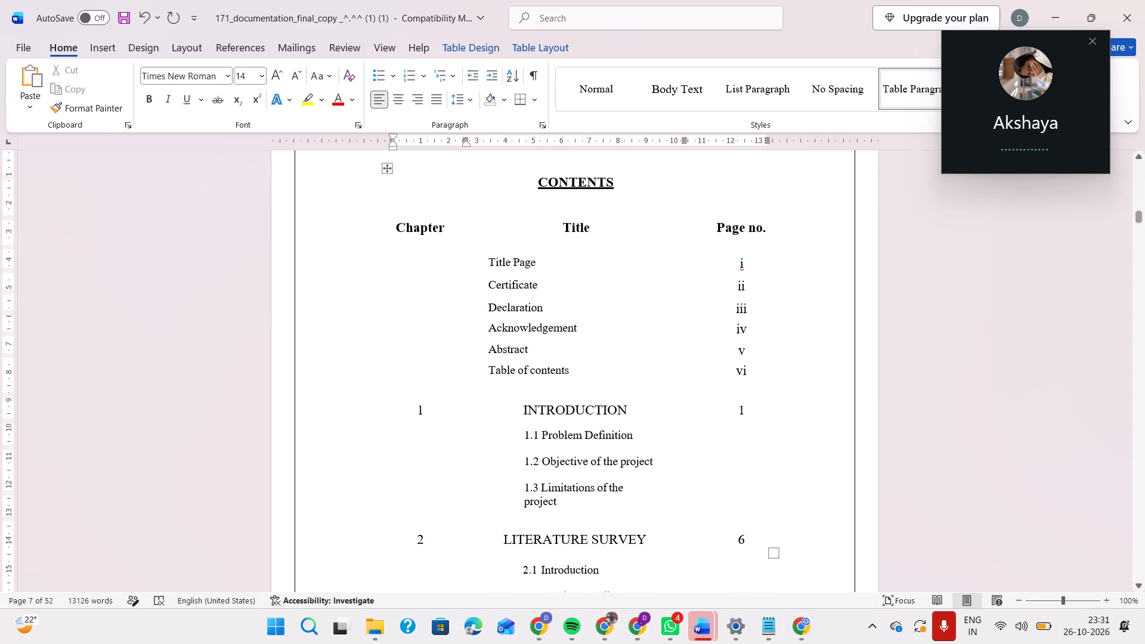
scroll(607, 369, "down", 1)
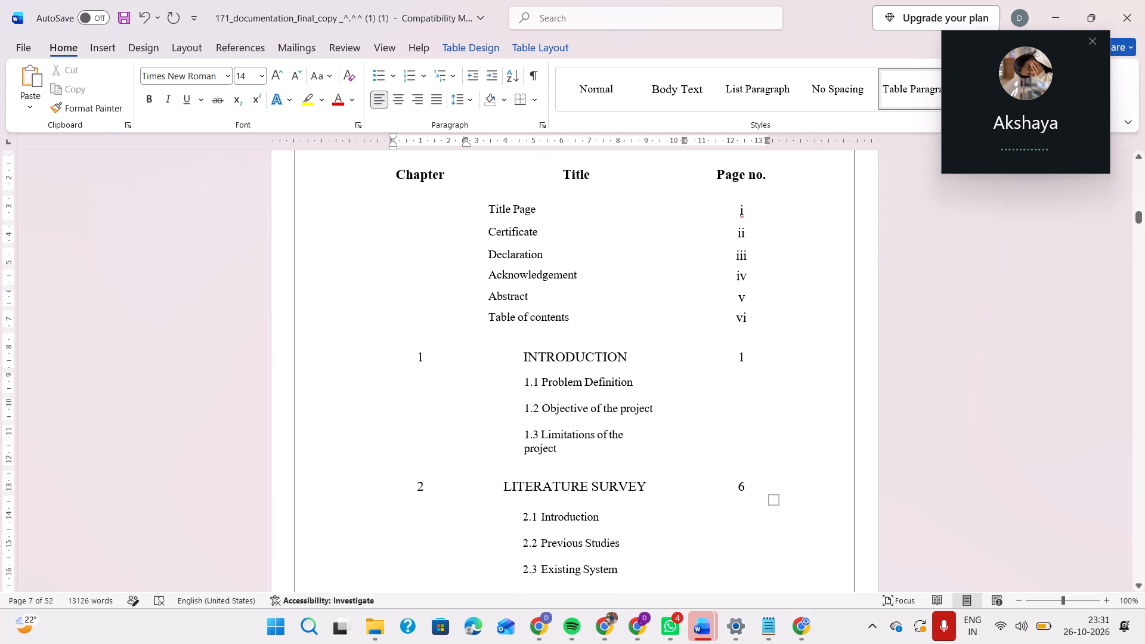
scroll(607, 369, "up", 6)
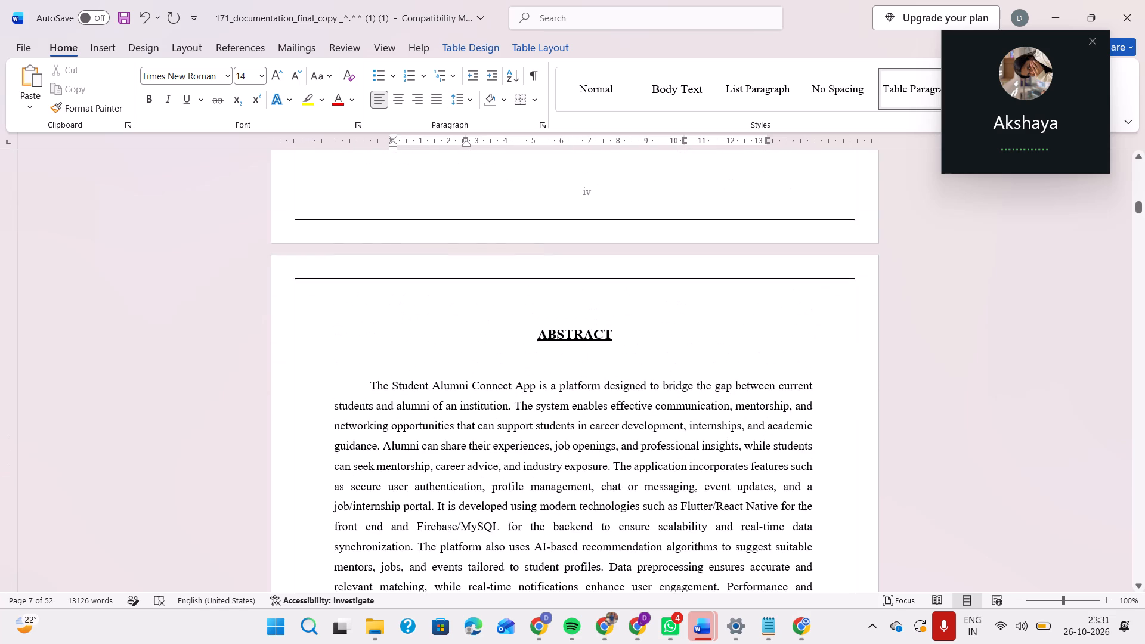
scroll(607, 369, "down", 6)
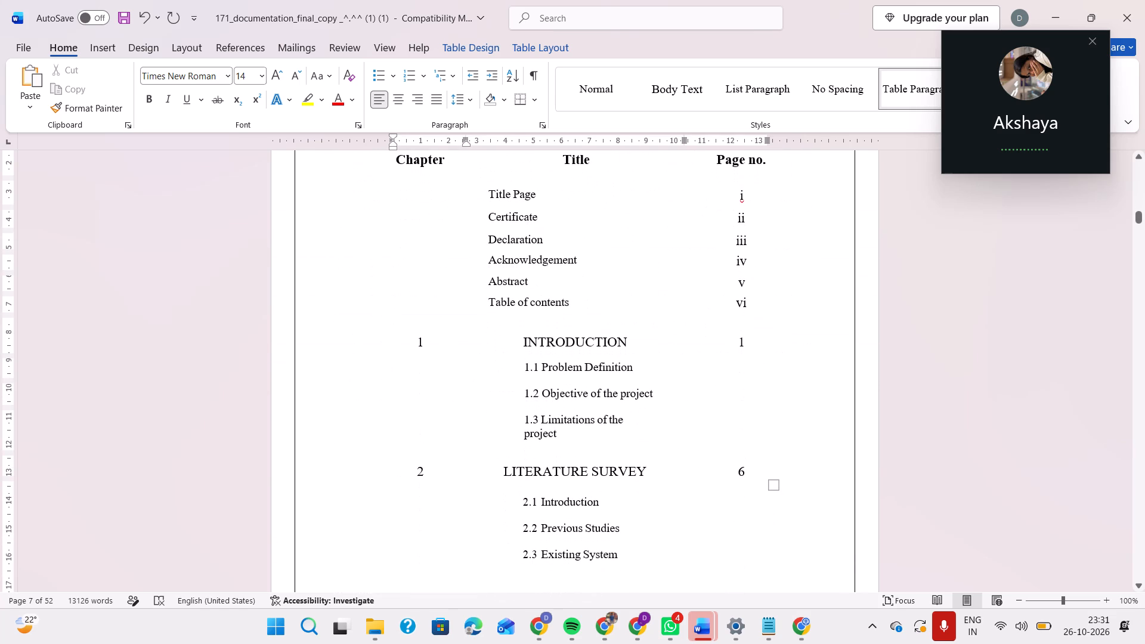
scroll(584, 301, "down", 2)
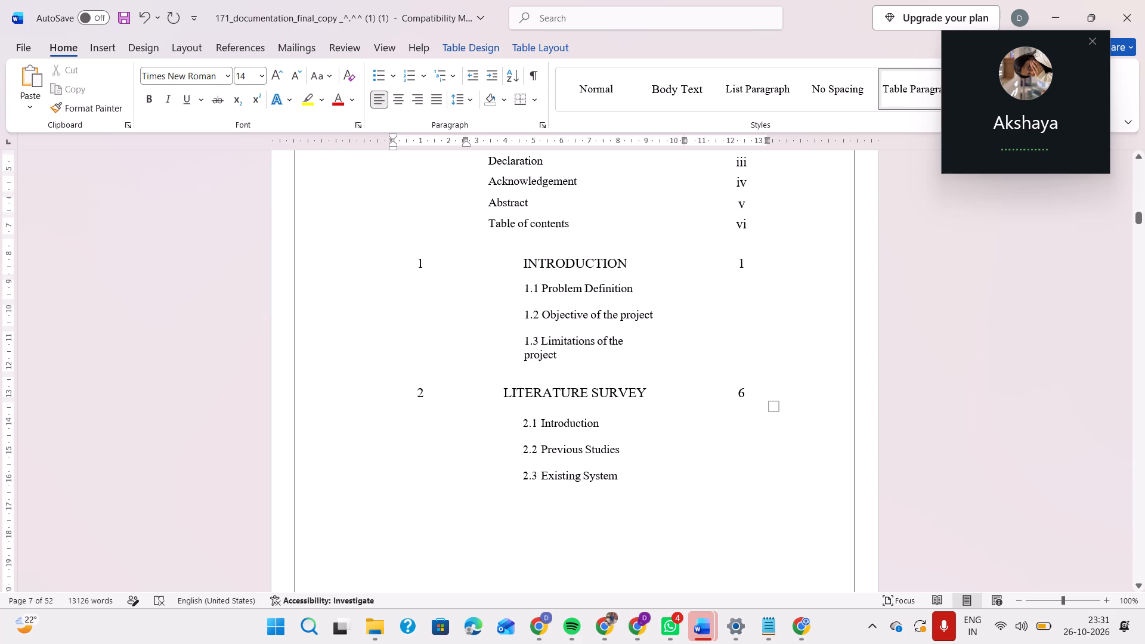
Add six line breaks after the 2.3 Existing System entry at the end of the contents.
left_click(497, 530)
left_click(658, 477)
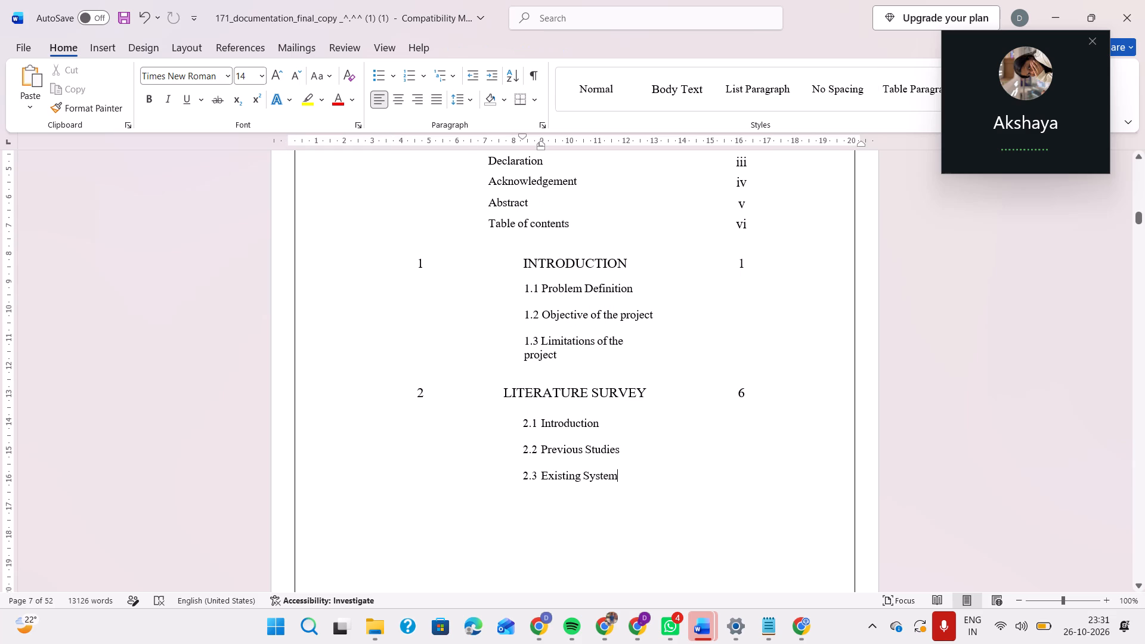
key("Return")
key("Return")
key("Return")
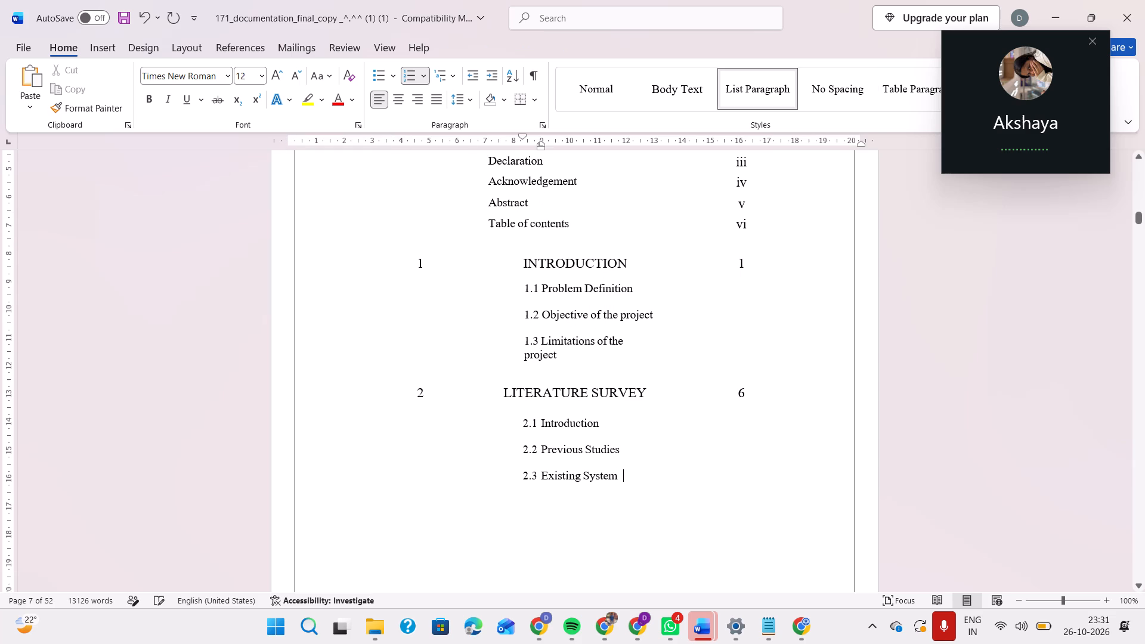
key("Return")
key("Return")
key("Return")
Apply all borders to the entire CONTENTS table.
left_click(556, 323)
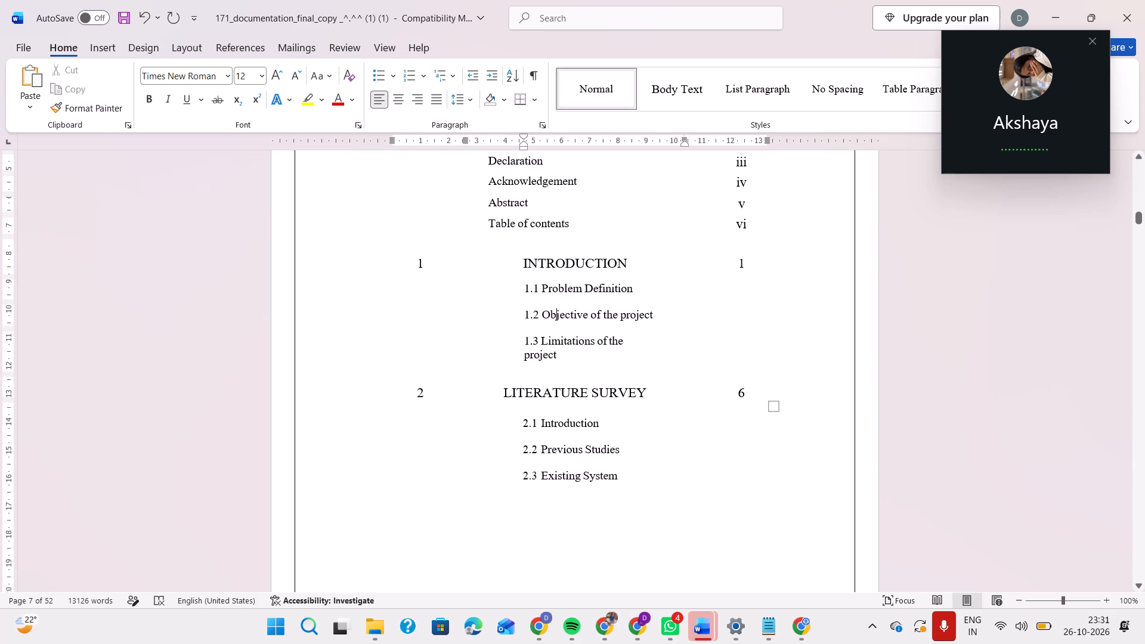
scroll(546, 387, "up", 1)
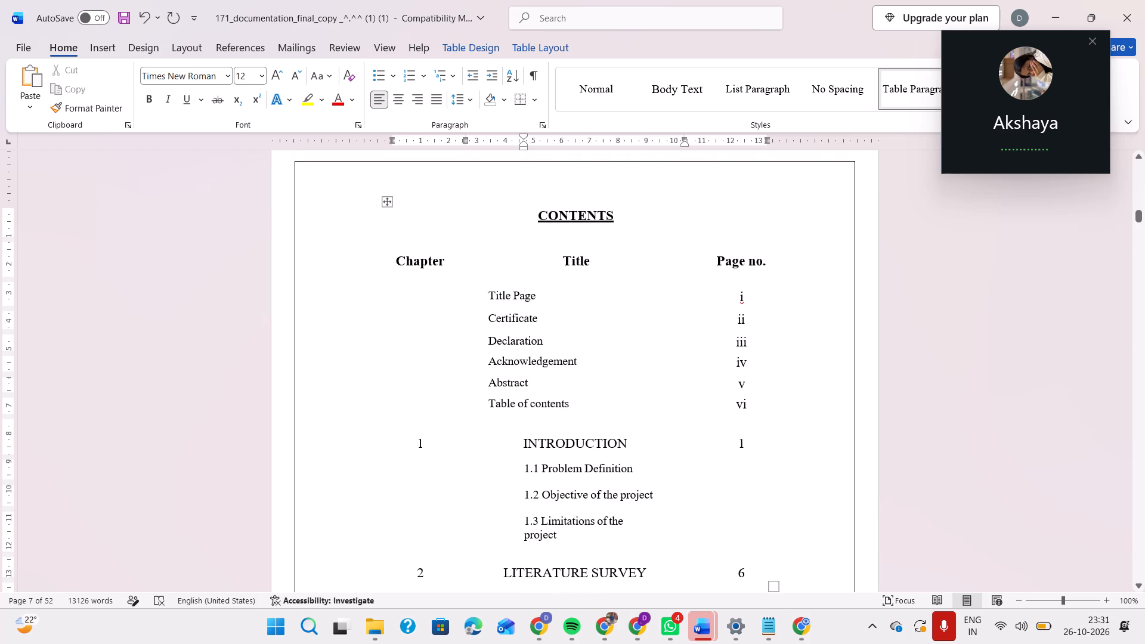
left_click(388, 196)
left_click(389, 204)
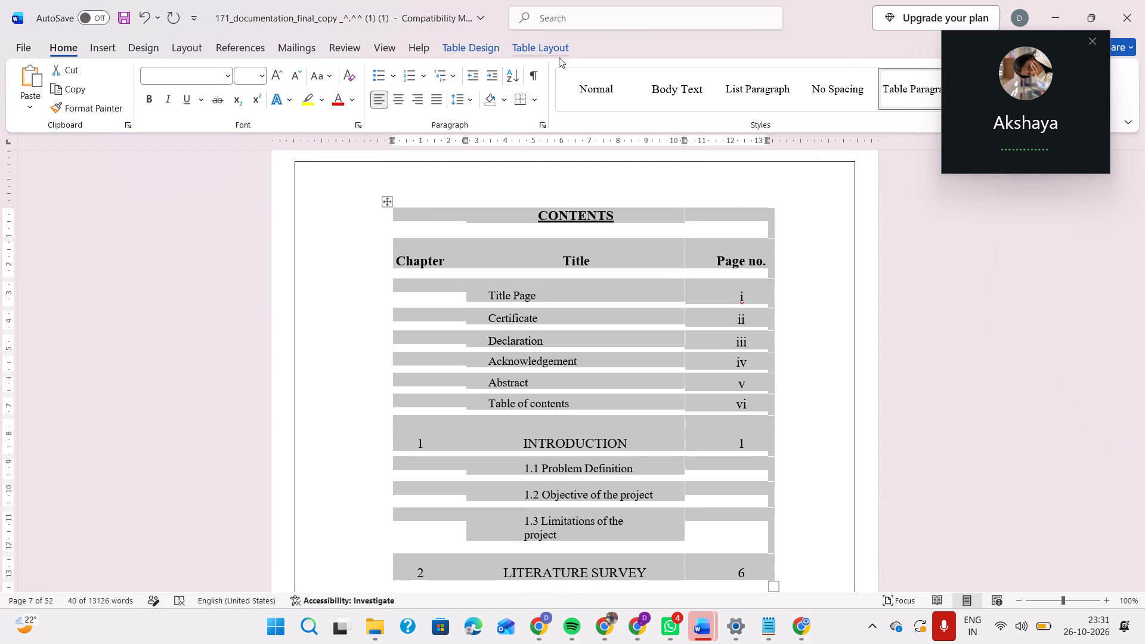
left_click(549, 50)
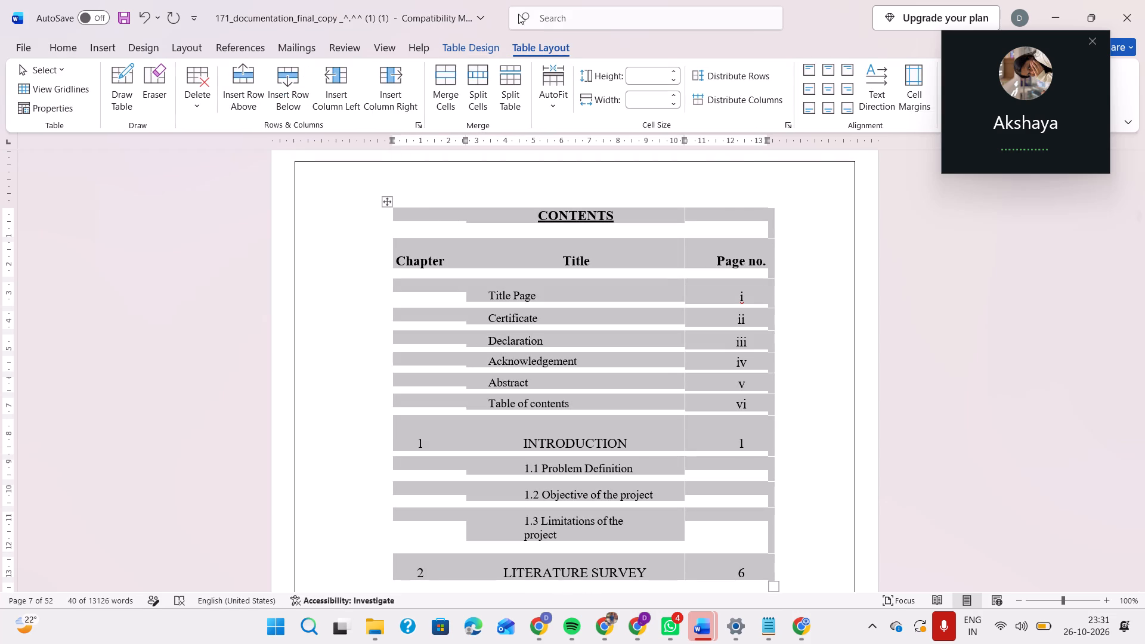
left_click(453, 48)
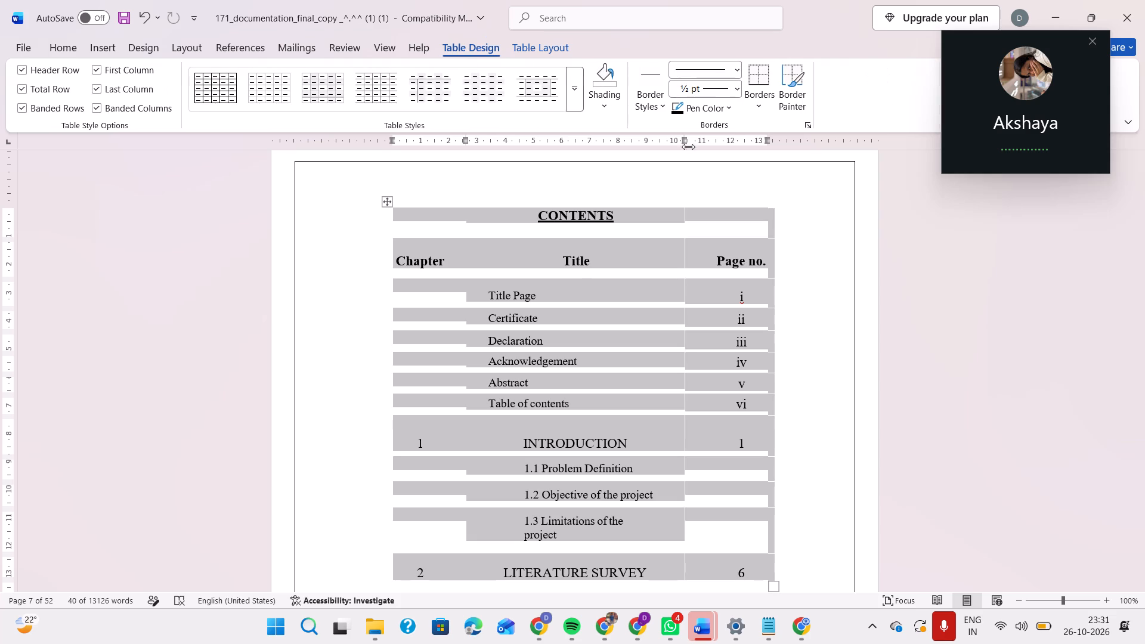
left_click(602, 109)
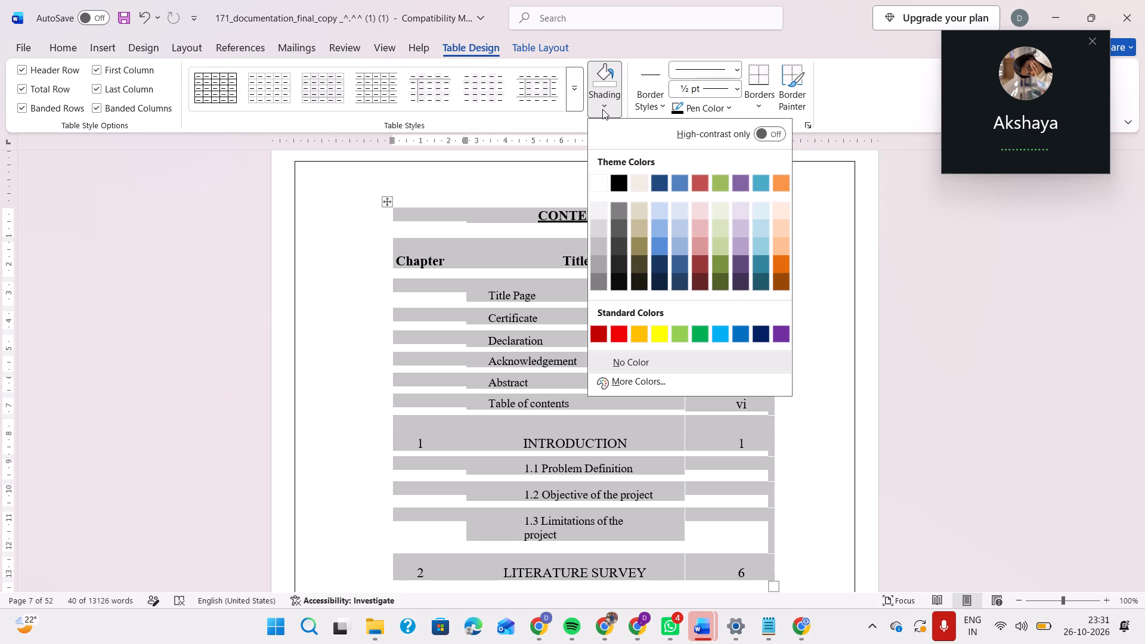
left_click(754, 102)
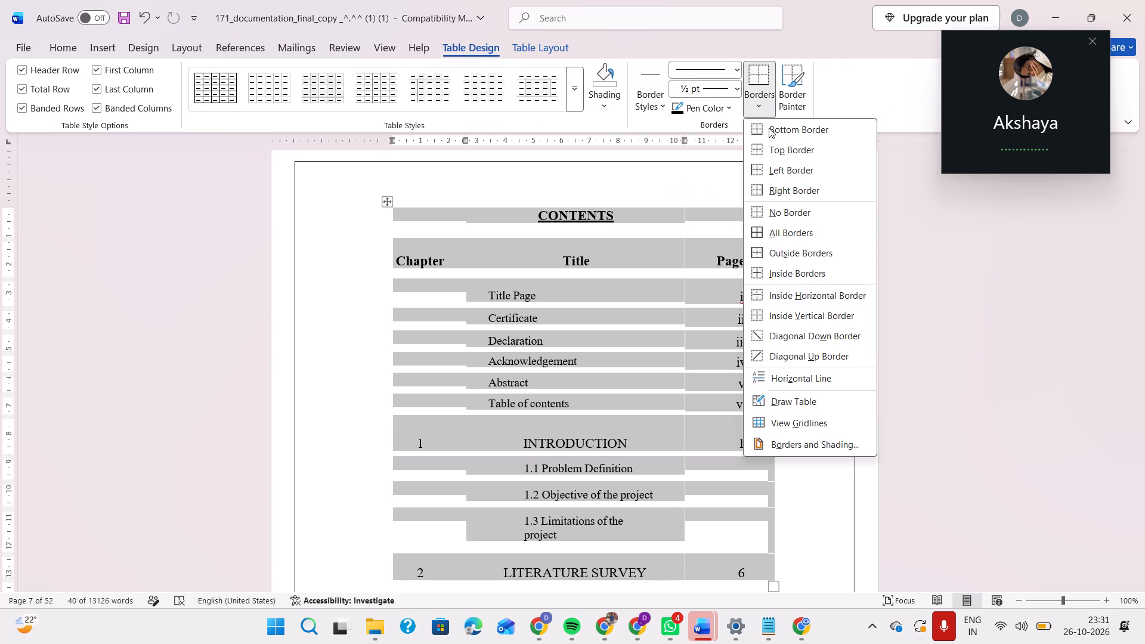
left_click(793, 232)
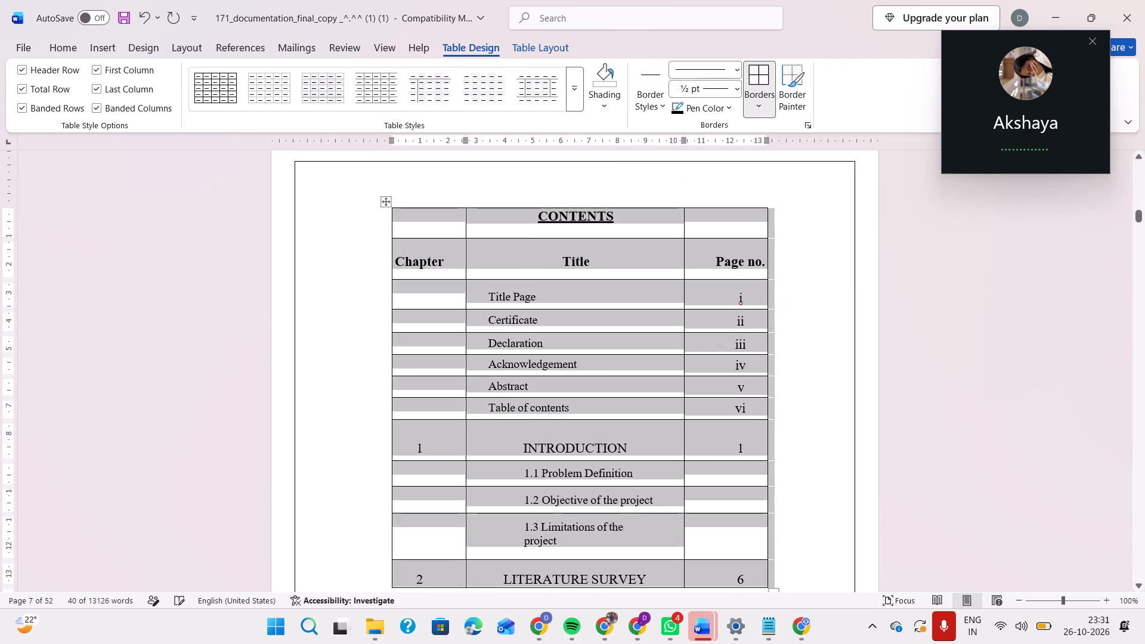
Insert ten blank rows below the LITERATURE SURVEY row of the CONTENTS table.
scroll(608, 370, "down", 3)
left_click(612, 399)
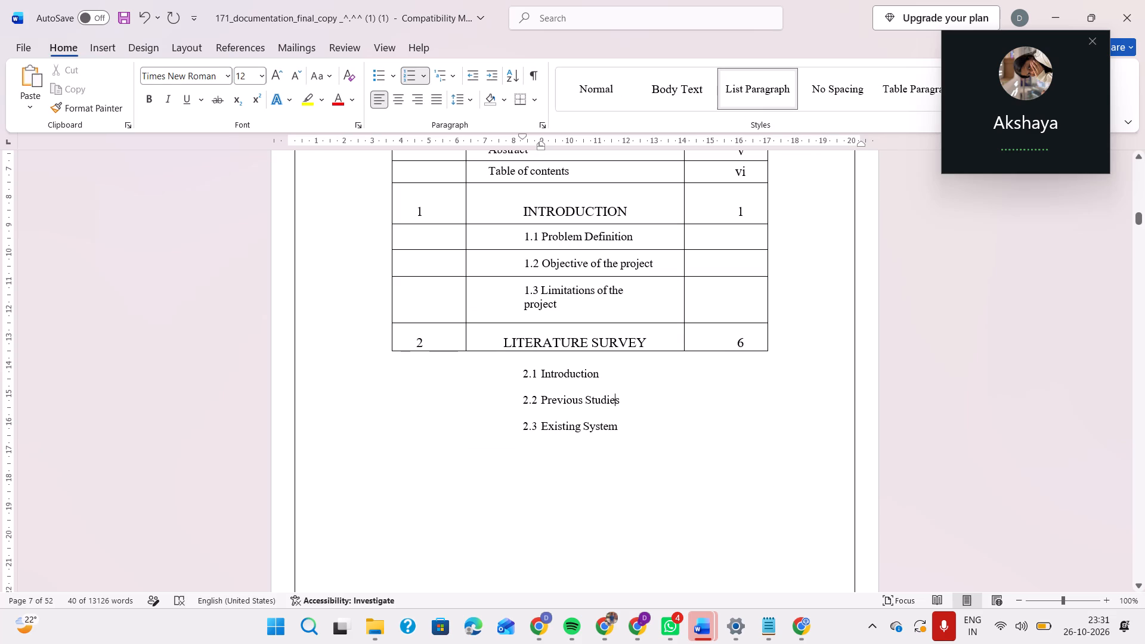
left_click(641, 399)
left_click(712, 331)
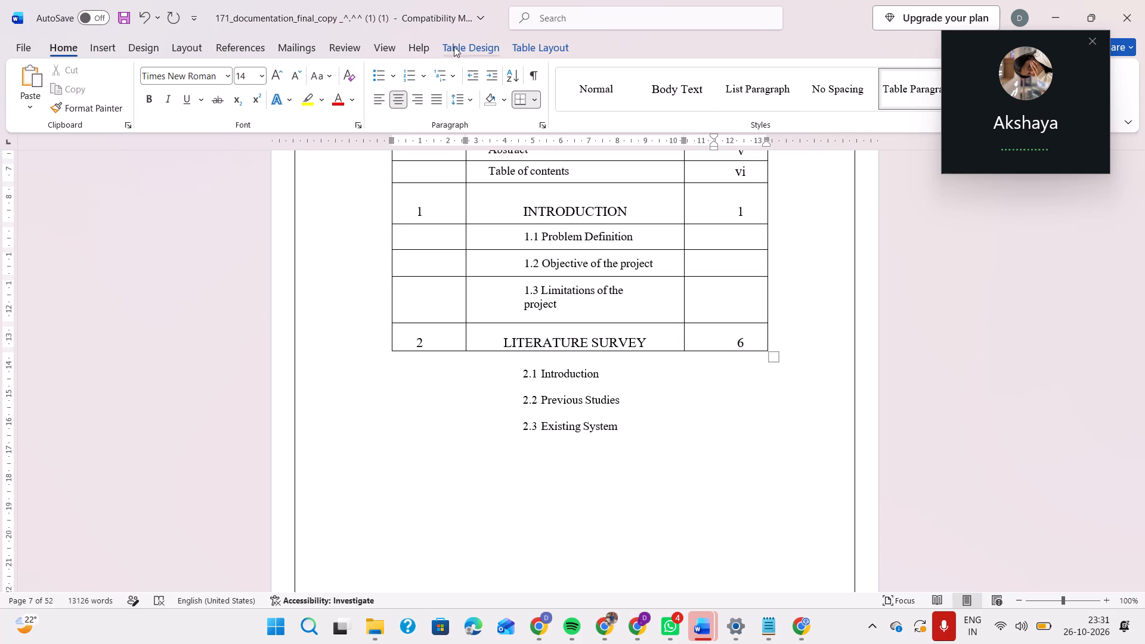
left_click(456, 47)
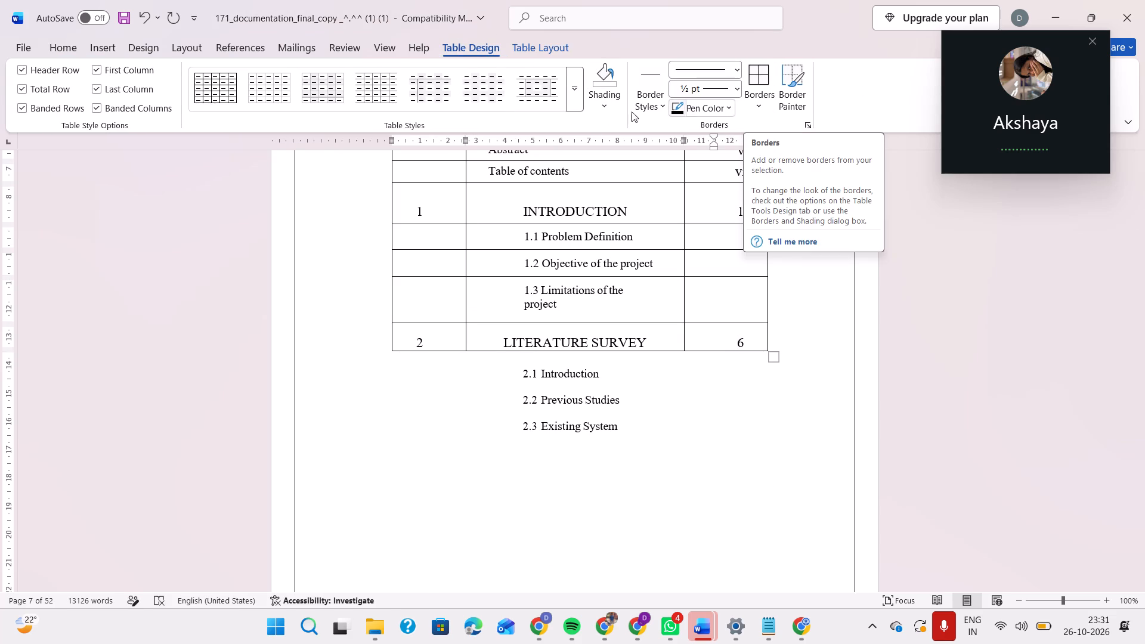
left_click(553, 61)
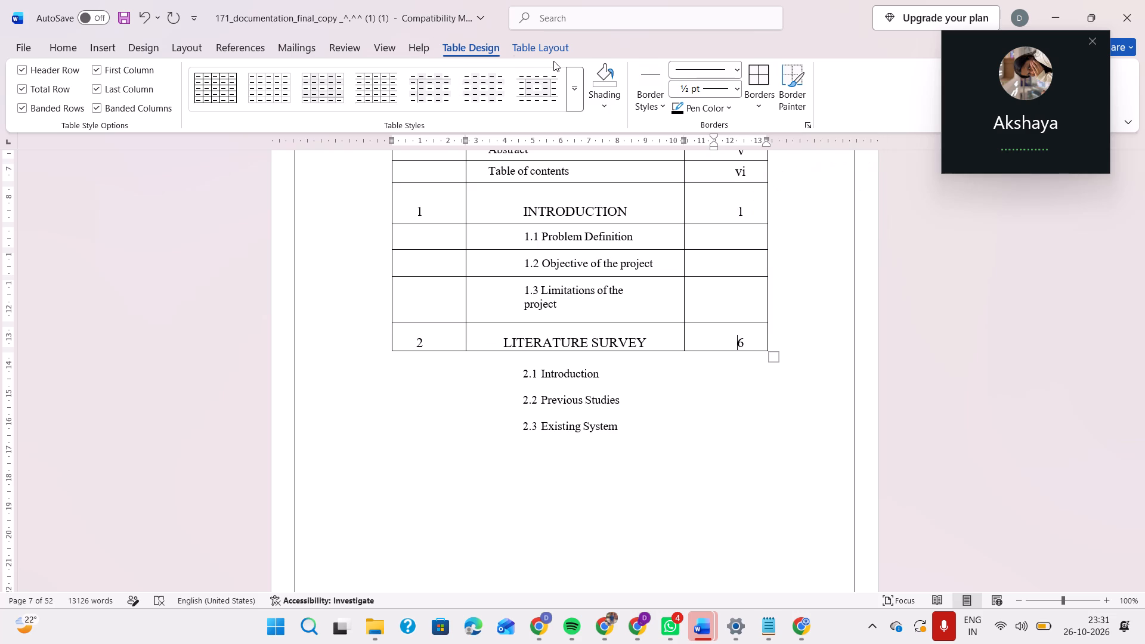
left_click(527, 41)
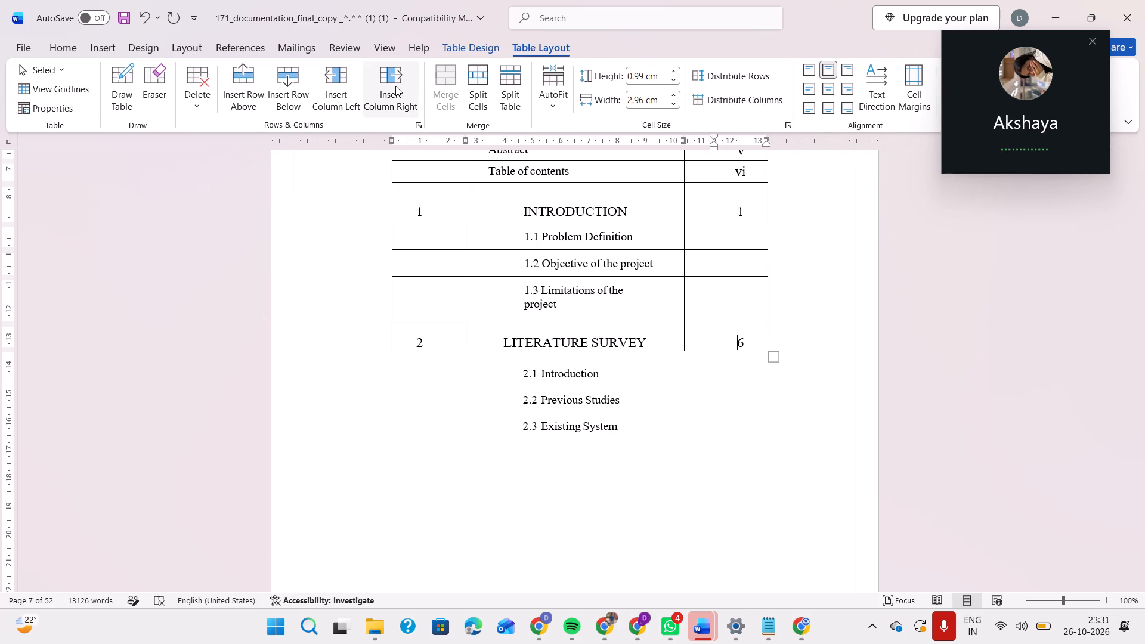
left_click(296, 85)
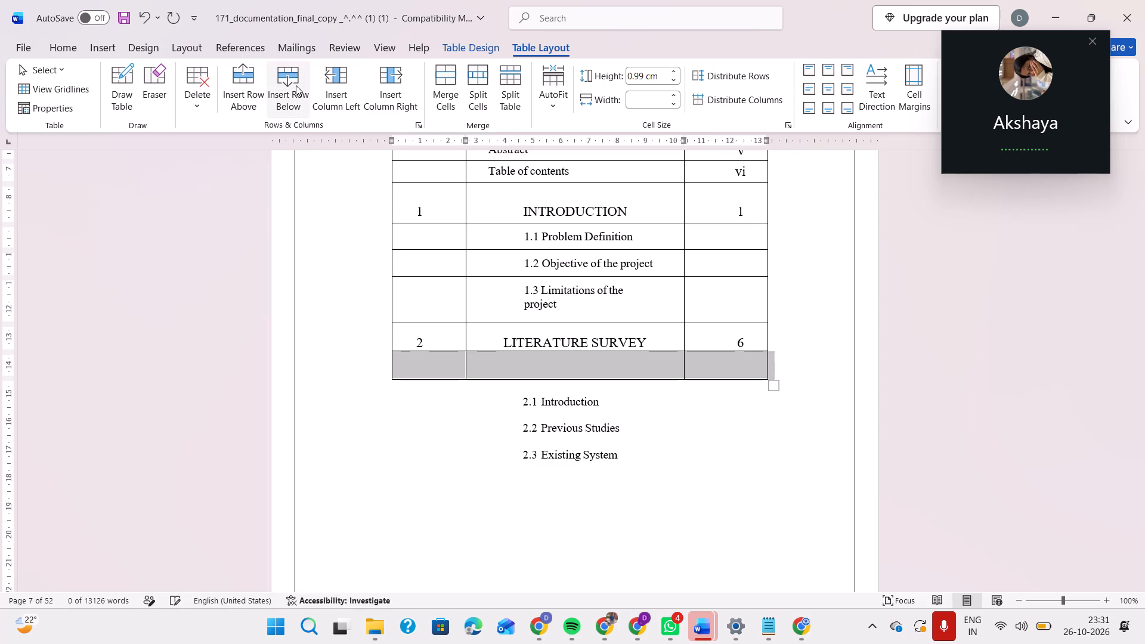
triple_click(296, 85)
triple_click(296, 85)
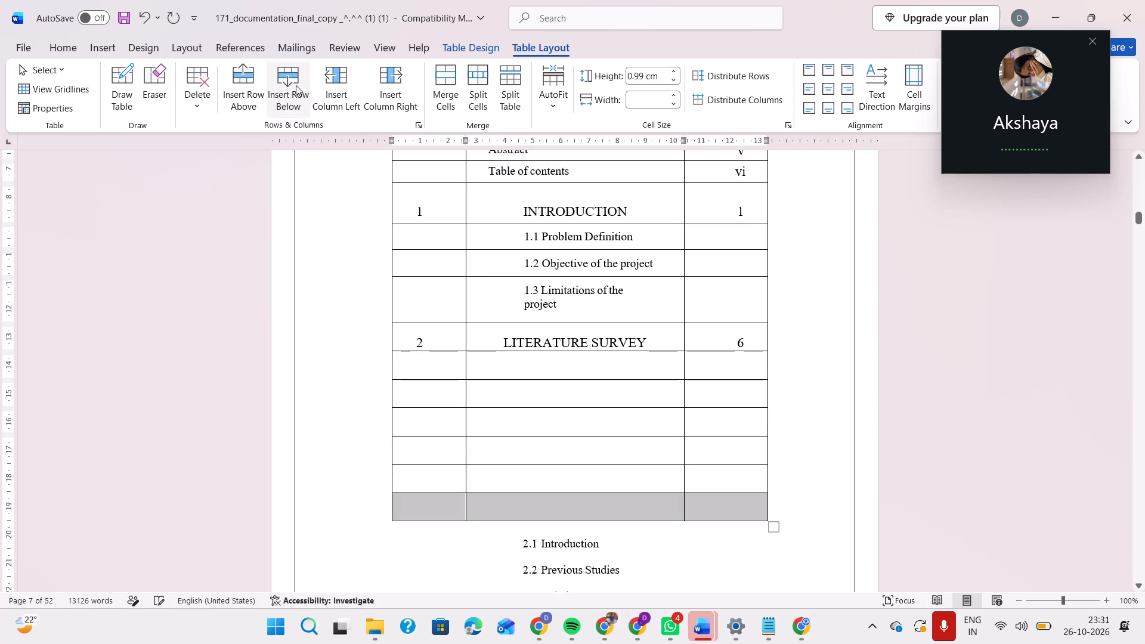
triple_click(296, 85)
Delete the entire last blank row of the contents table, which spills onto the following page.
scroll(455, 389, "down", 3)
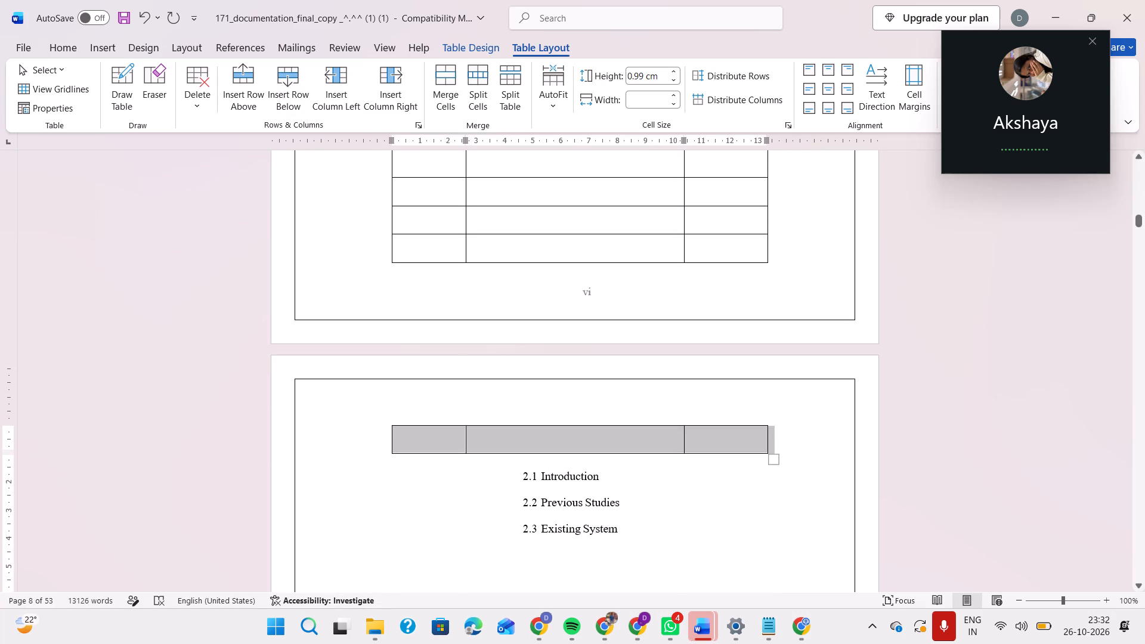
left_click(194, 72)
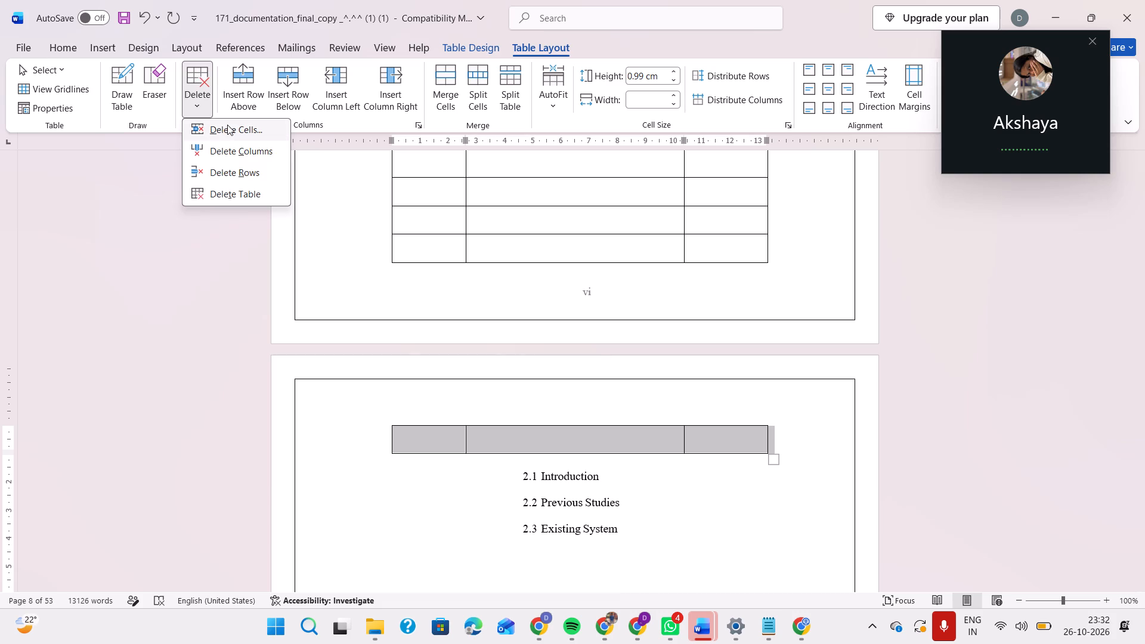
left_click(227, 125)
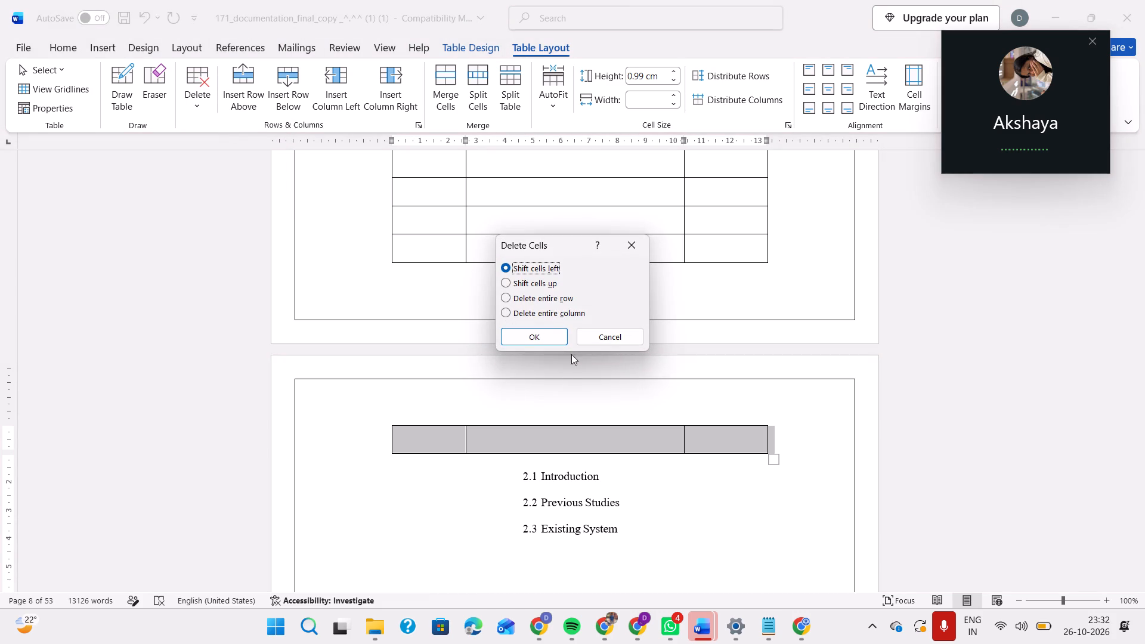
left_click(528, 298)
left_click(540, 332)
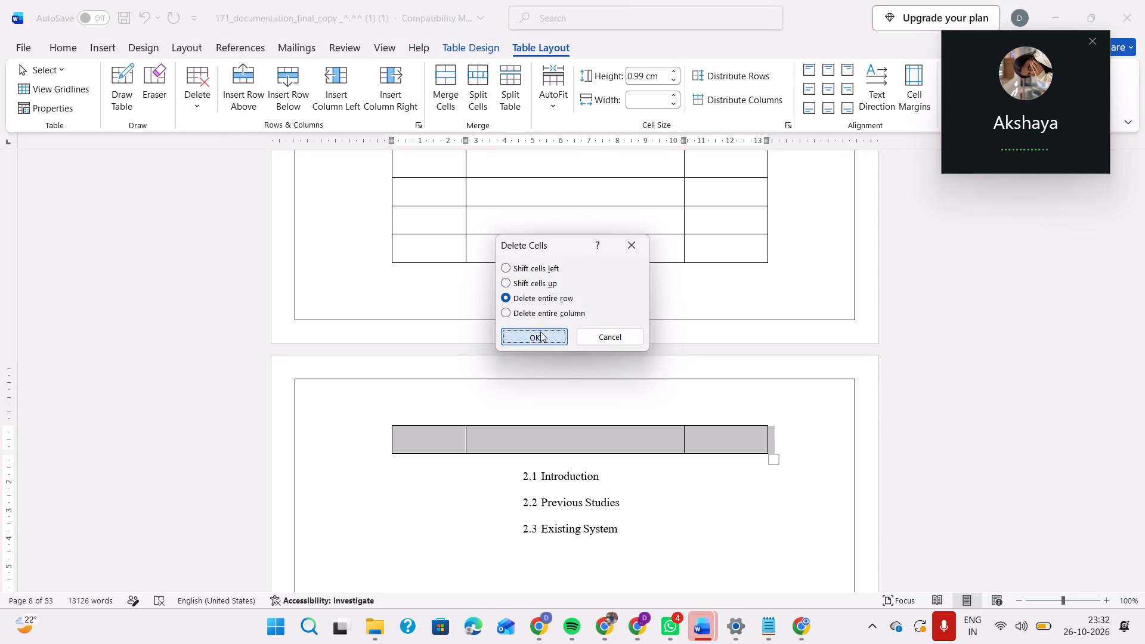
Copy the 2.1 Introduction entry from below the contents table into the first blank row under LITERATURE SURVEY, keeping text only.
left_click_drag(516, 439, 599, 451)
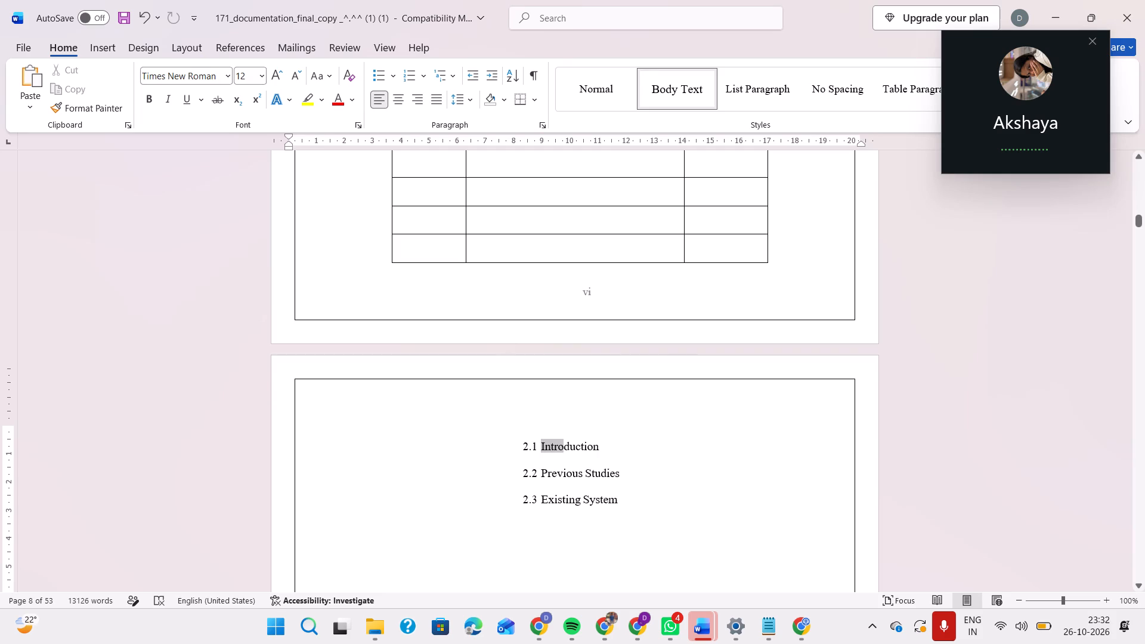
left_click_drag(599, 451, 604, 451)
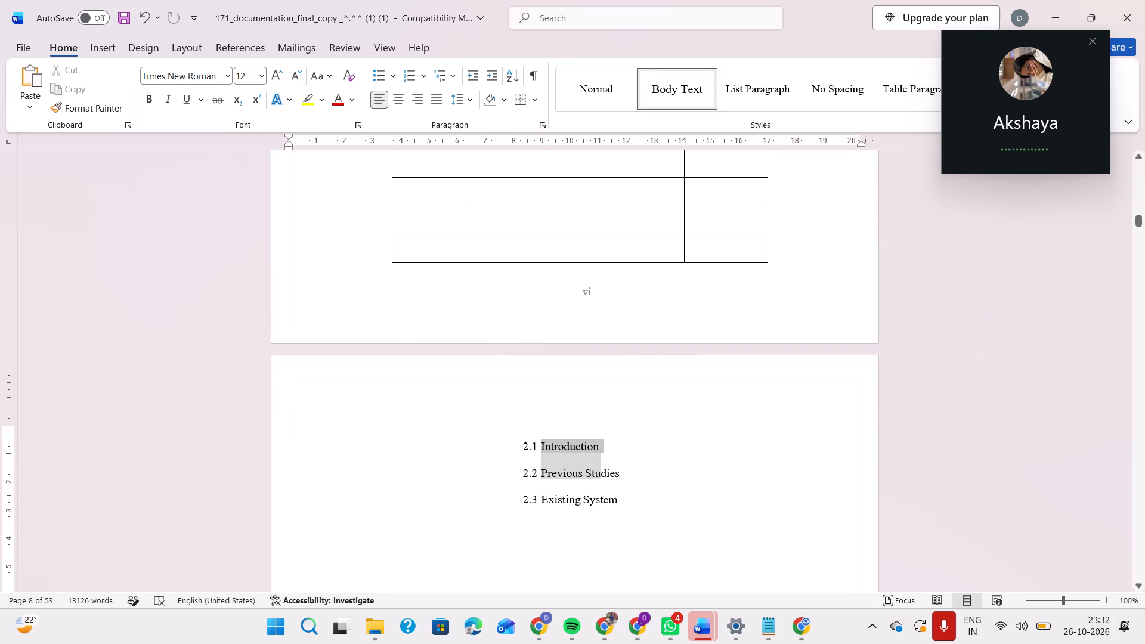
left_click_drag(604, 451, 607, 444)
key("ctrl+c")
scroll(572, 370, "up", 1)
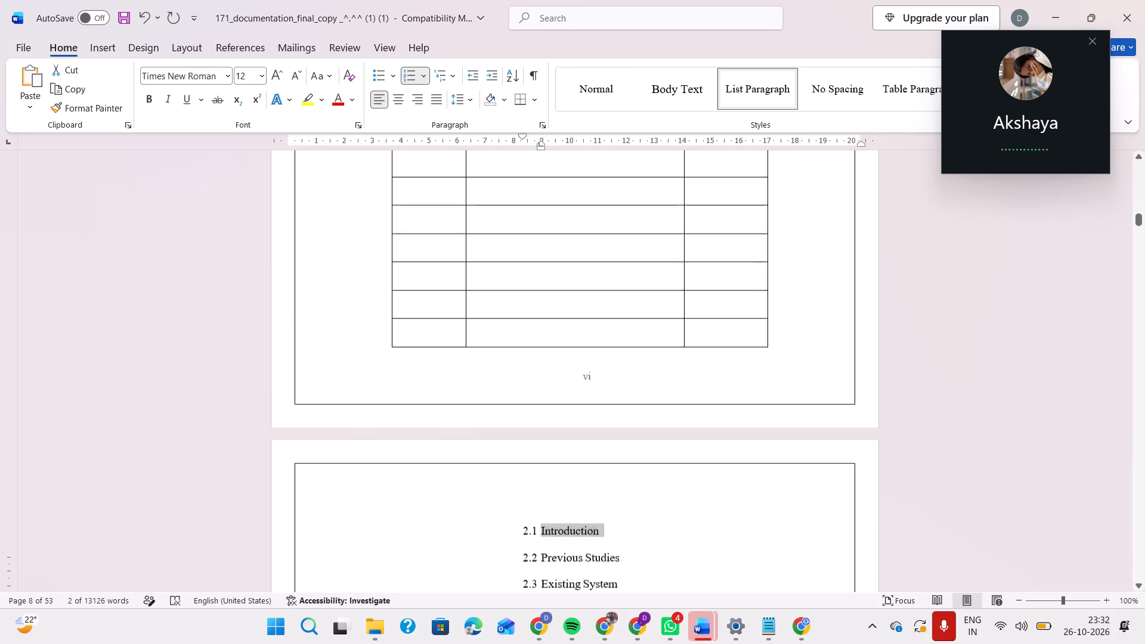
scroll(572, 370, "up", 2)
left_click(541, 369)
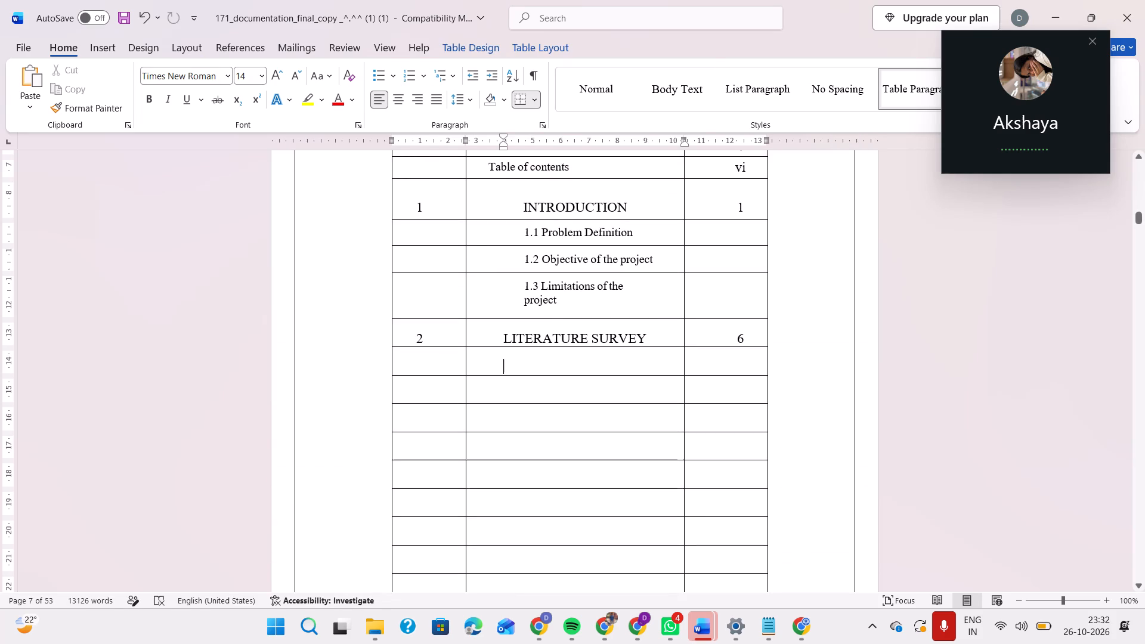
key("ctrl+v")
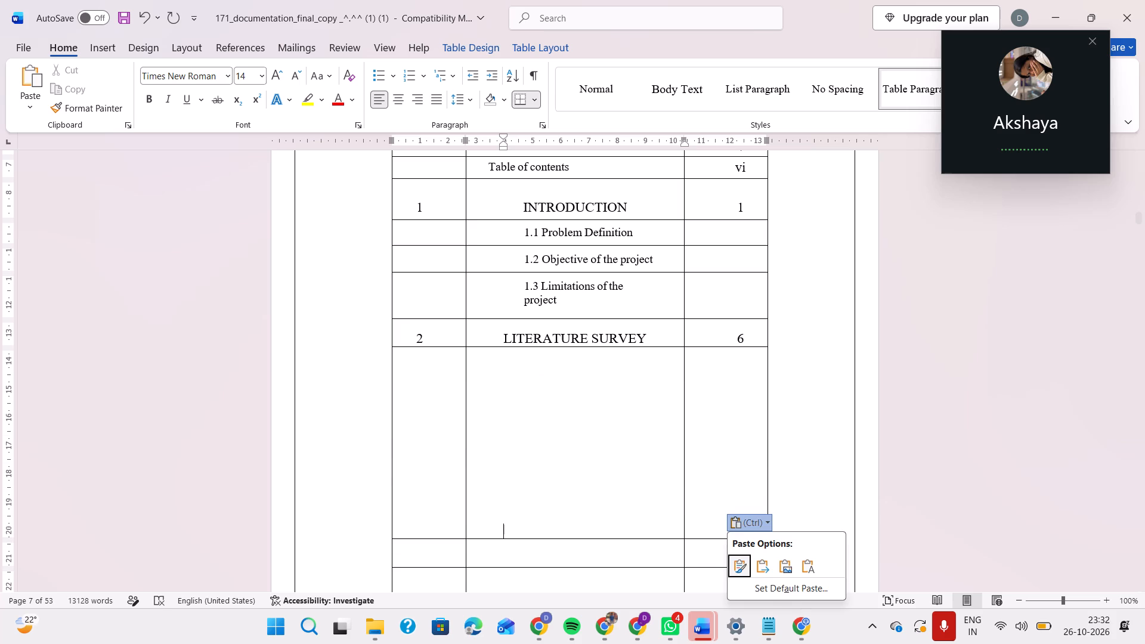
key("ctrl+z")
key("ctrl+z")
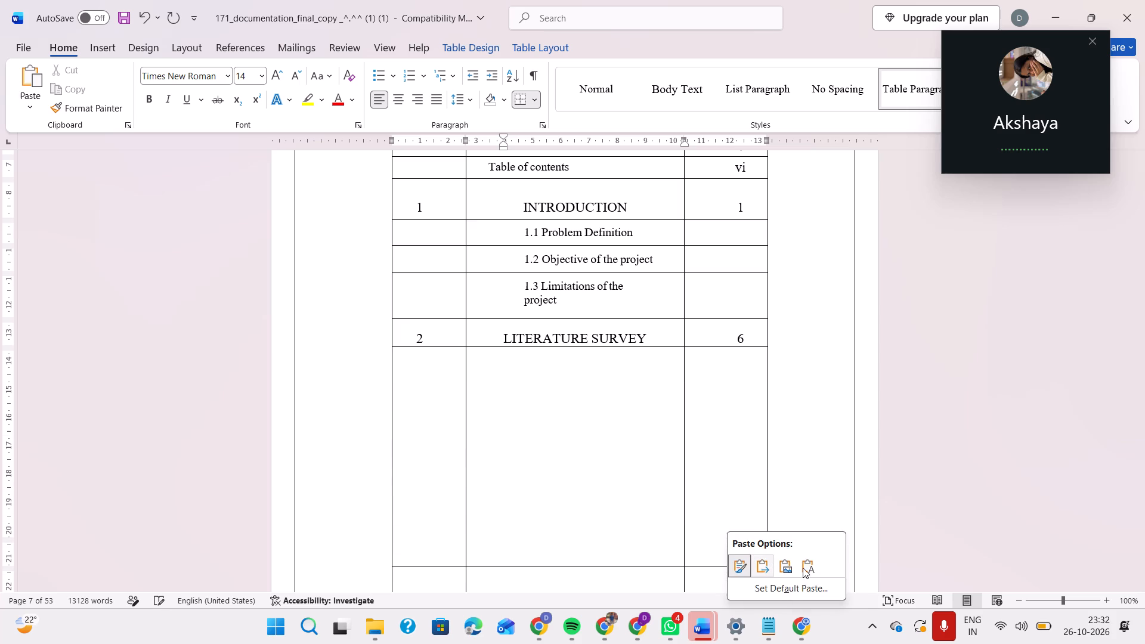
left_click(806, 565)
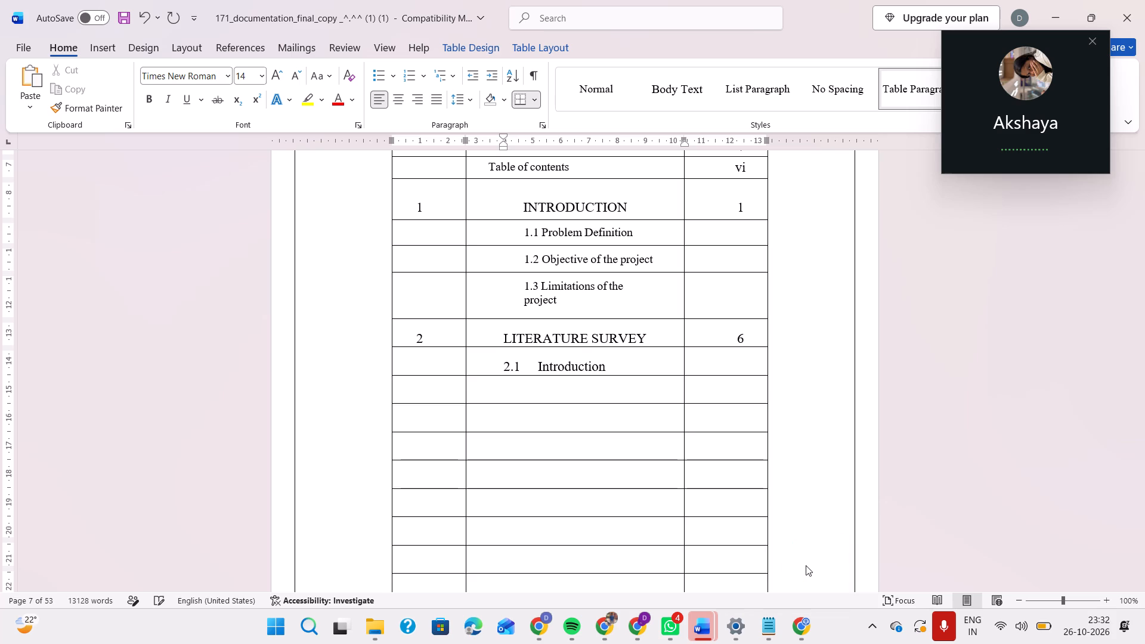
Copy the 2.2 Previous Studies entry into the blank row under 2.1 Introduction in the contents table, keeping text only.
scroll(670, 494, "down", 4)
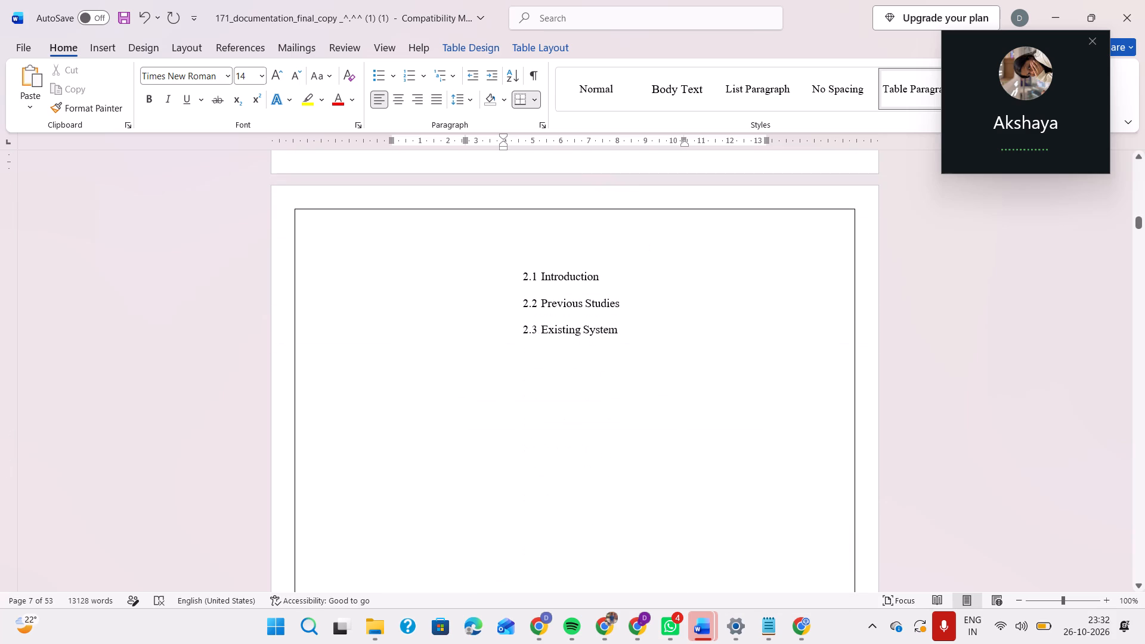
left_click_drag(512, 305, 641, 299)
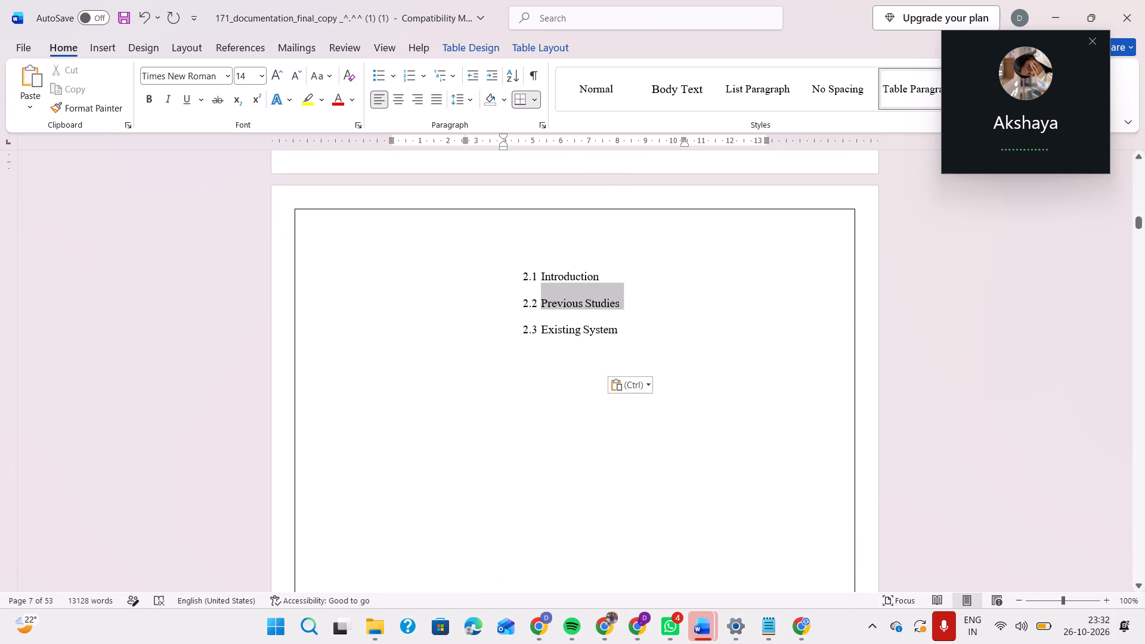
key("ctrl+c")
scroll(639, 305, "up", 3)
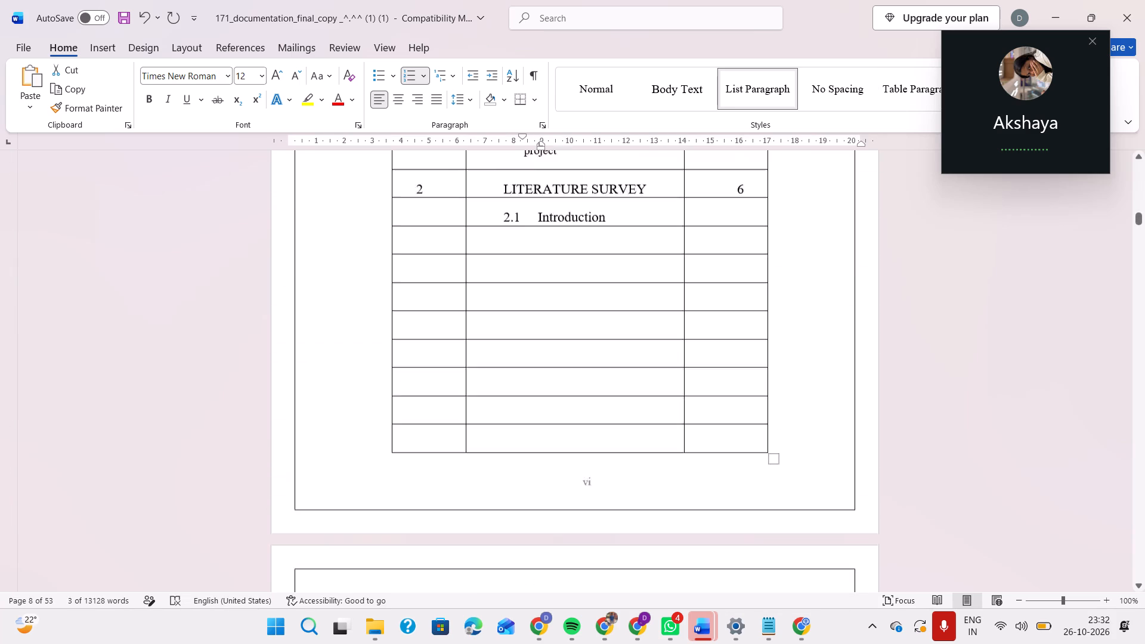
scroll(639, 305, "up", 1)
left_click(586, 305)
key("ctrl+v")
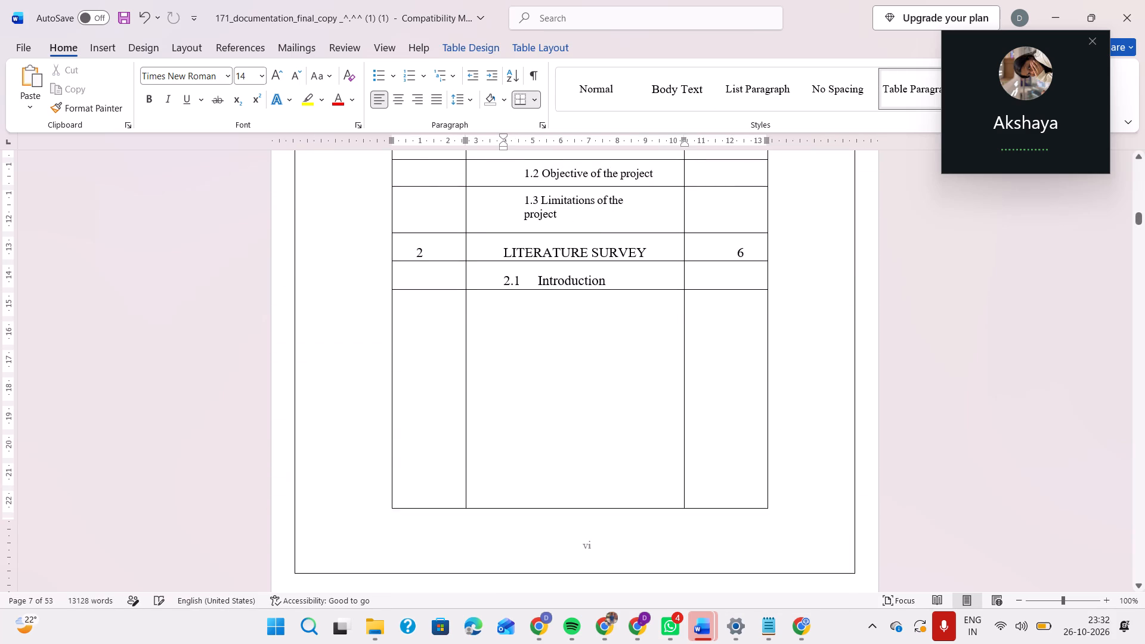
scroll(597, 408, "down", 1)
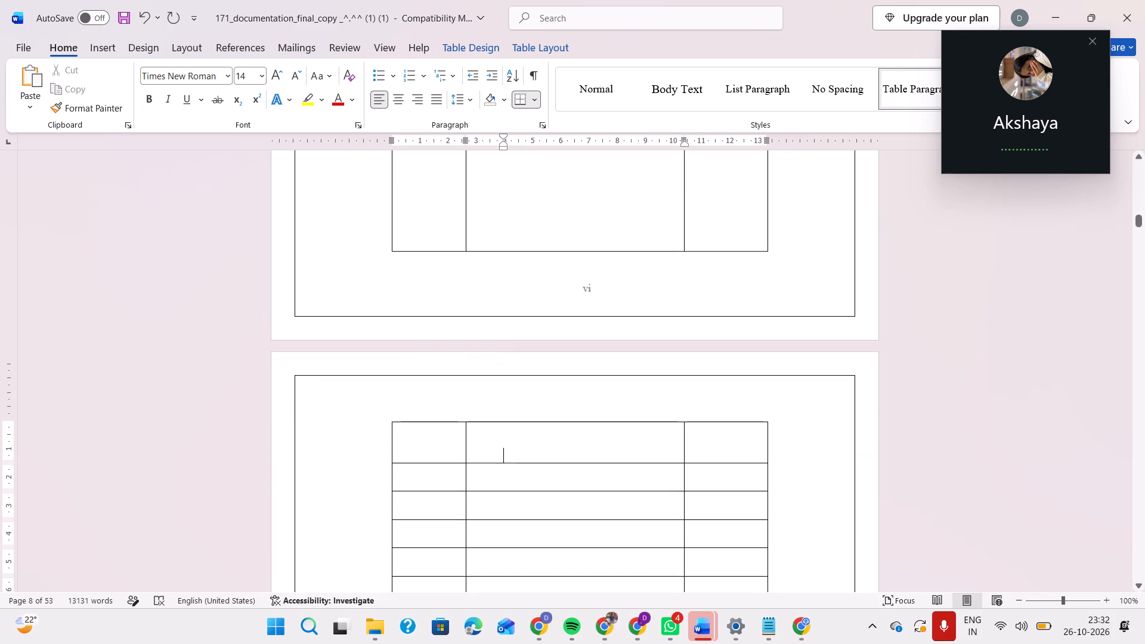
left_click(738, 439)
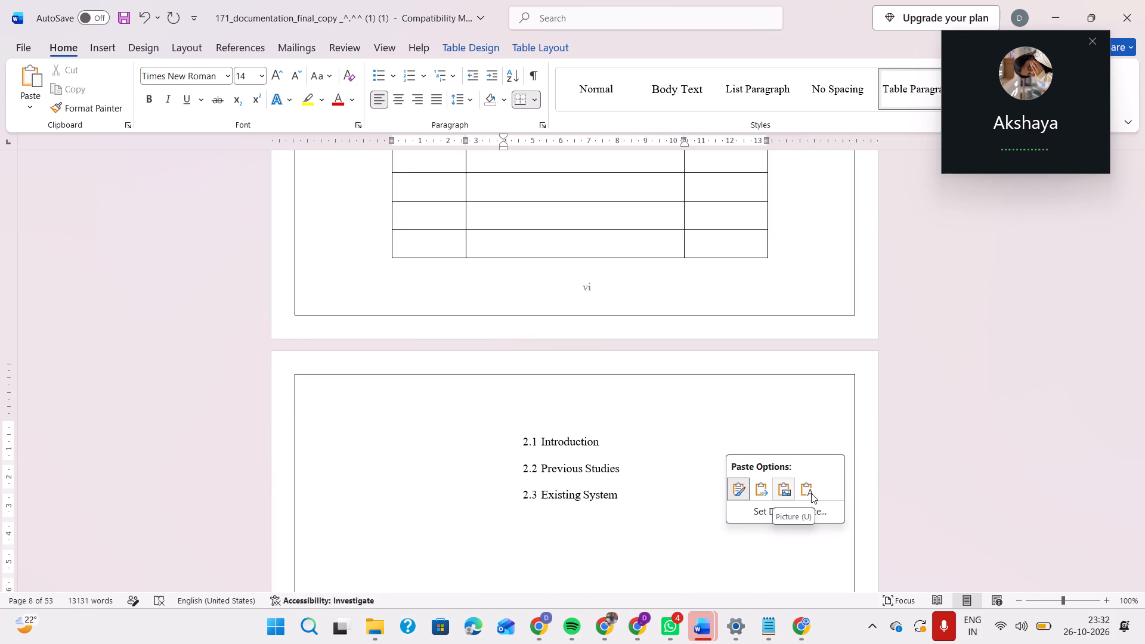
left_click(811, 493)
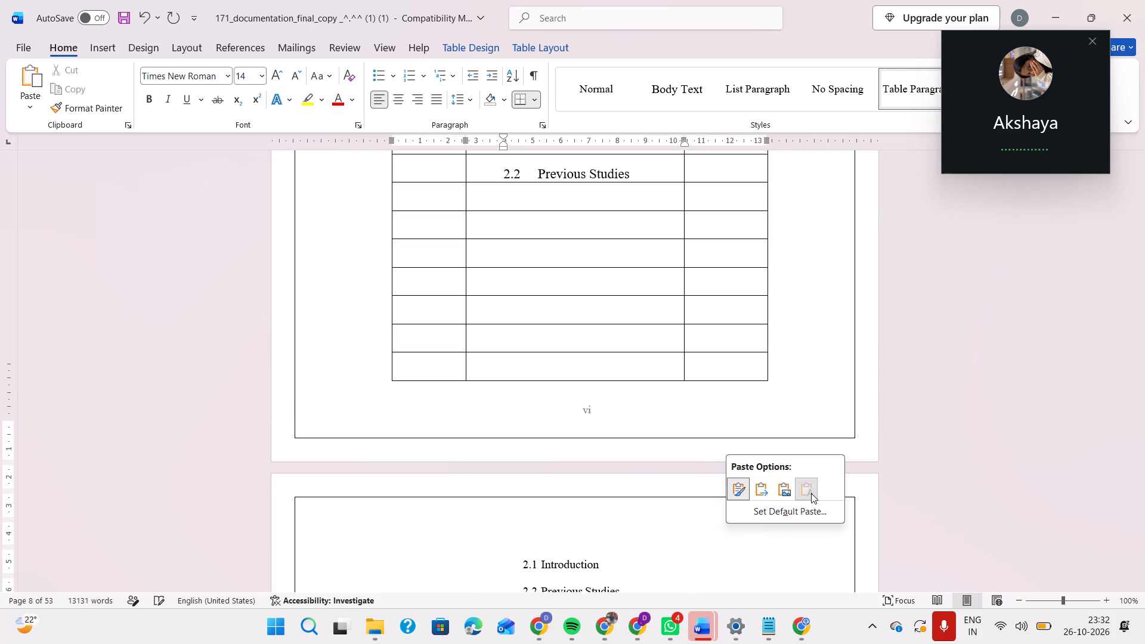
Copy the 2.3 Existing System entry into the blank row under 2.2 Previous Studies in the contents table, keeping text only.
scroll(569, 534, "down", 1)
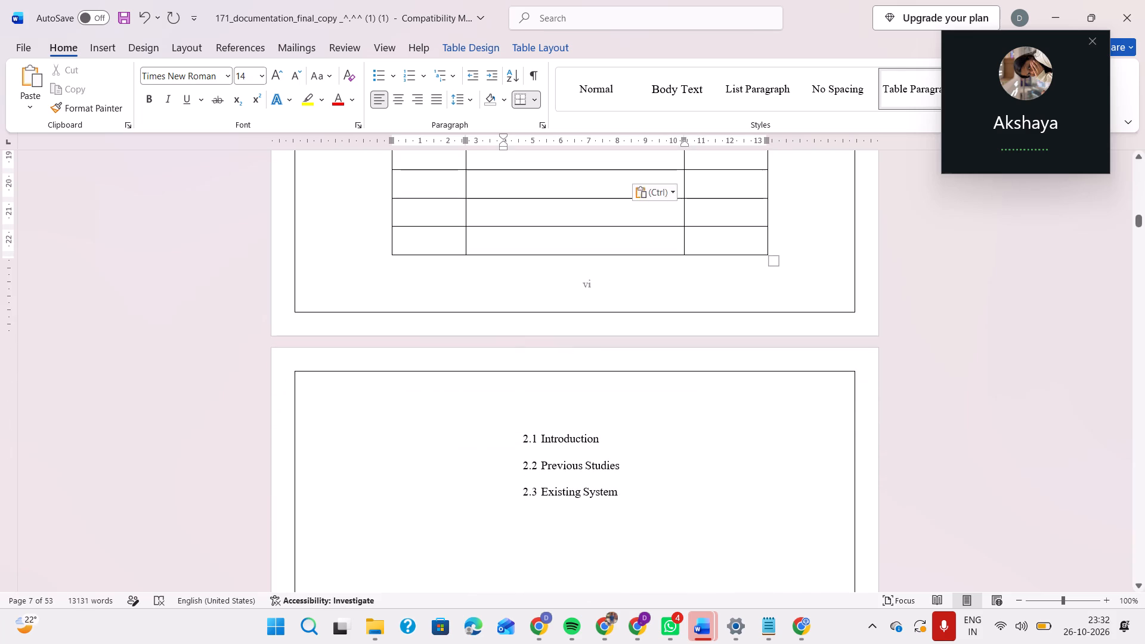
left_click_drag(513, 494, 636, 504)
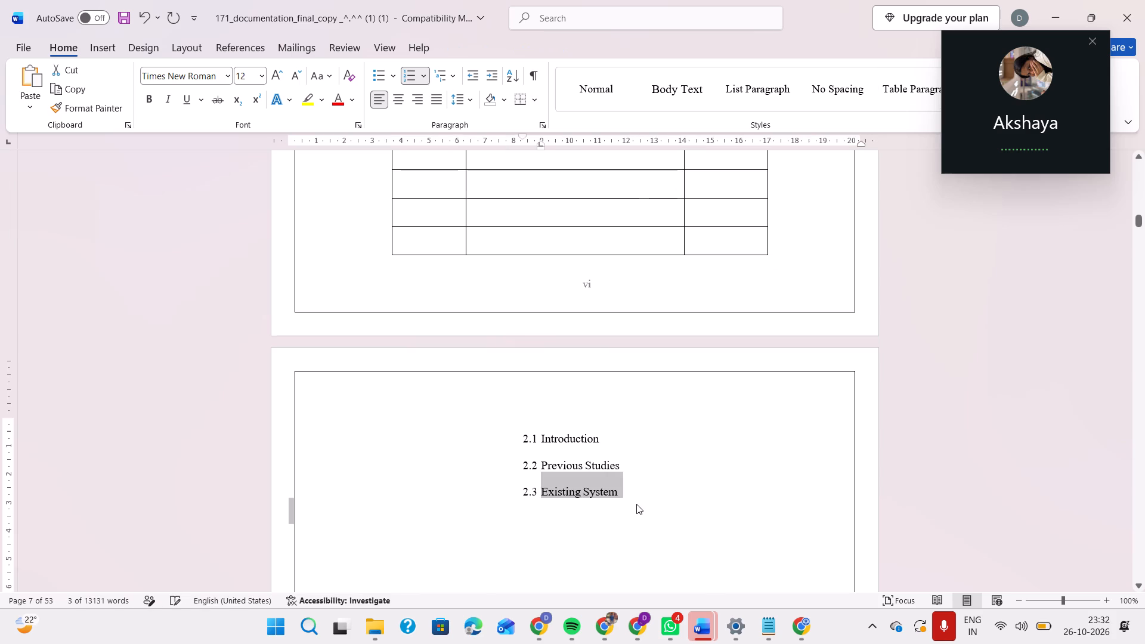
left_click(636, 504)
left_click_drag(522, 490, 555, 492)
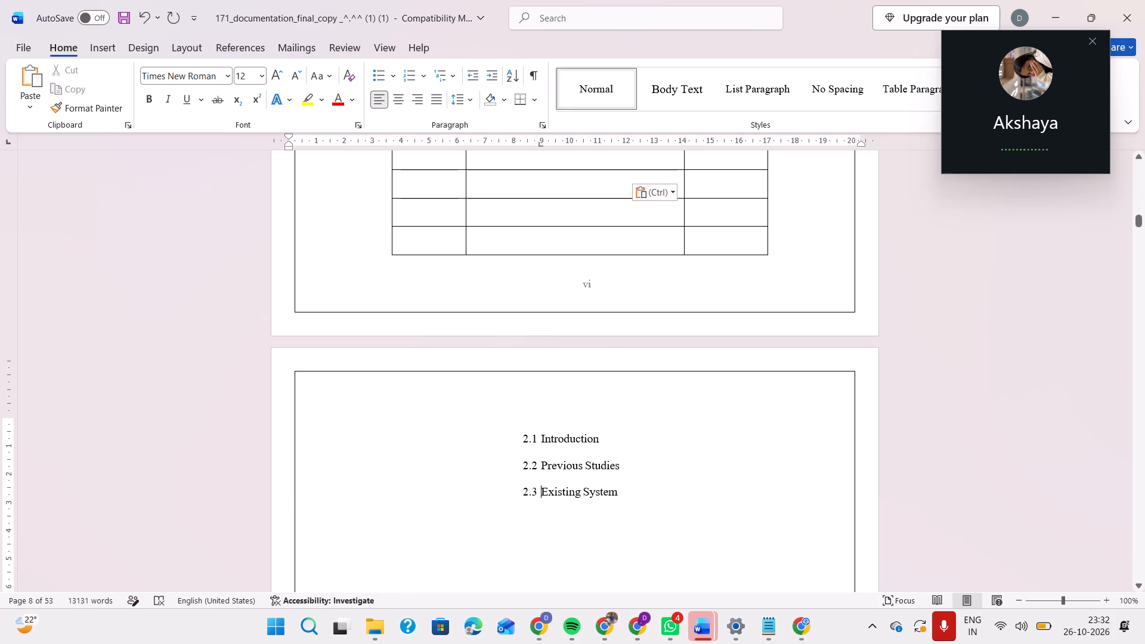
left_click_drag(555, 492, 608, 494)
key("ctrl+c")
scroll(597, 385, "up", 2)
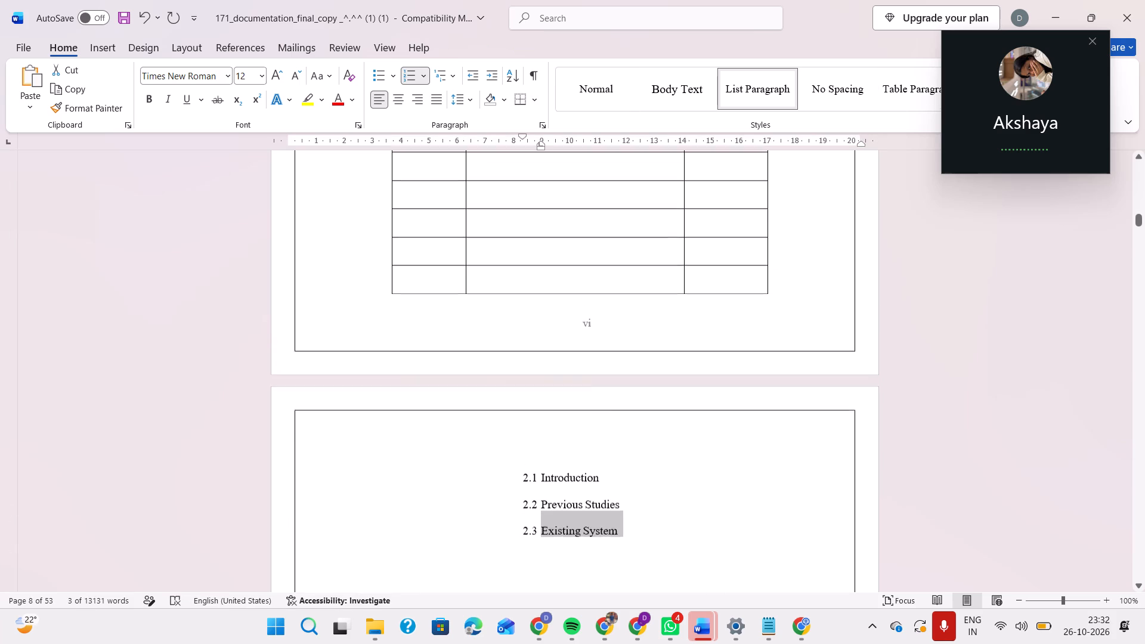
scroll(597, 385, "up", 1)
left_click(550, 417)
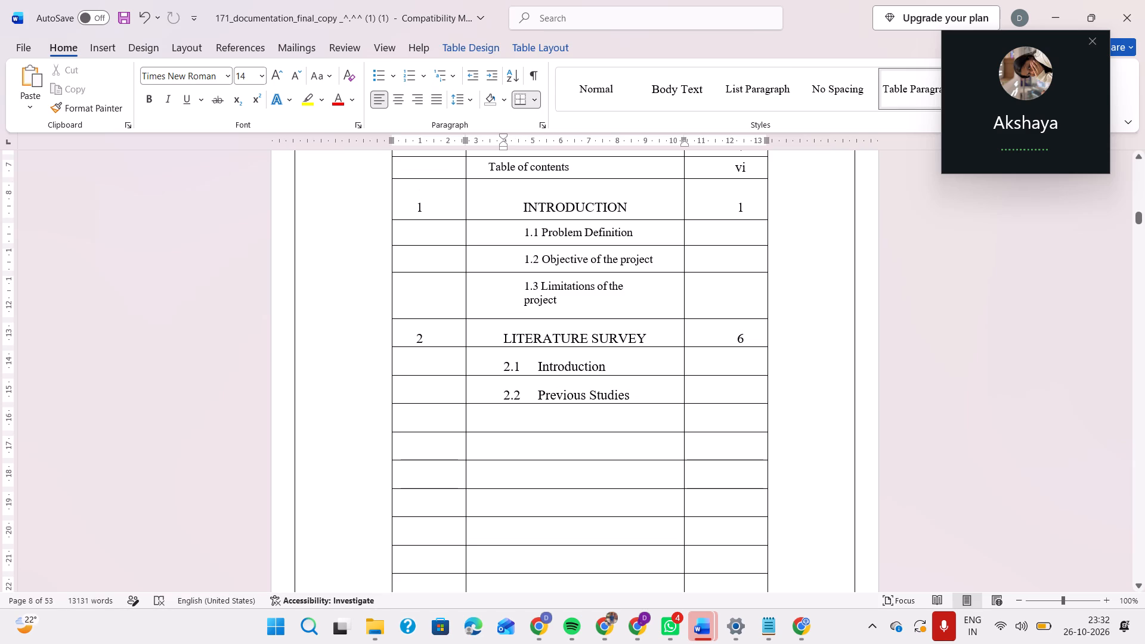
key("ctrl+v")
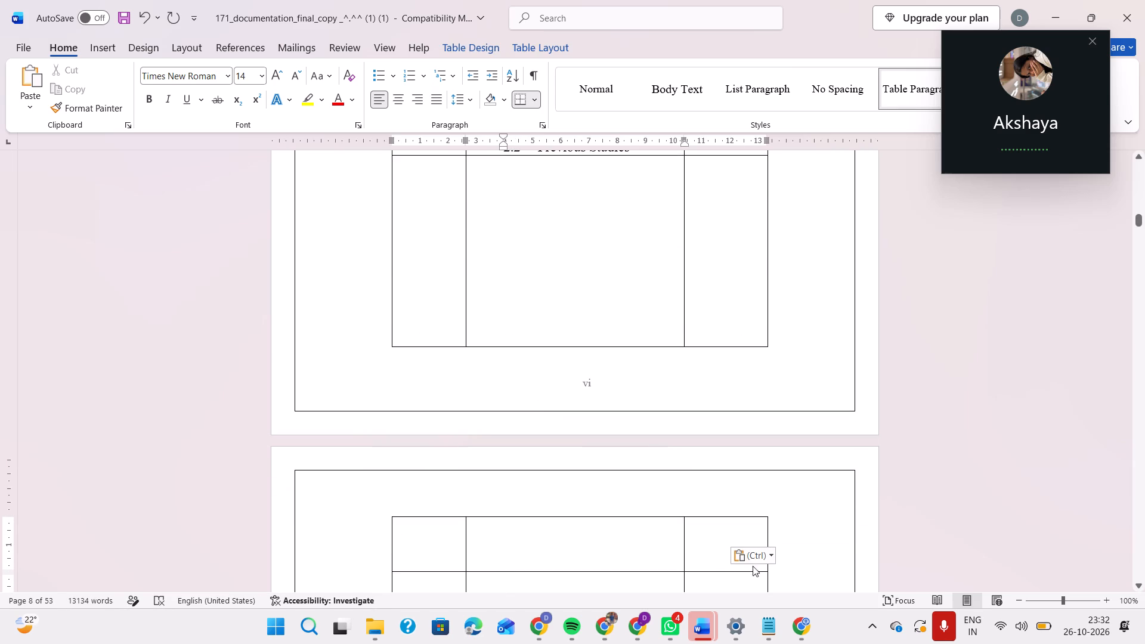
left_click(751, 559)
left_click(815, 513)
Delete the original 2.1 to 2.3 list left on the page below the contents table.
scroll(719, 435, "up", 1)
scroll(719, 435, "down", 1)
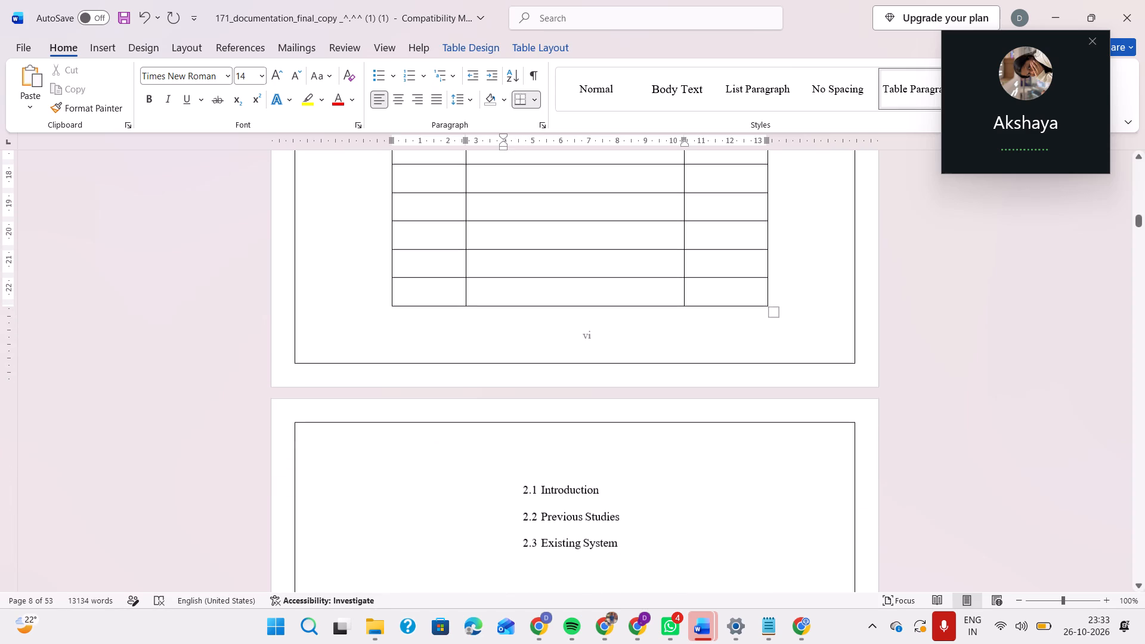
left_click_drag(510, 483, 642, 536)
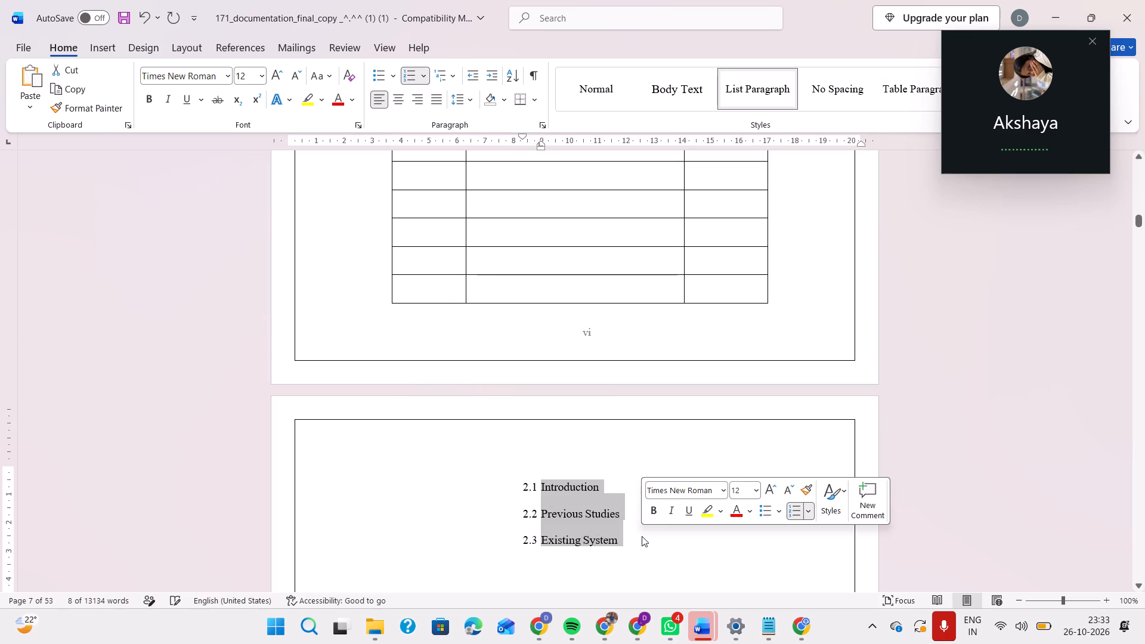
key("BackSpace")
Set the font size of the 2.1, 2.2 and 2.3 entries in the contents table to 12.
scroll(642, 536, "up", 2)
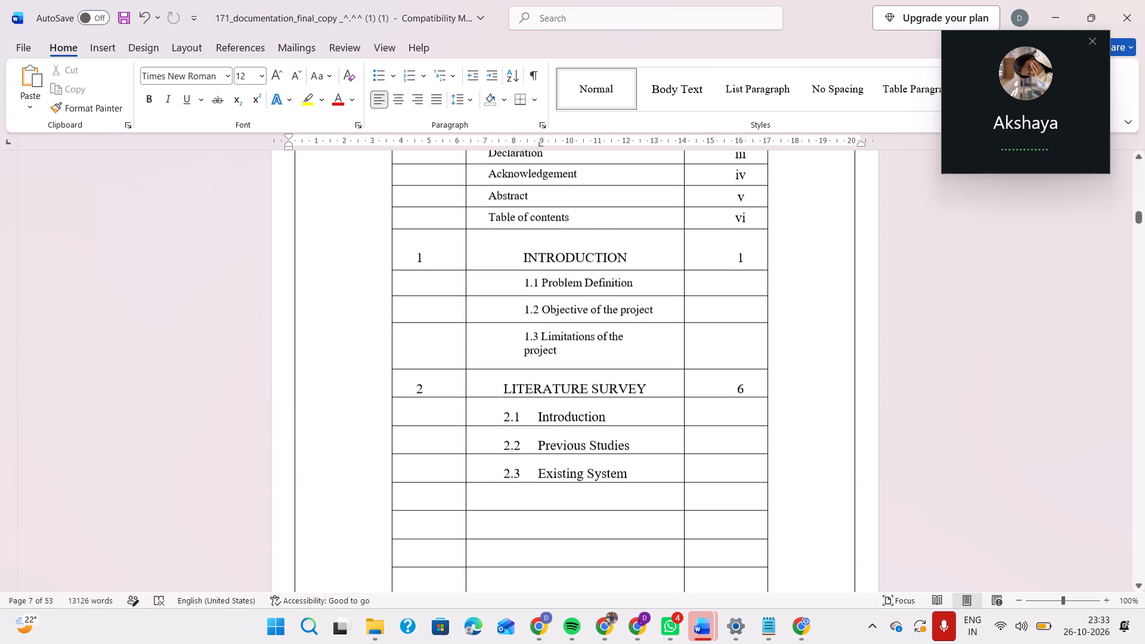
left_click_drag(499, 418, 602, 451)
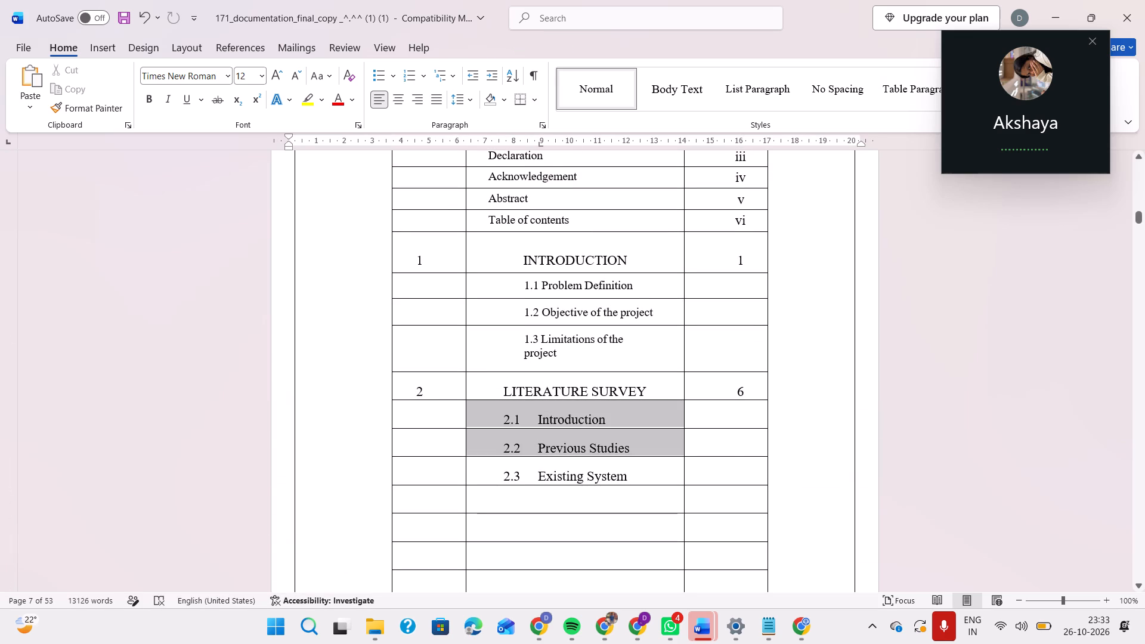
left_click_drag(602, 451, 633, 470)
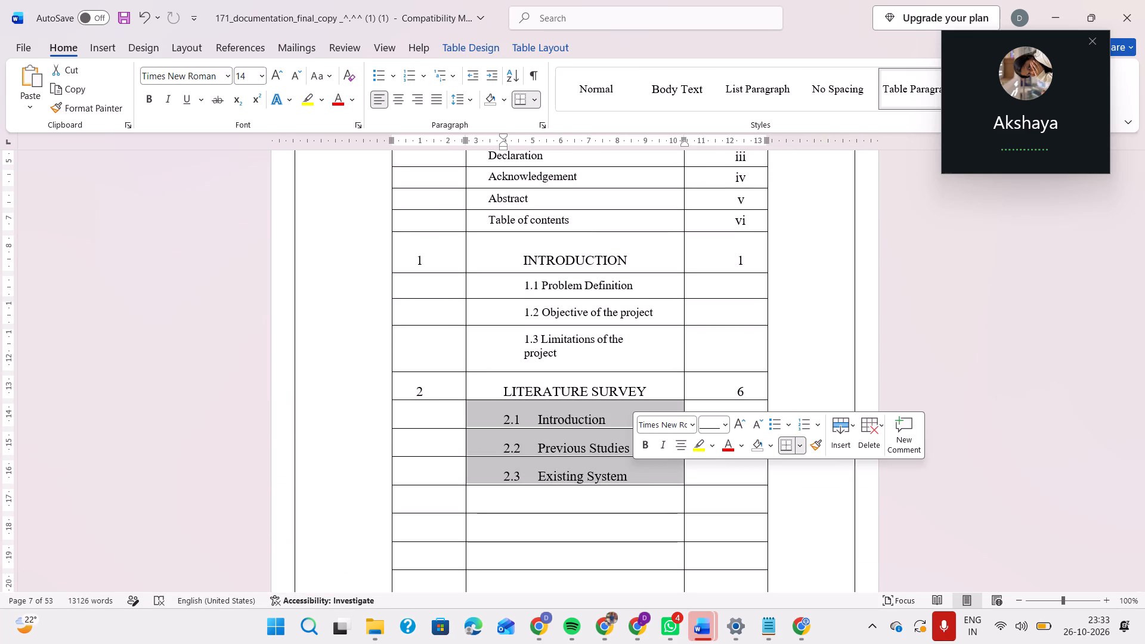
left_click(713, 424)
type("12")
key("Return")
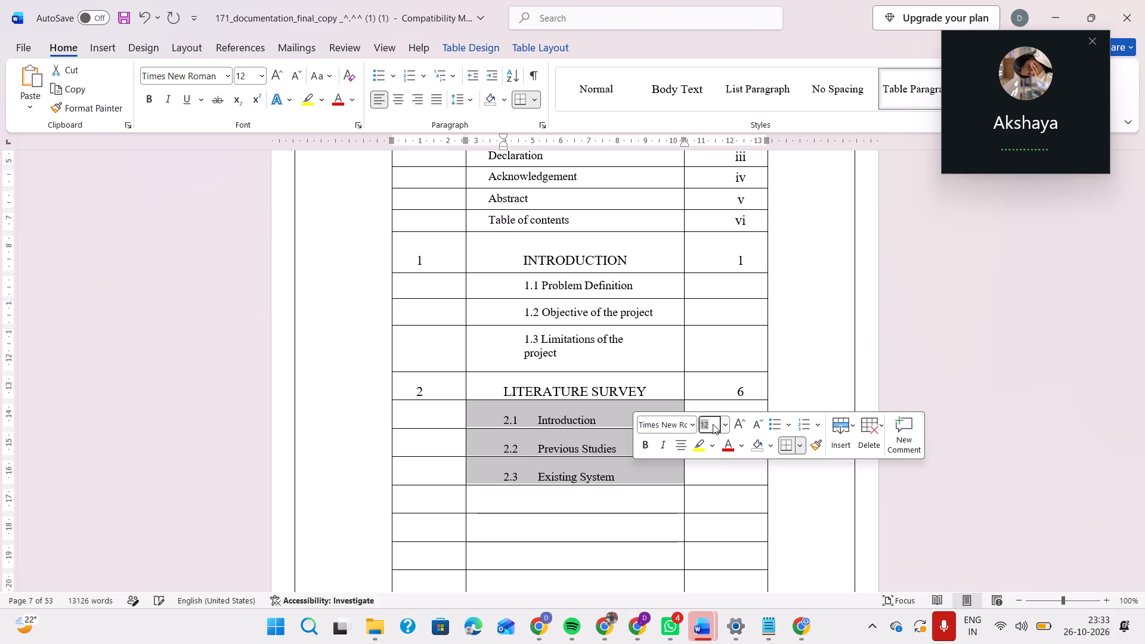
Enter chapter number 3 in the first column of the blank row below 2.3 Existing System.
left_click(559, 496)
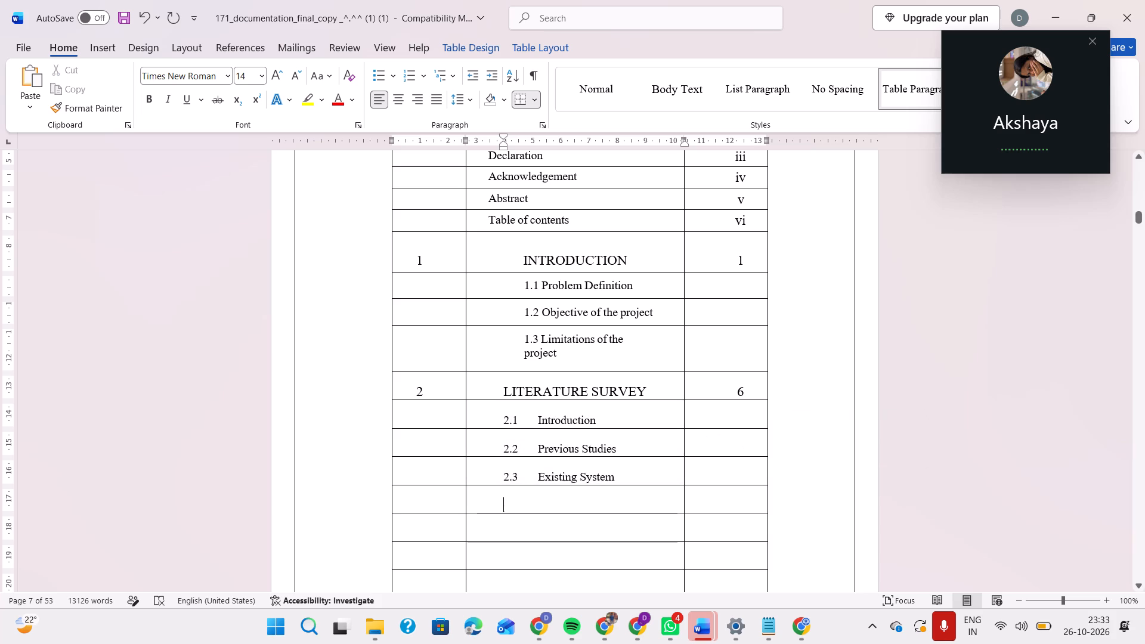
scroll(559, 496, "down", 1)
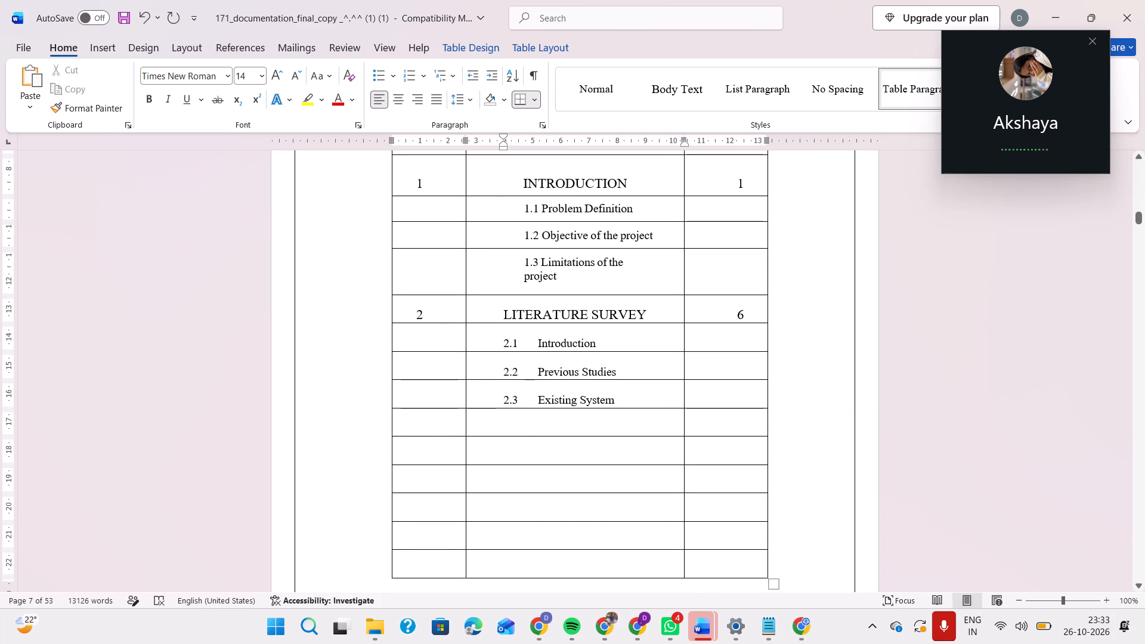
left_click(427, 420)
key("3")
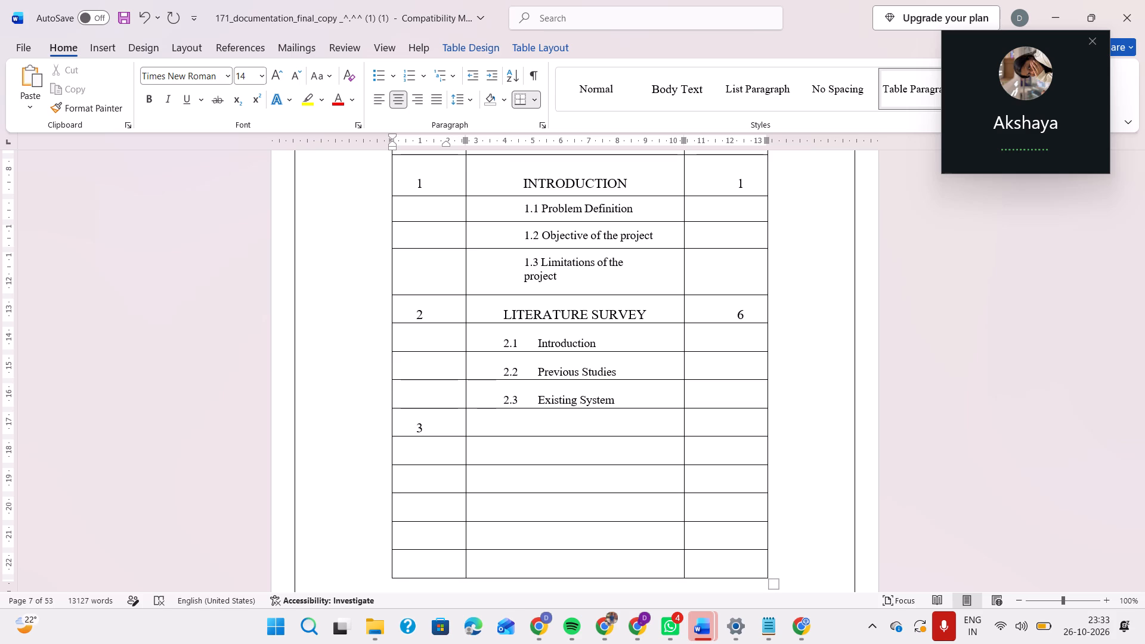
Replace the chapter 2 title LITERATURE SURVEY in the contents table with FEASIBILITY.
left_click(558, 419)
scroll(558, 419, "down", 1)
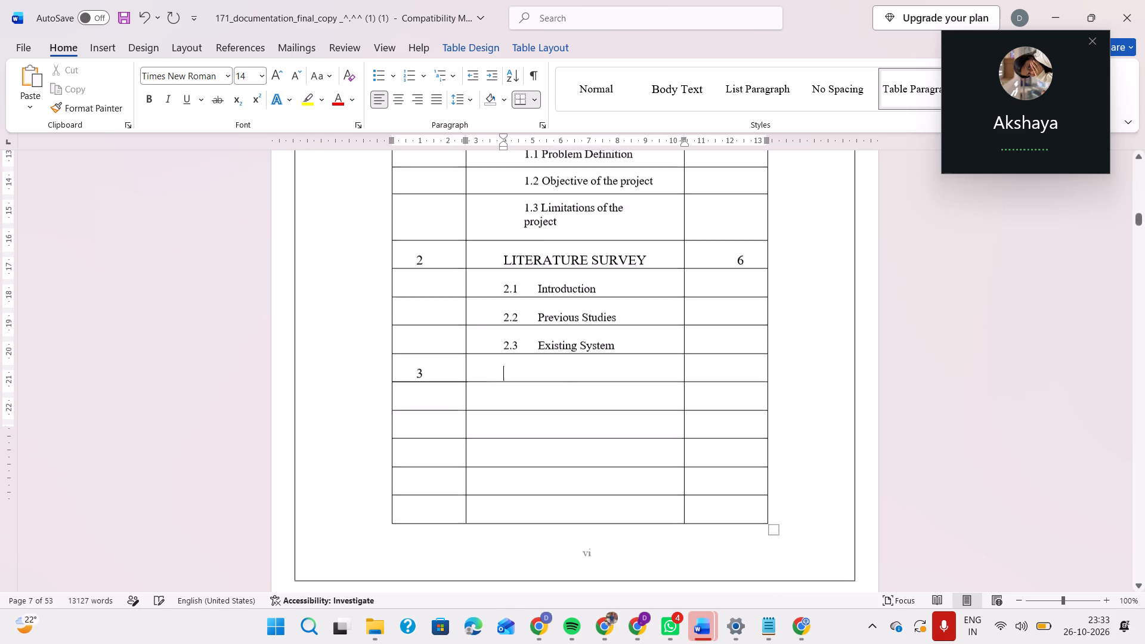
scroll(554, 447, "up", 2)
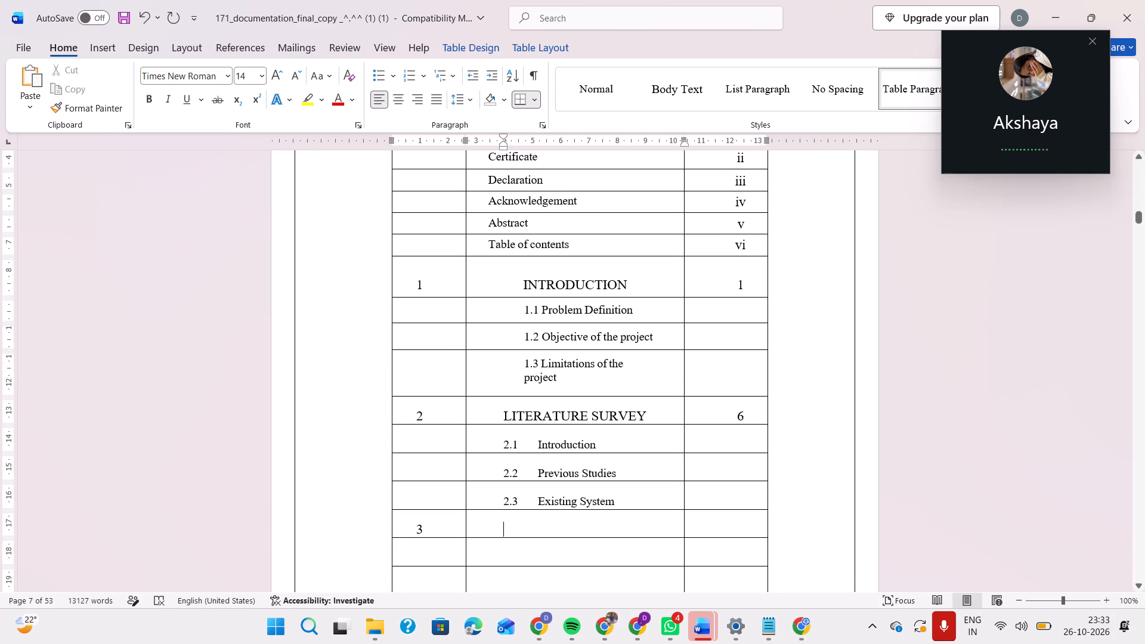
scroll(547, 407, "down", 1)
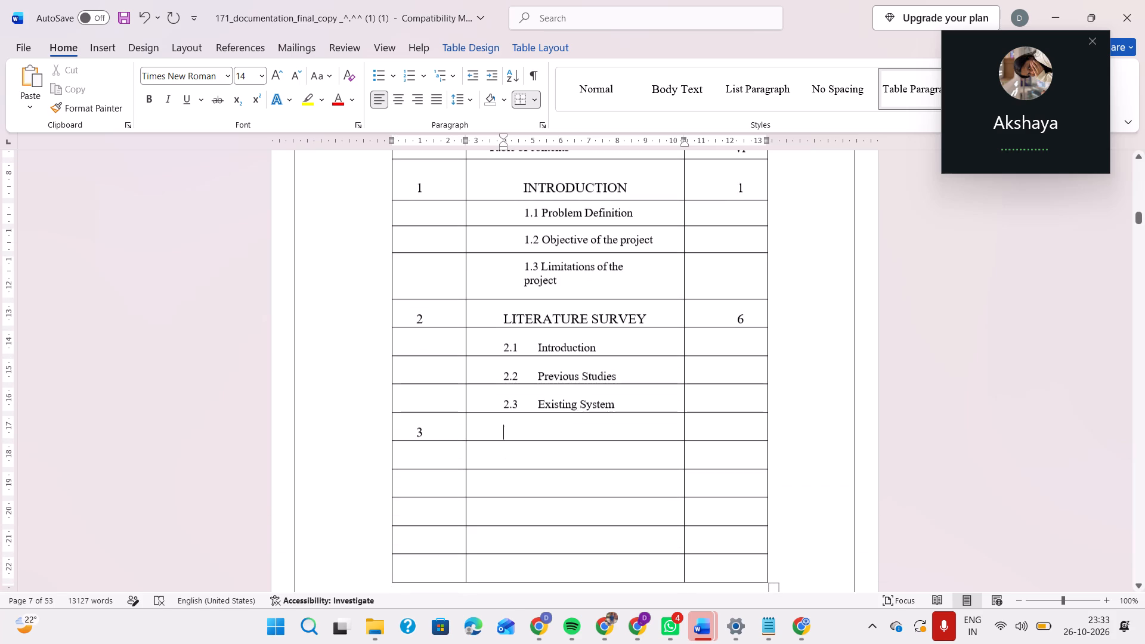
left_click(649, 320)
key("BackSpace")
key("BackSpace")
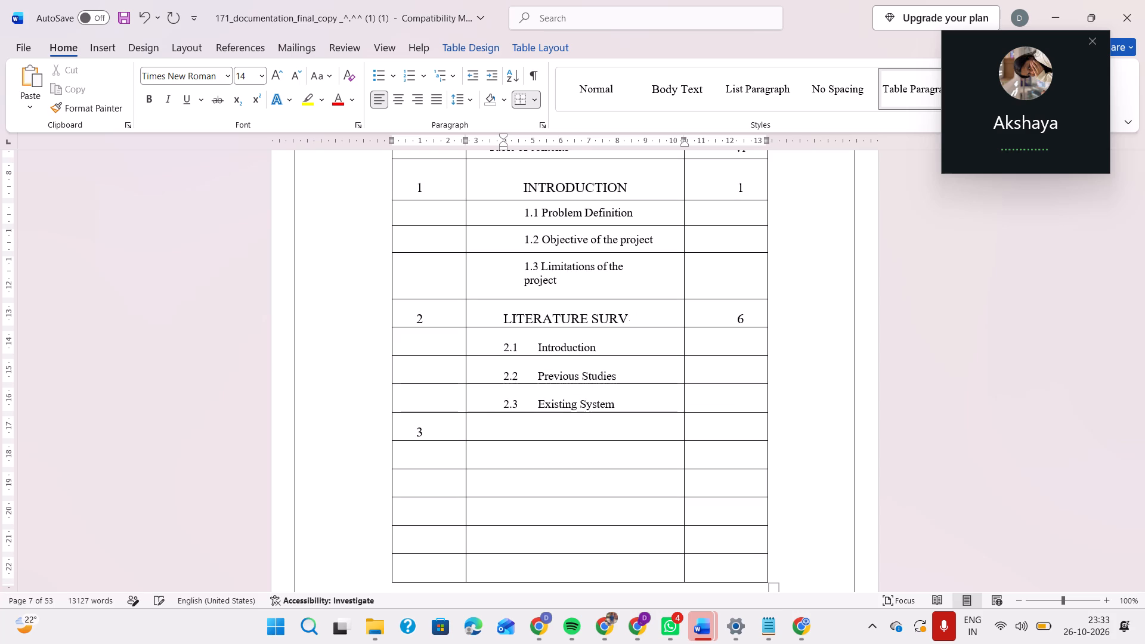
key("BackSpace")
key("BackSpace")
key("BackSpace")
key("BackSpace")
key("BackSpace")
key("BackSpace")
key("BackSpace")
key("BackSpace")
key("BackSpace")
key("BackSpace")
key("BackSpace")
key("BackSpace")
key("BackSpace")
key("BackSpace")
key("BackSpace")
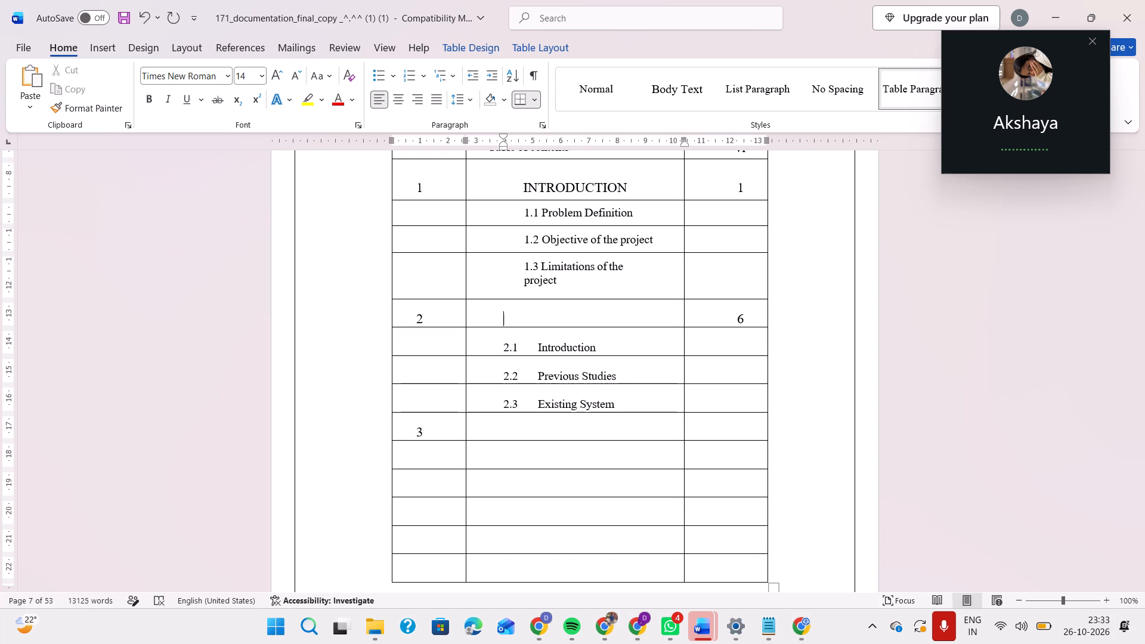
type("Feasiblit")
key("BackSpace")
key("BackSpace")
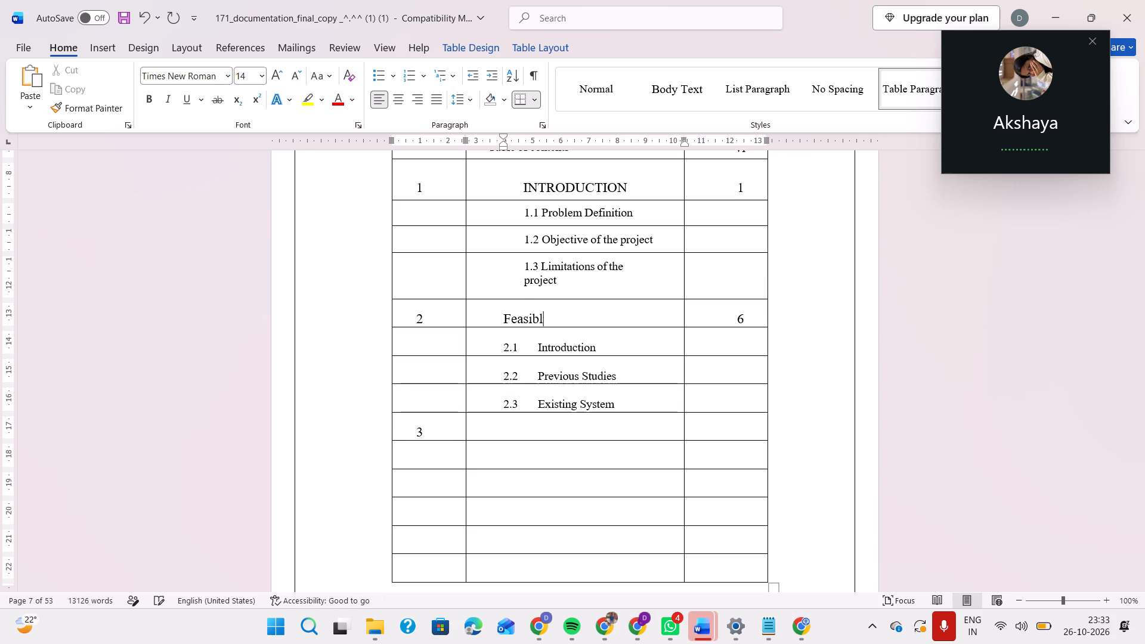
key("BackSpace")
key("BackSpace")
key("BackSpace")
key("BackSpace")
key("BackSpace")
key("BackSpace")
type("EASIBILITY")
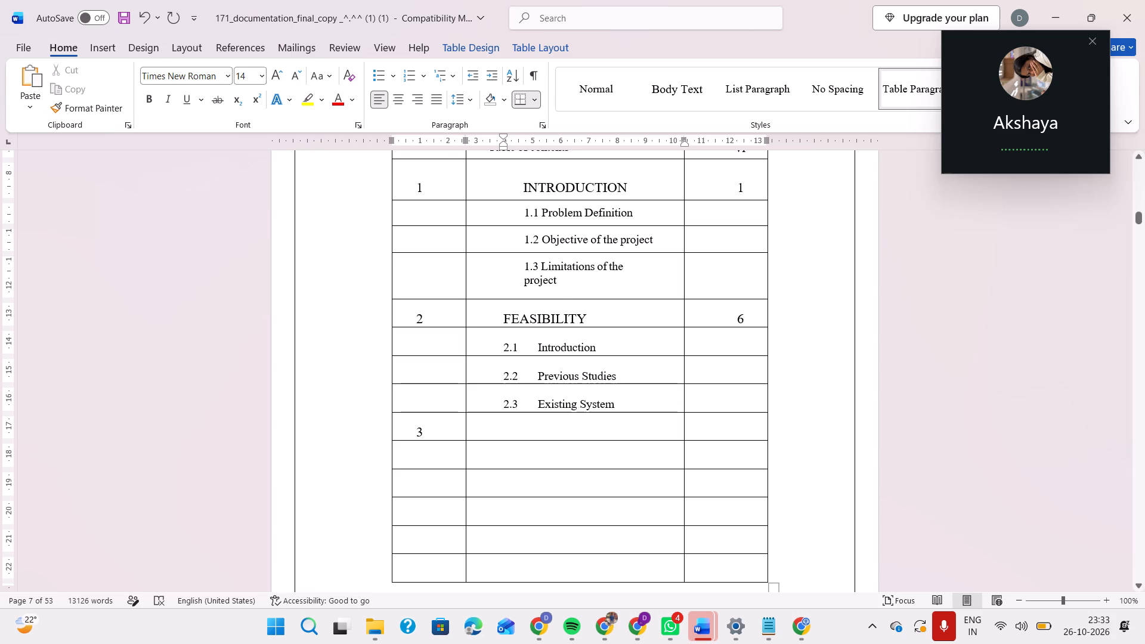
Indent the FEASIBILITY title with seven leading spaces so it sits roughly under INTRODUCTION.
left_click(500, 314)
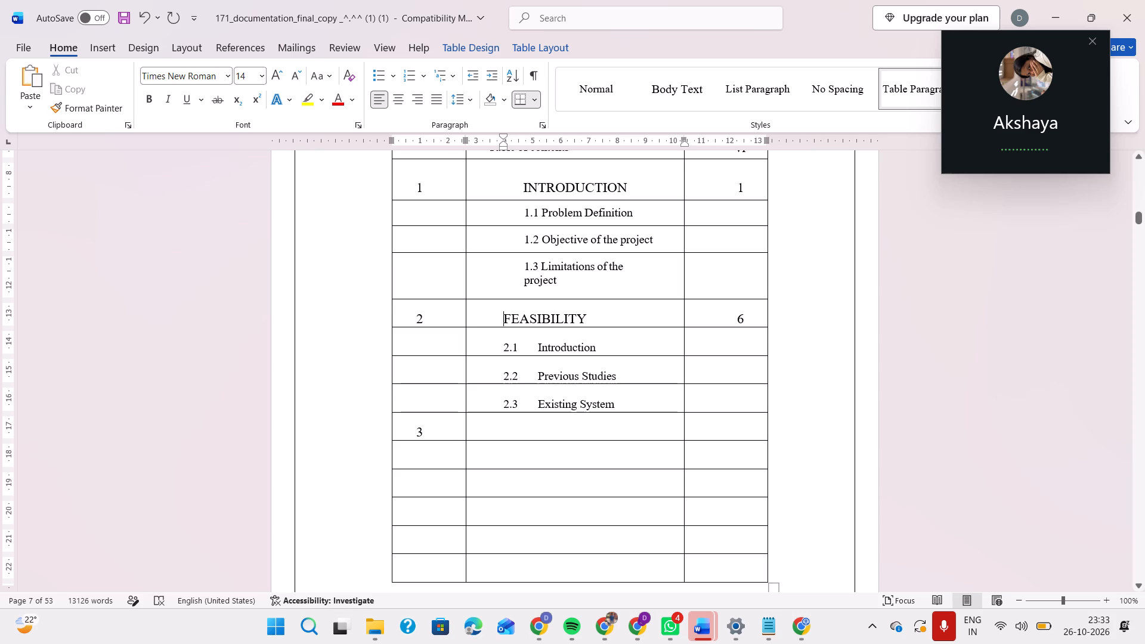
key("space")
key("space")
key("space")
key("space")
key("space")
key("space")
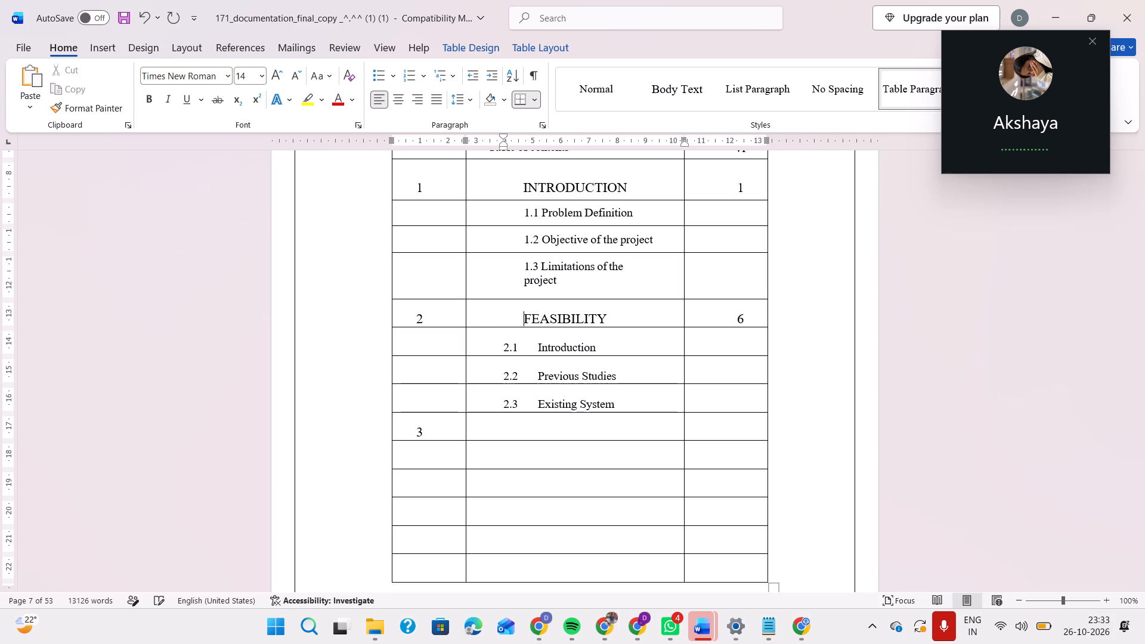
key("space")
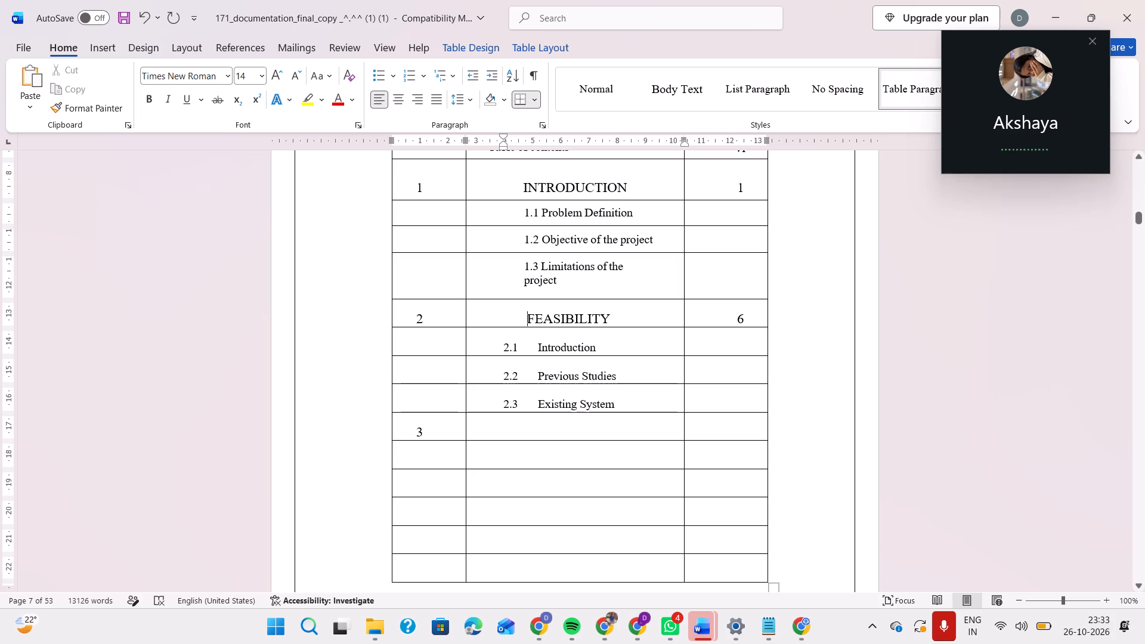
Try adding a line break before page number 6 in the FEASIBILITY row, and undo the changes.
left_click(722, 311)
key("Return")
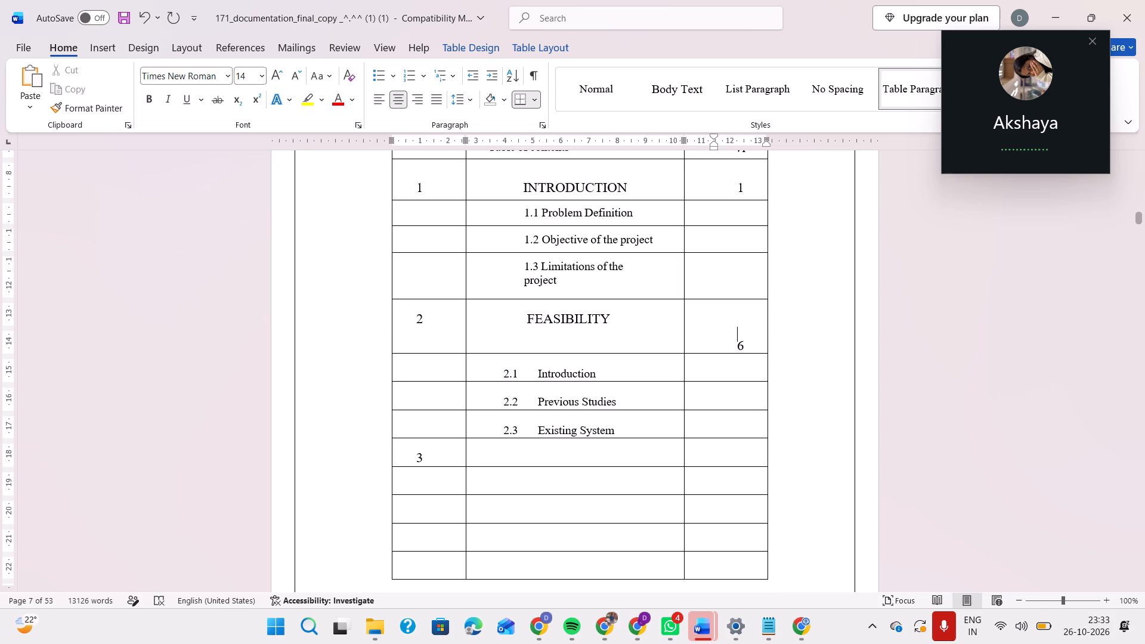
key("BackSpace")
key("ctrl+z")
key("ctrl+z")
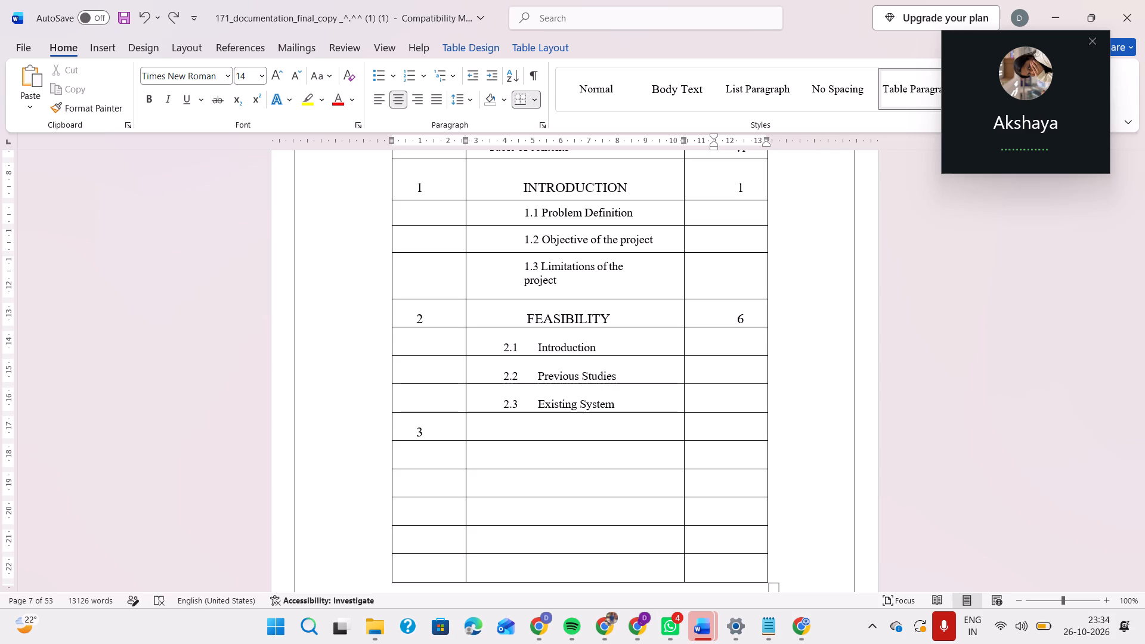
Insert a blank row directly below the FEASIBILITY row in the contents table.
left_click(576, 334)
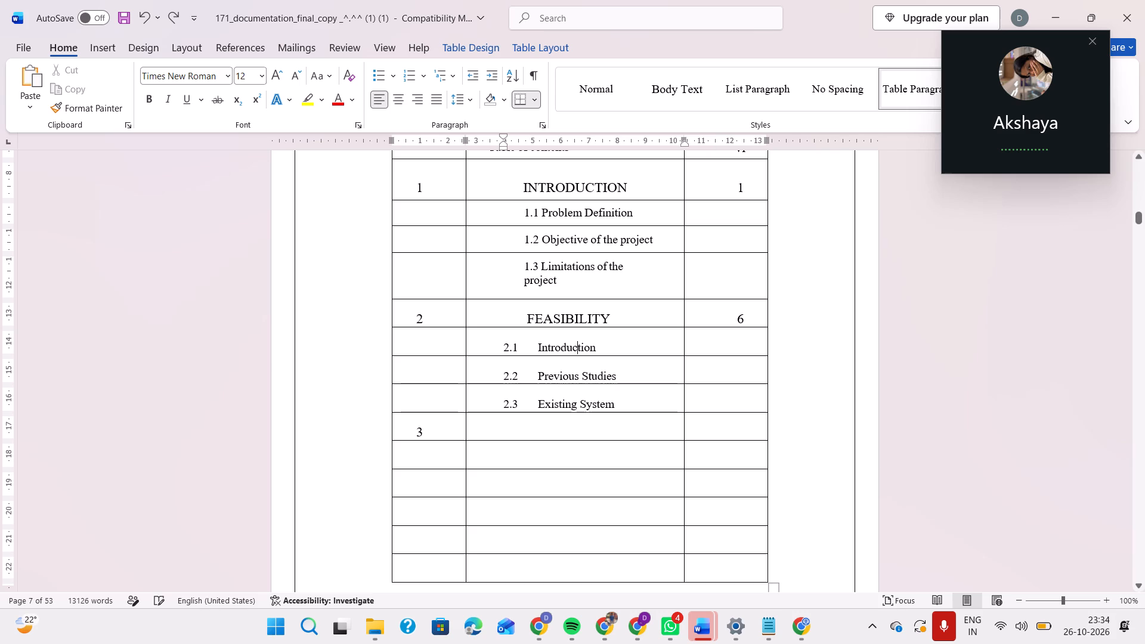
left_click(491, 340)
left_click(614, 314)
left_click_drag(407, 312, 686, 313)
left_click_drag(686, 313, 757, 324)
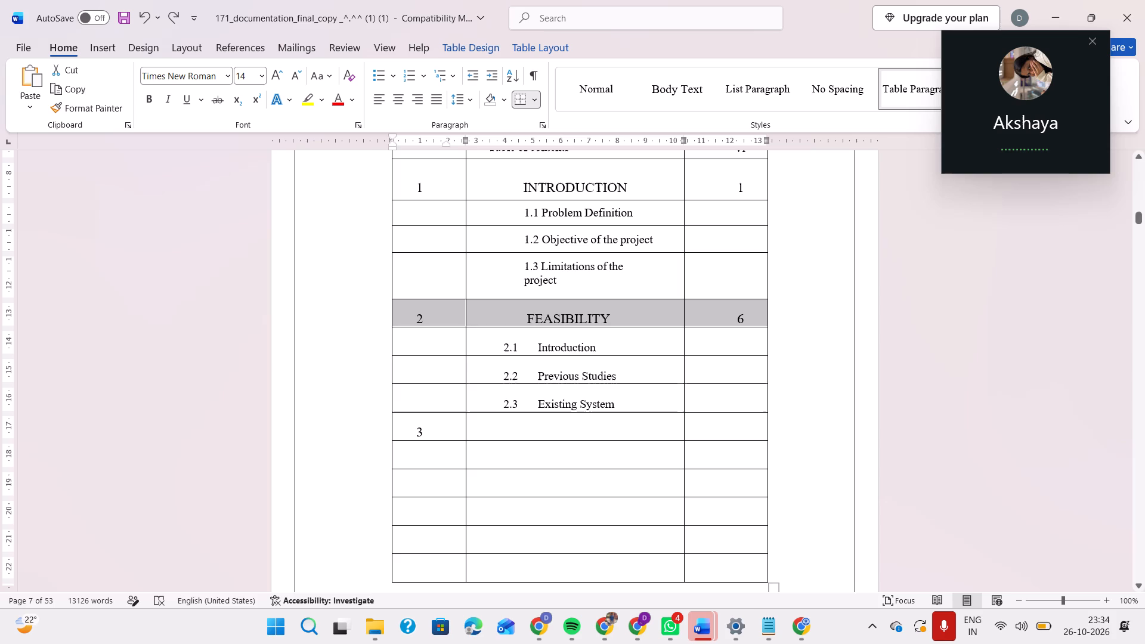
left_click(465, 44)
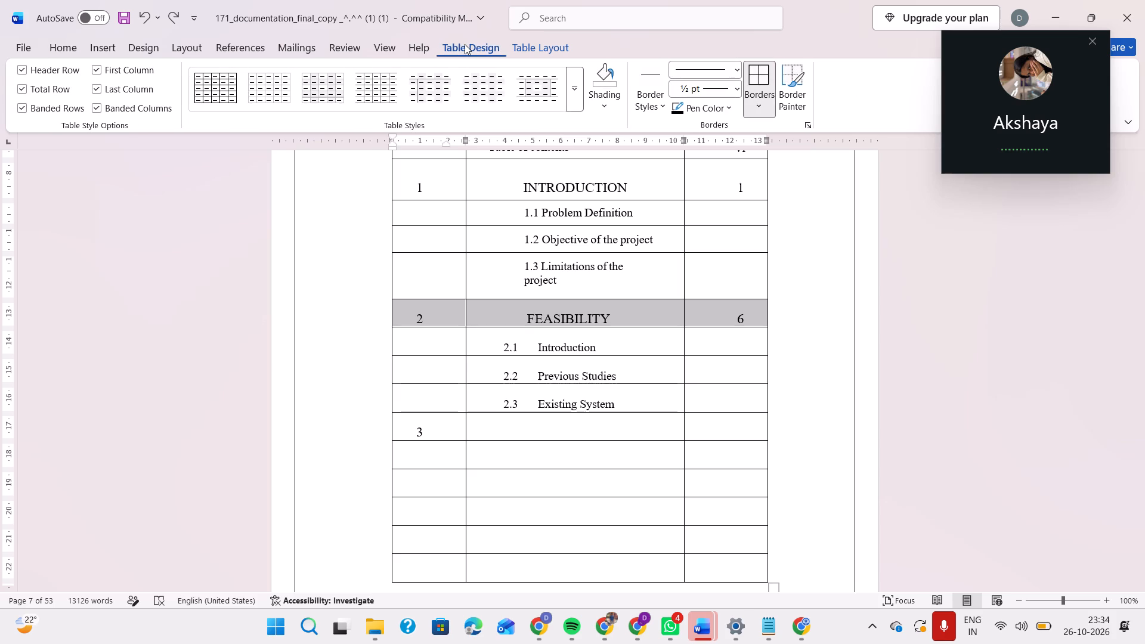
left_click(547, 44)
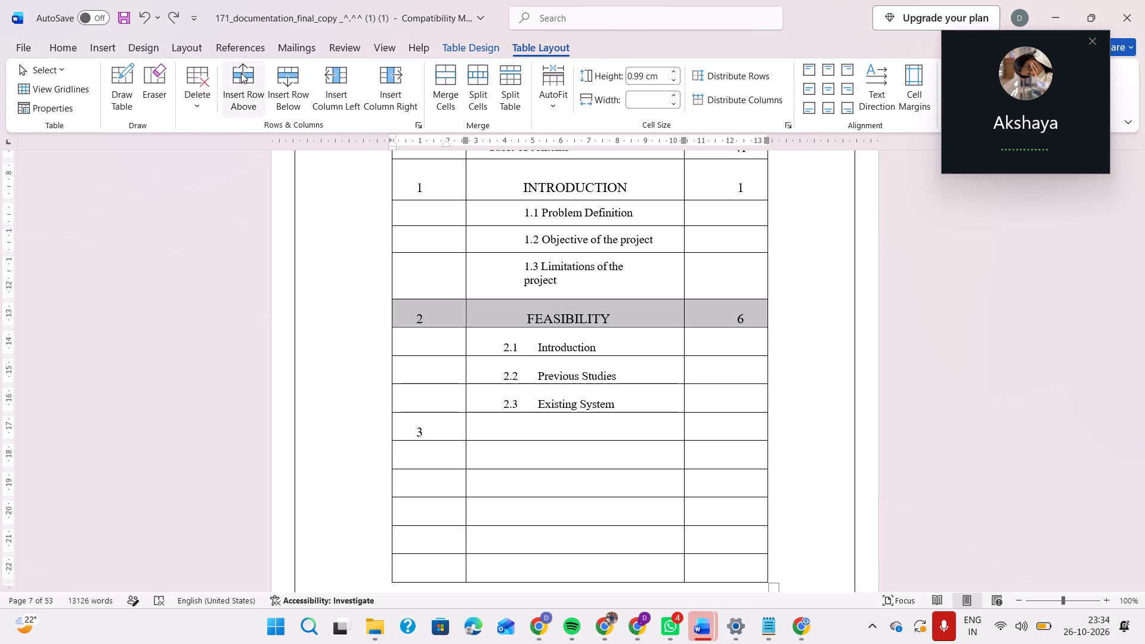
left_click(292, 80)
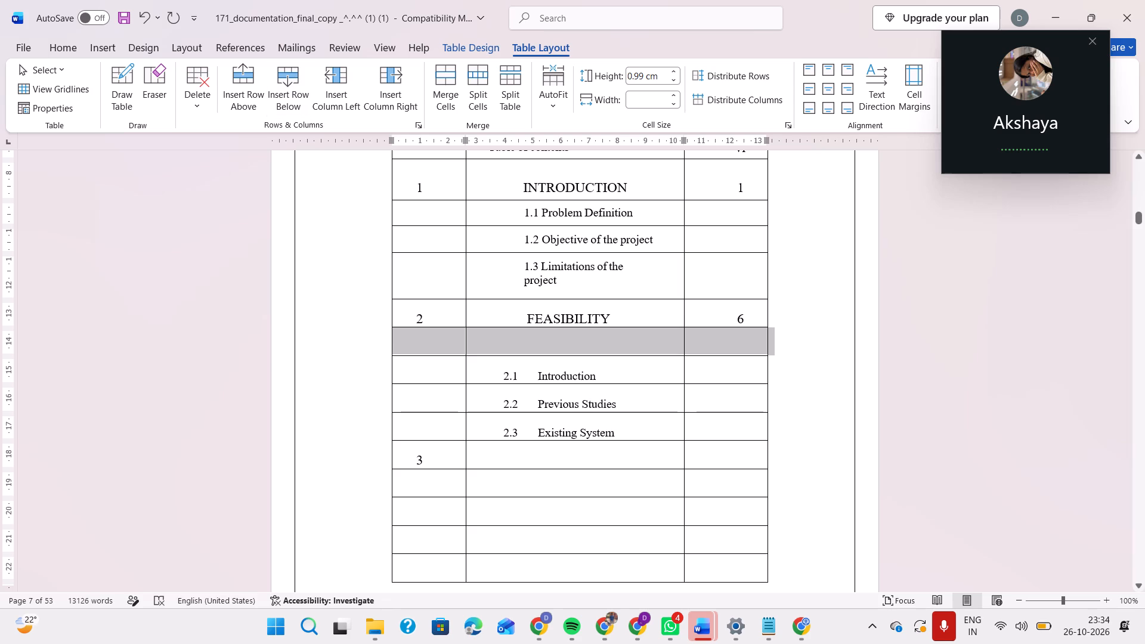
left_click(771, 459)
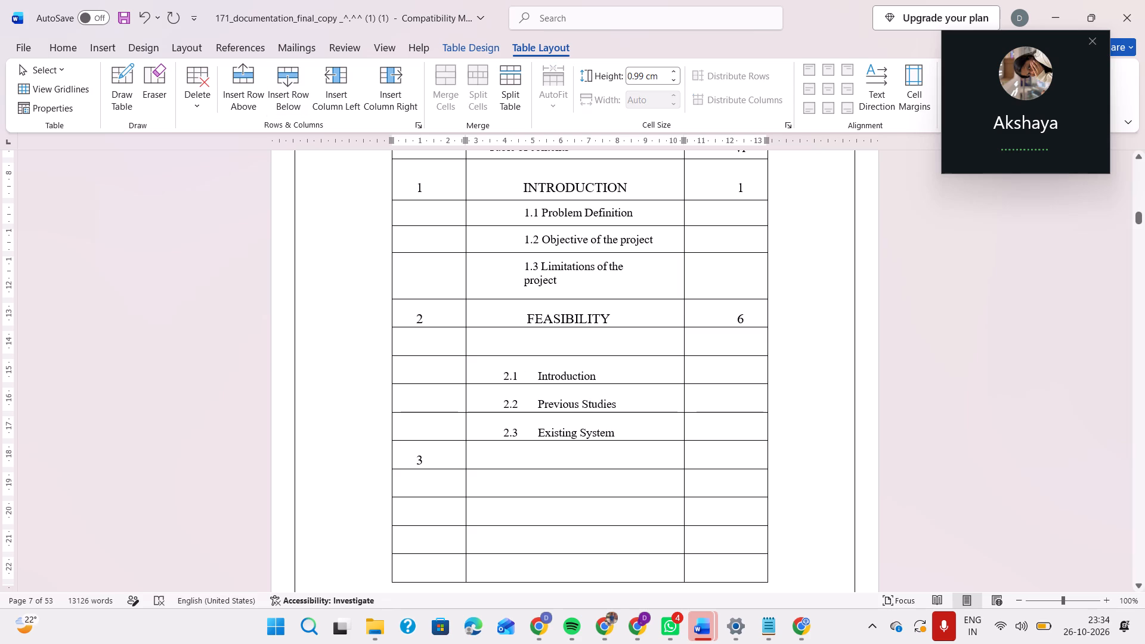
left_click(877, 415)
Copy the heading CHAPTER 3: LITERATURE SURVEY from the start of the third chapter.
scroll(877, 415, "down", 16)
scroll(795, 419, "down", 5)
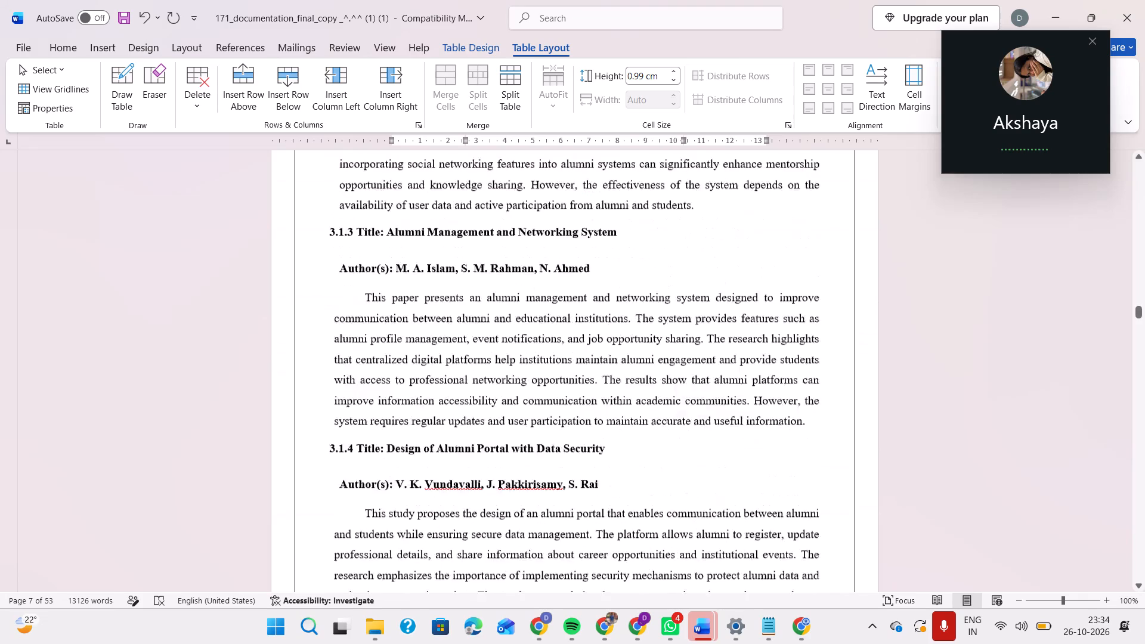
scroll(795, 419, "down", 1)
scroll(795, 419, "up", 8)
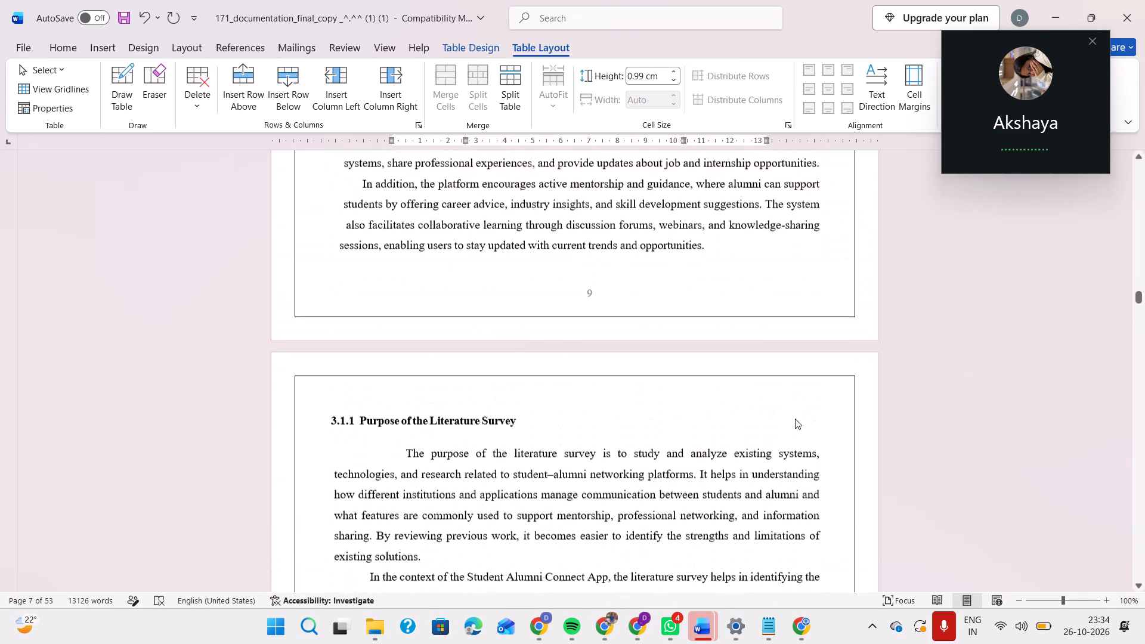
scroll(795, 419, "up", 2)
scroll(795, 419, "down", 5)
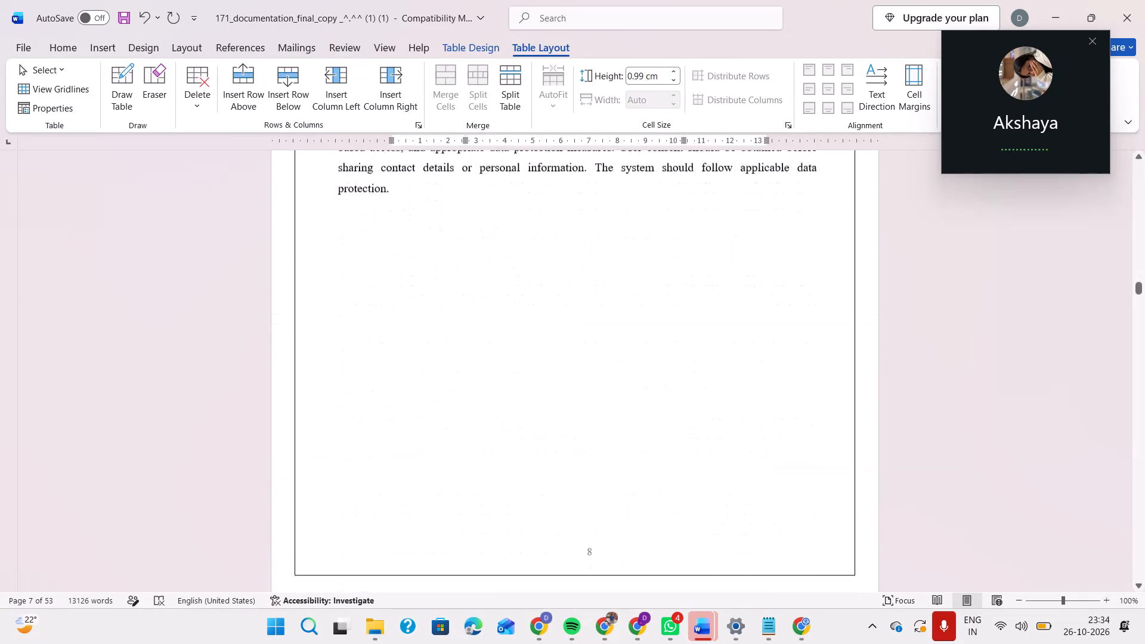
scroll(743, 407, "down", 1)
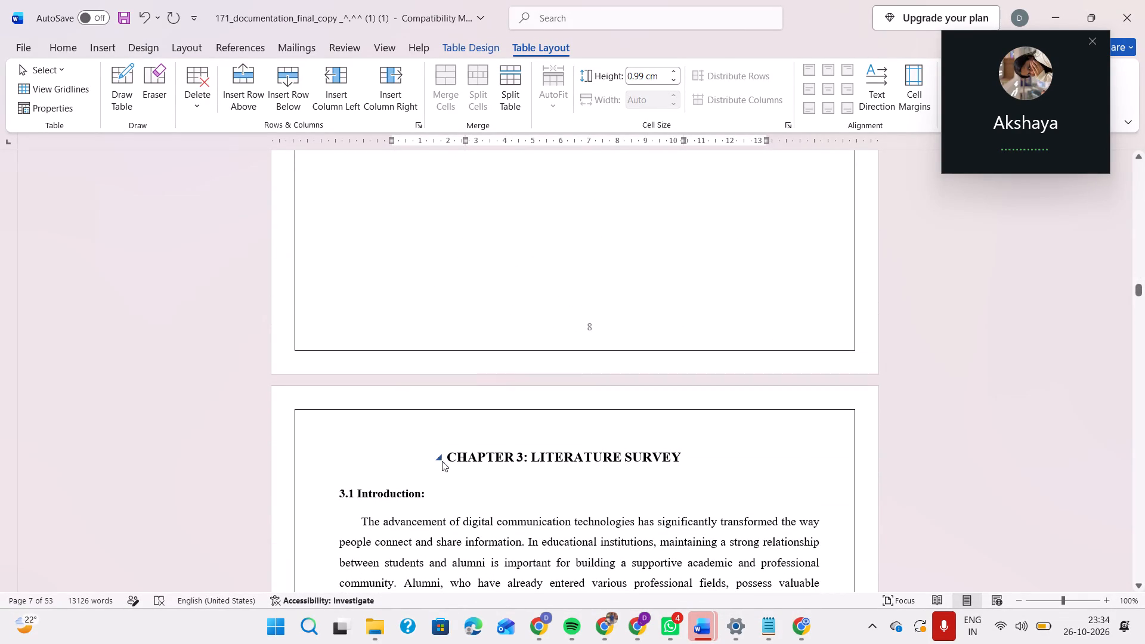
left_click_drag(448, 457, 690, 456)
key("ctrl+c")
Enter chapter number 3 in the first column of the contents table's blank row below FEASIBILITY.
scroll(595, 433, "down", 6)
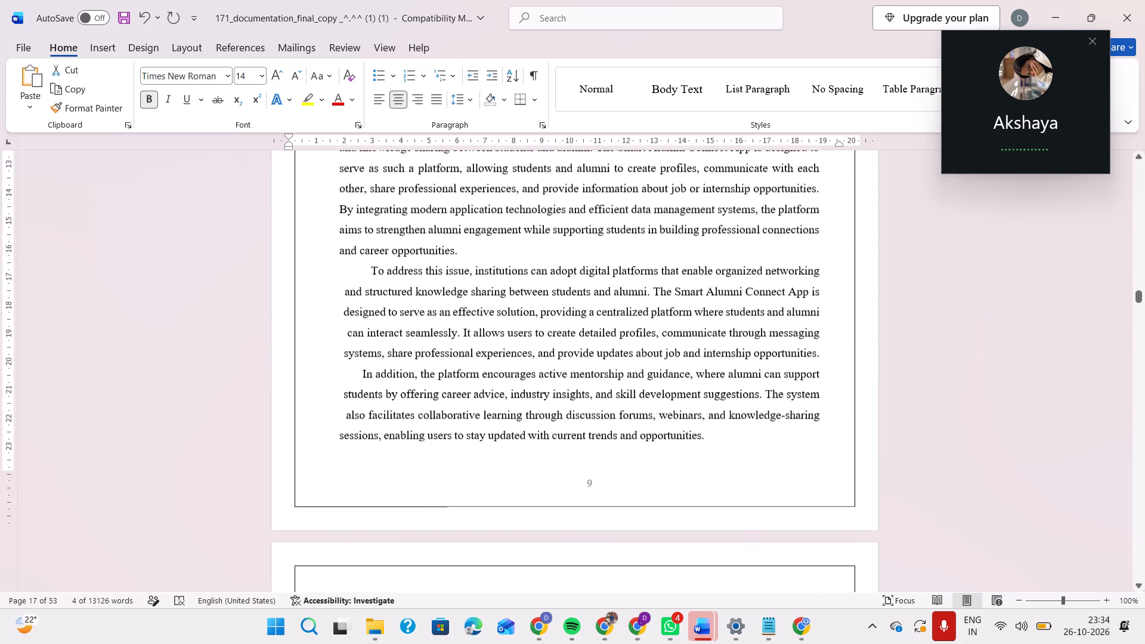
scroll(595, 433, "down", 2)
scroll(592, 382, "down", 2)
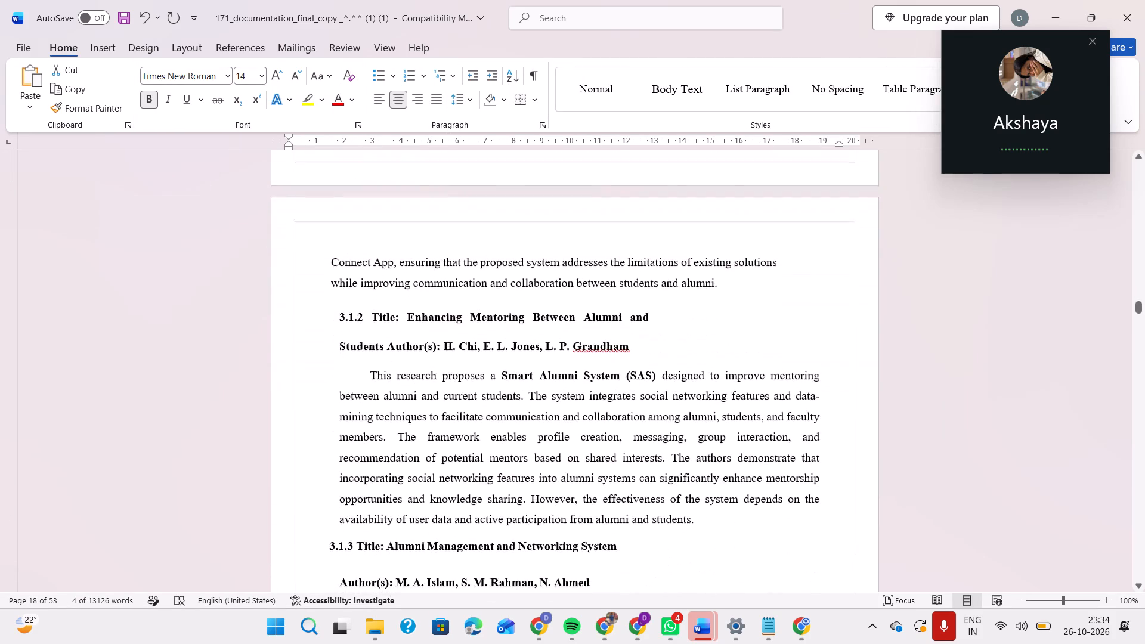
scroll(550, 372, "down", 3)
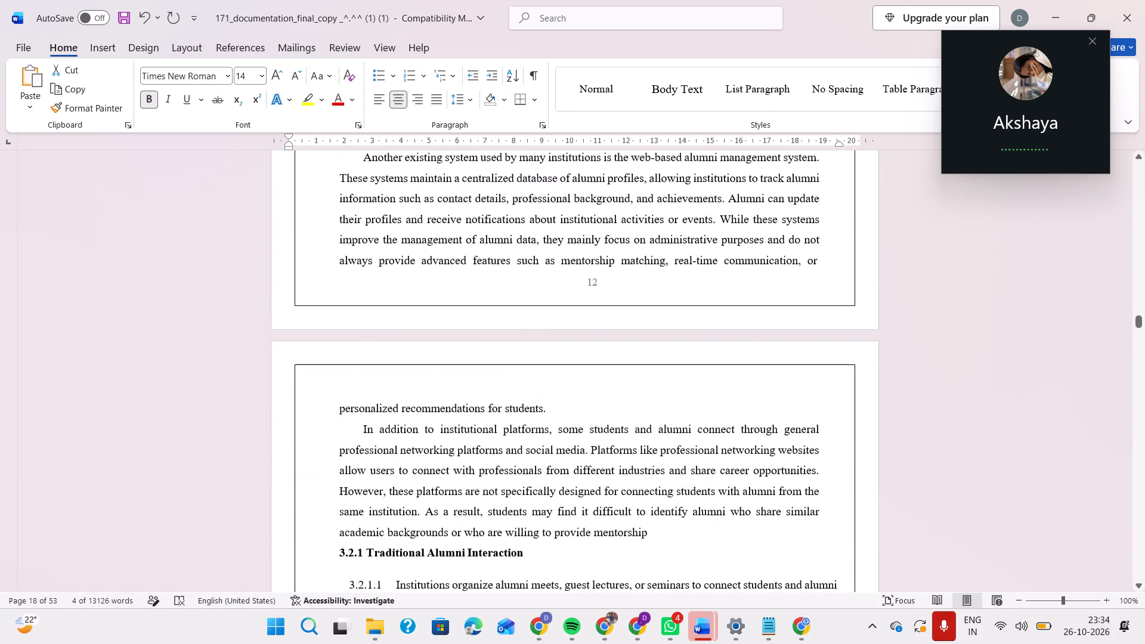
scroll(550, 372, "up", 8)
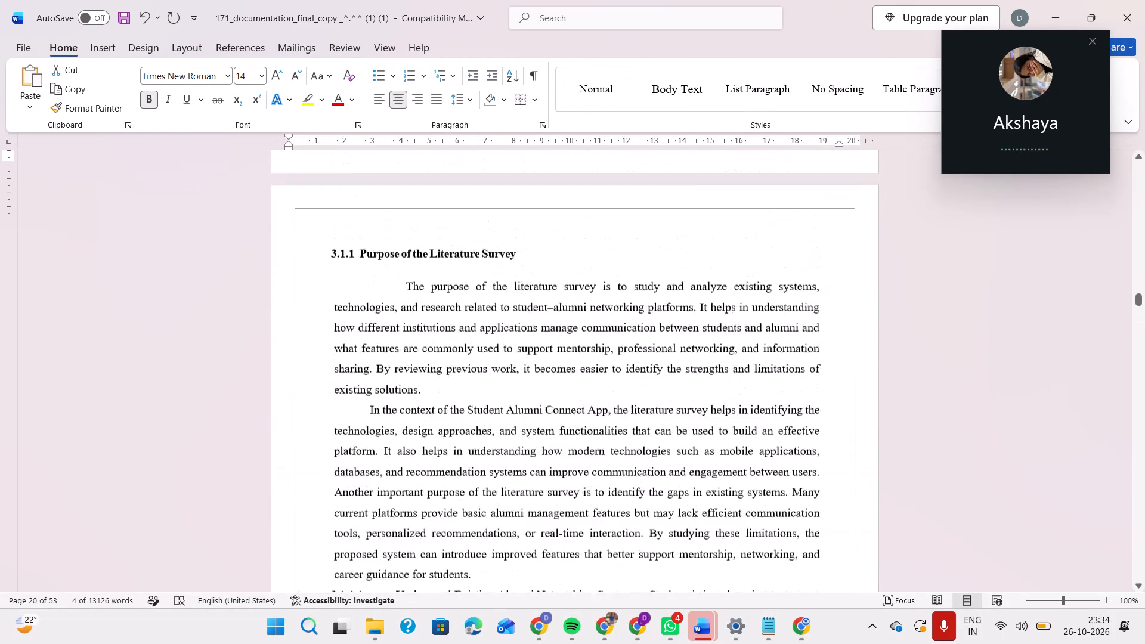
scroll(550, 372, "up", 14)
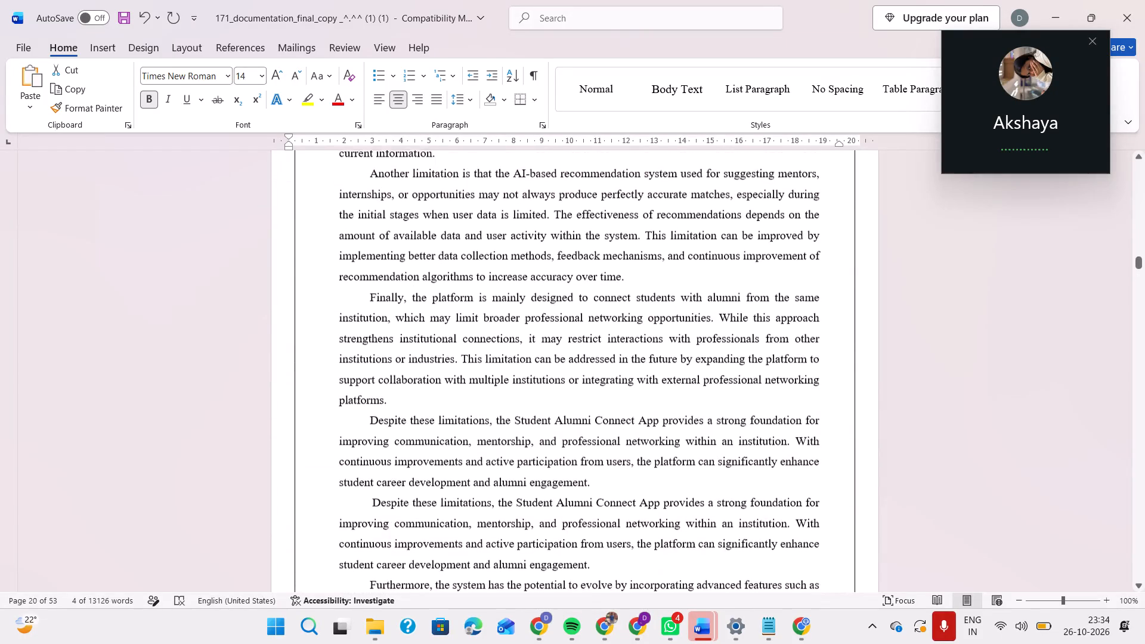
scroll(550, 372, "up", 9)
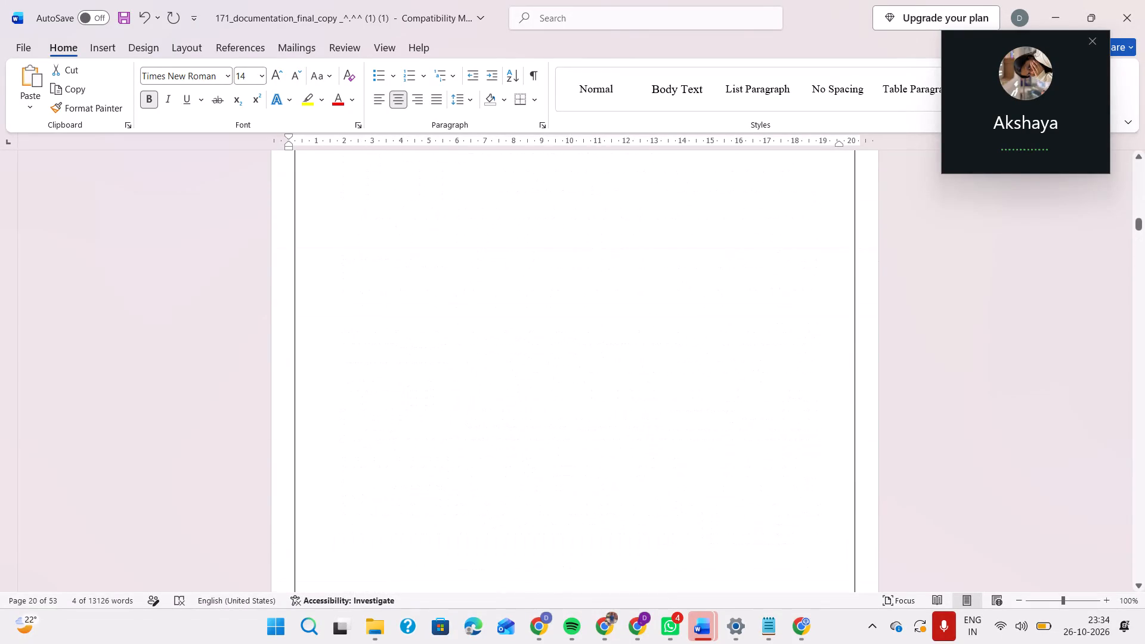
scroll(550, 372, "up", 1)
scroll(546, 438, "down", 1)
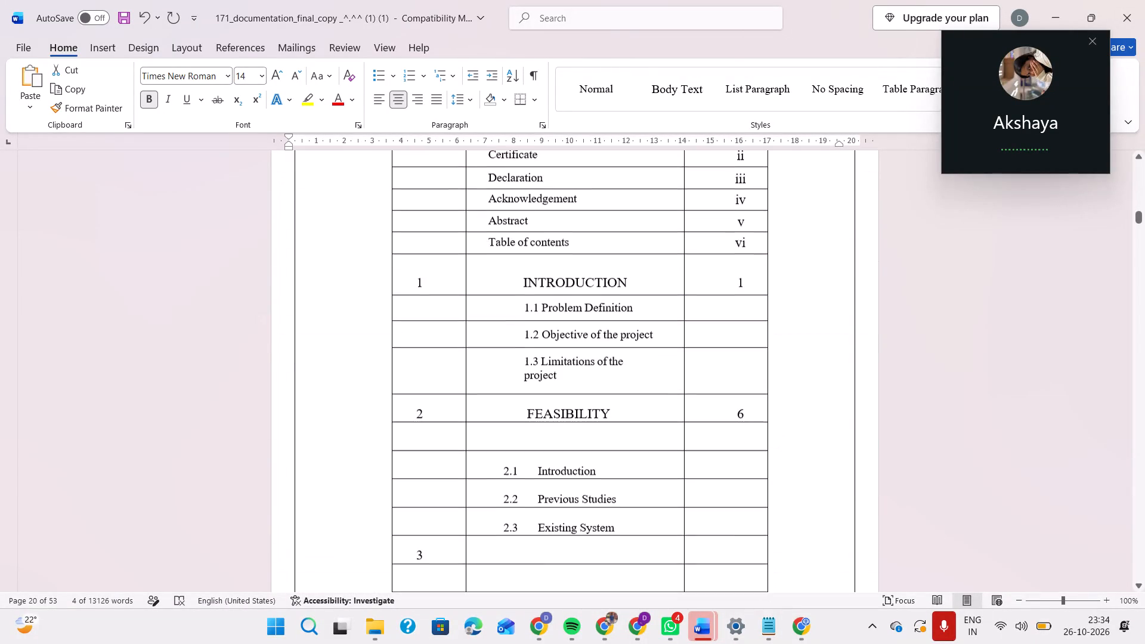
left_click(547, 426)
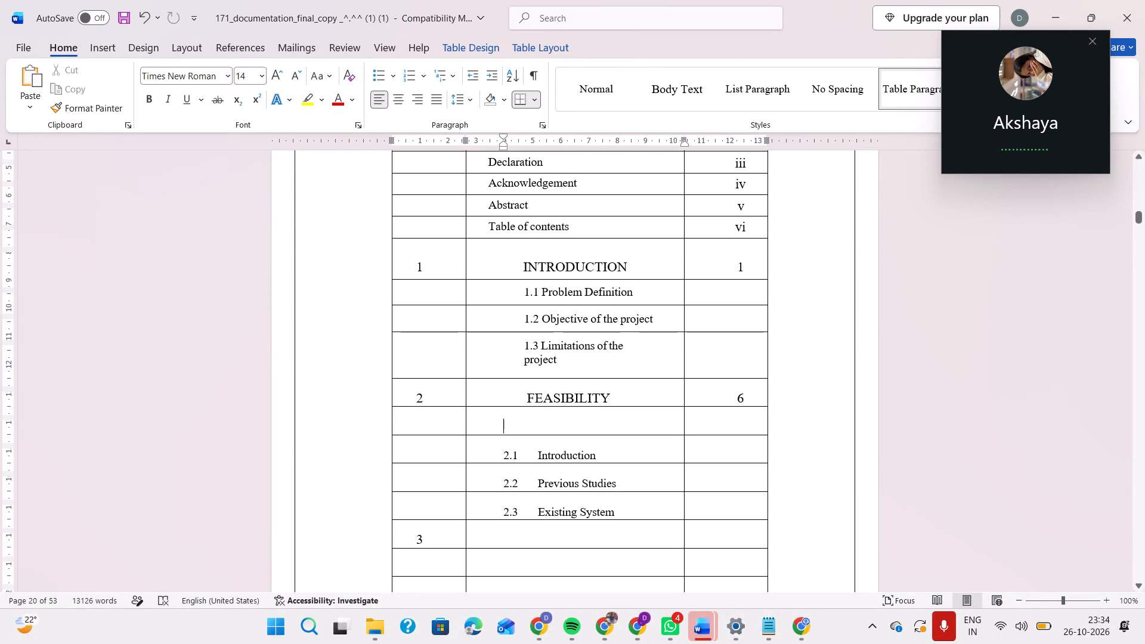
left_click(436, 425)
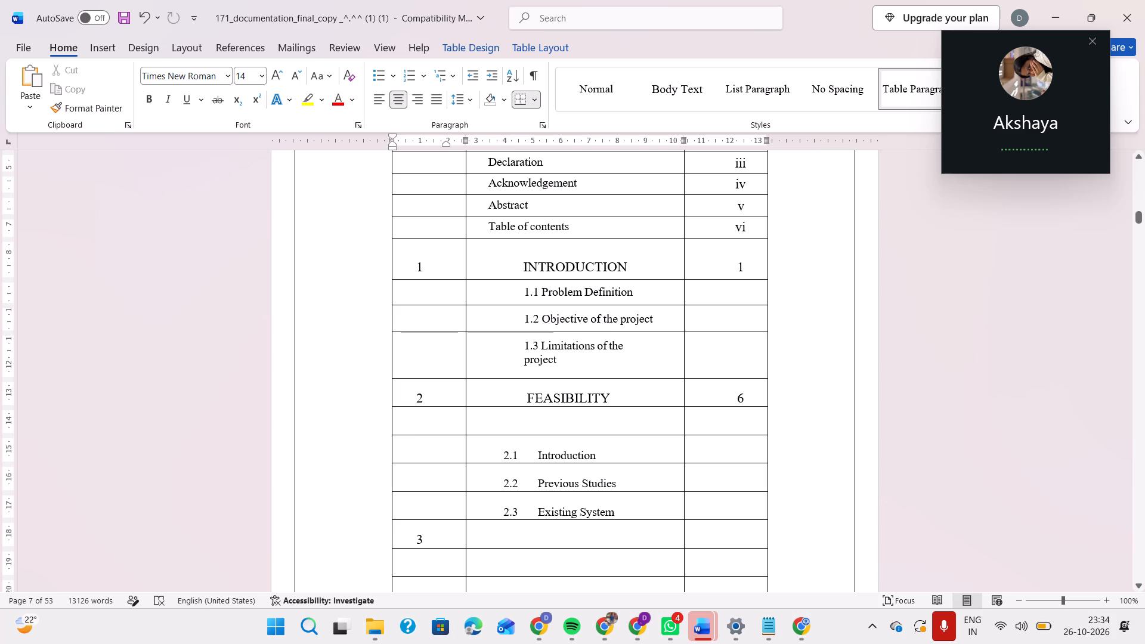
key("3")
Paste the copied chapter 3 heading into the title cell of the row below FEASIBILITY.
left_click(535, 421)
key("ctrl+v")
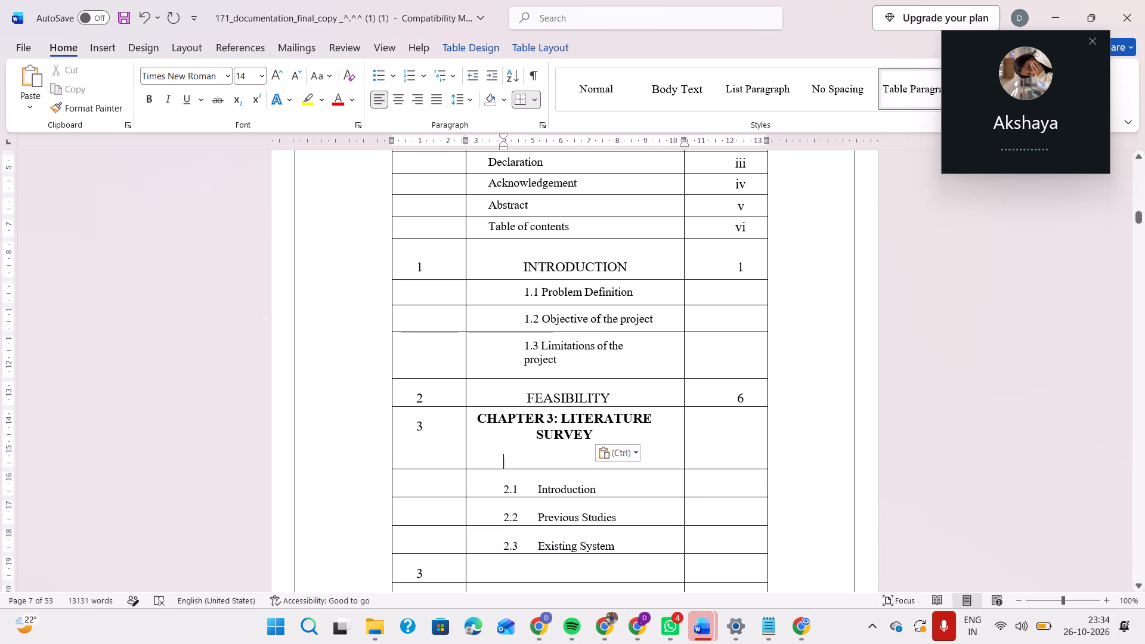
Remove the CHAPTER 3: prefix from the pasted heading, leaving only LITERATURE SURVEY as the title.
left_click_drag(563, 417, 506, 416)
left_click(506, 416)
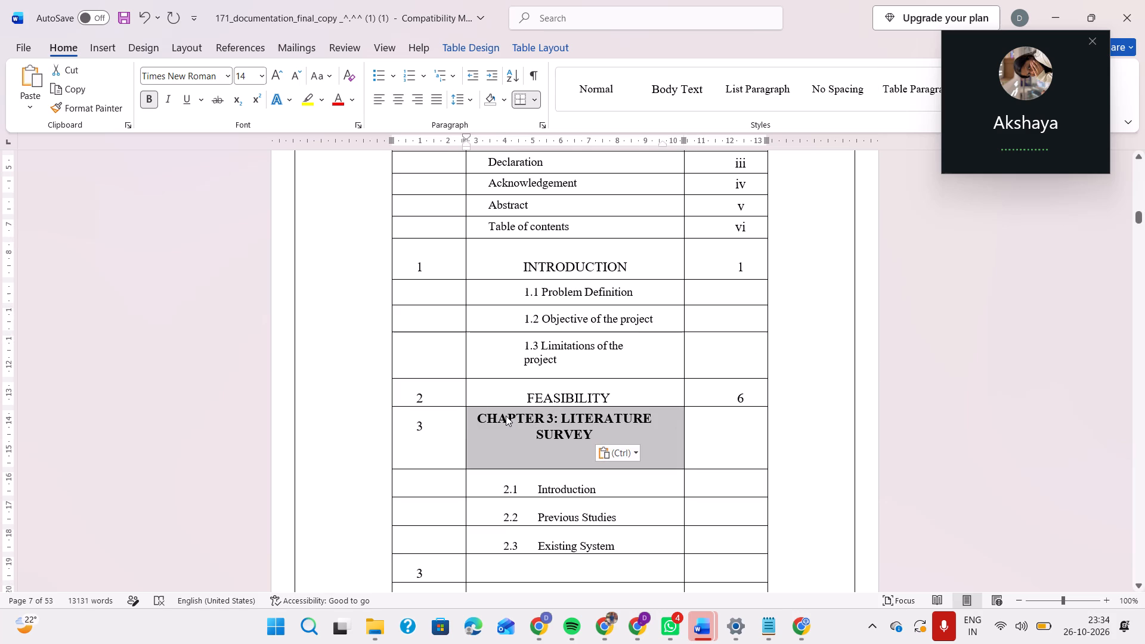
left_click(555, 419)
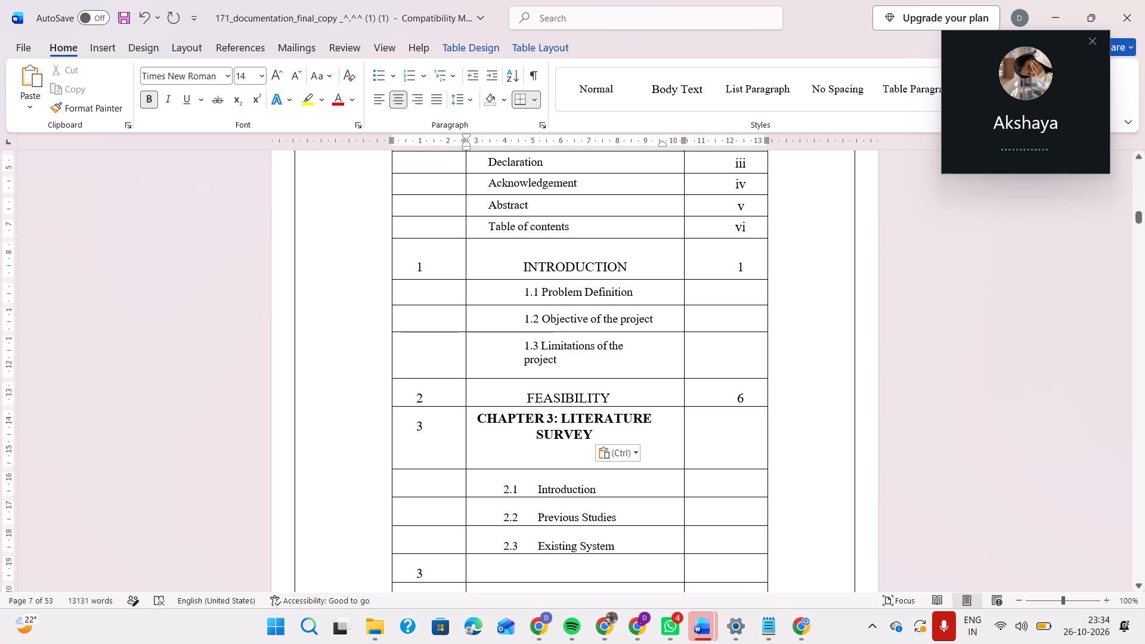
key("shift+Left")
key("shift+Left")
key("shift+Left")
key("shift+Left")
key("shift+Left")
key("shift+Left")
key("shift+Left")
key("shift+Left")
key("shift+Left")
key("shift+Left")
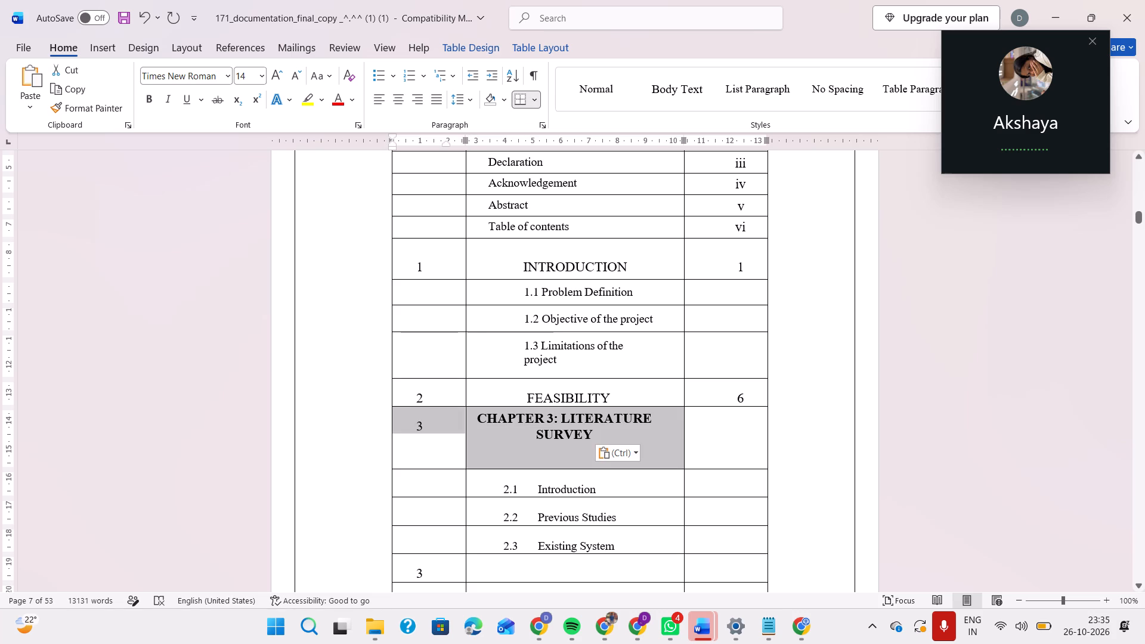
key("shift+Right")
key("BackSpace")
key("BackSpace")
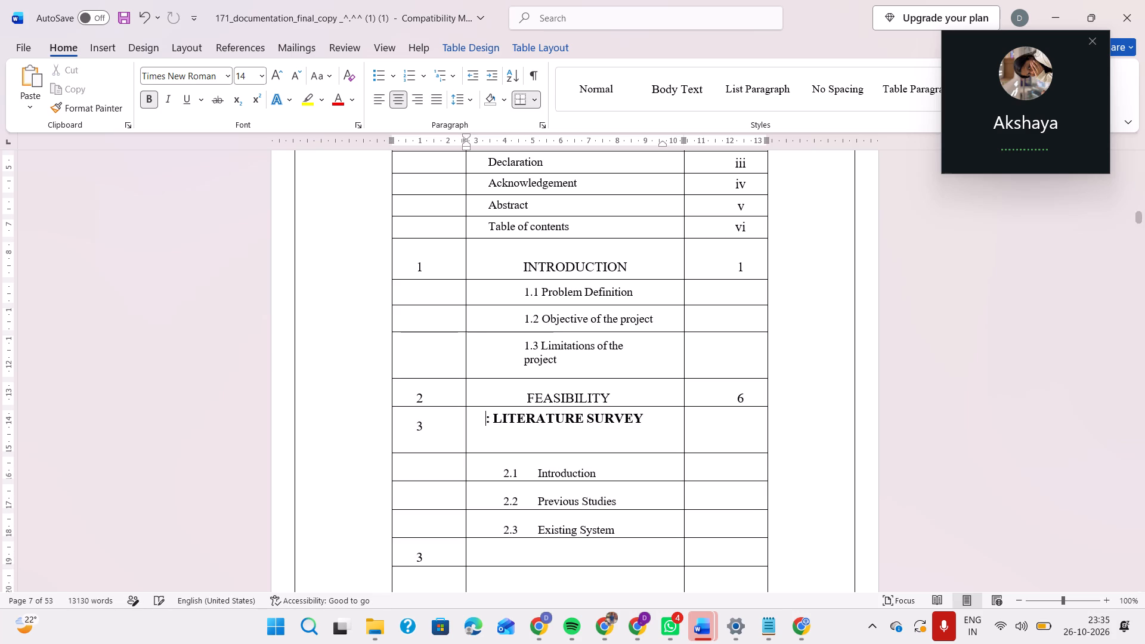
key("Right")
key("Right")
key("BackSpace")
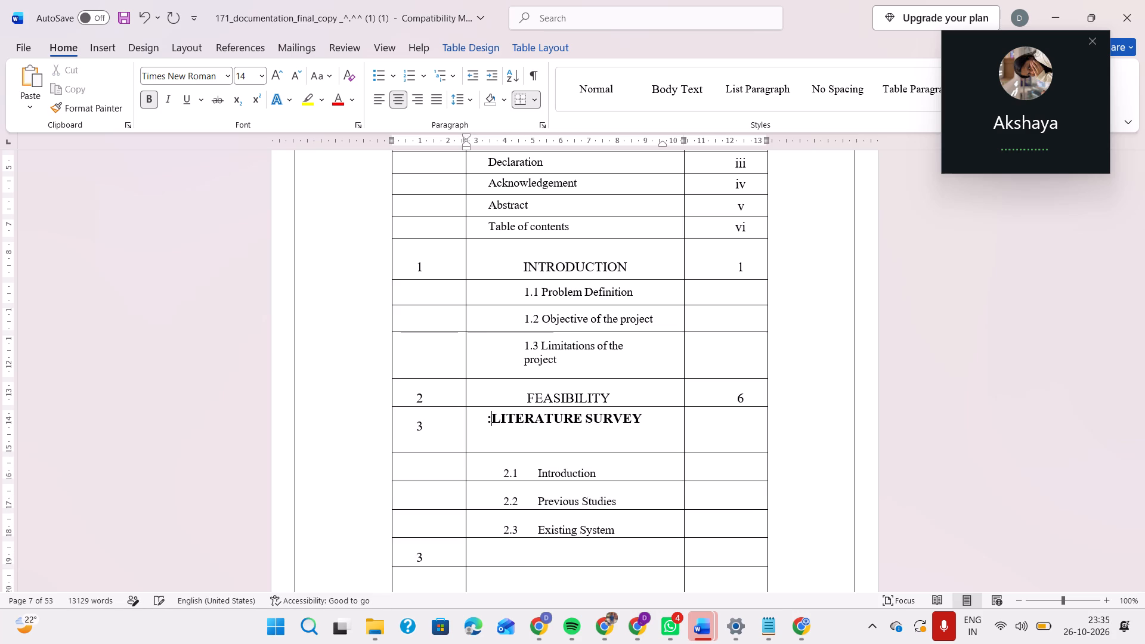
key("BackSpace")
Remove the bold formatting from the LITERATURE SURVEY title in the contents table.
key("shift+Right")
key("shift+Right")
key("shift+Right")
key("shift+Right")
key("shift+Right")
key("shift+Right")
key("shift+Right")
key("shift+Right")
key("shift+Right")
key("shift+Right")
key("shift+Right")
key("shift+Right")
key("shift+Right")
key("shift+Right")
key("shift+Right")
key("shift+Right")
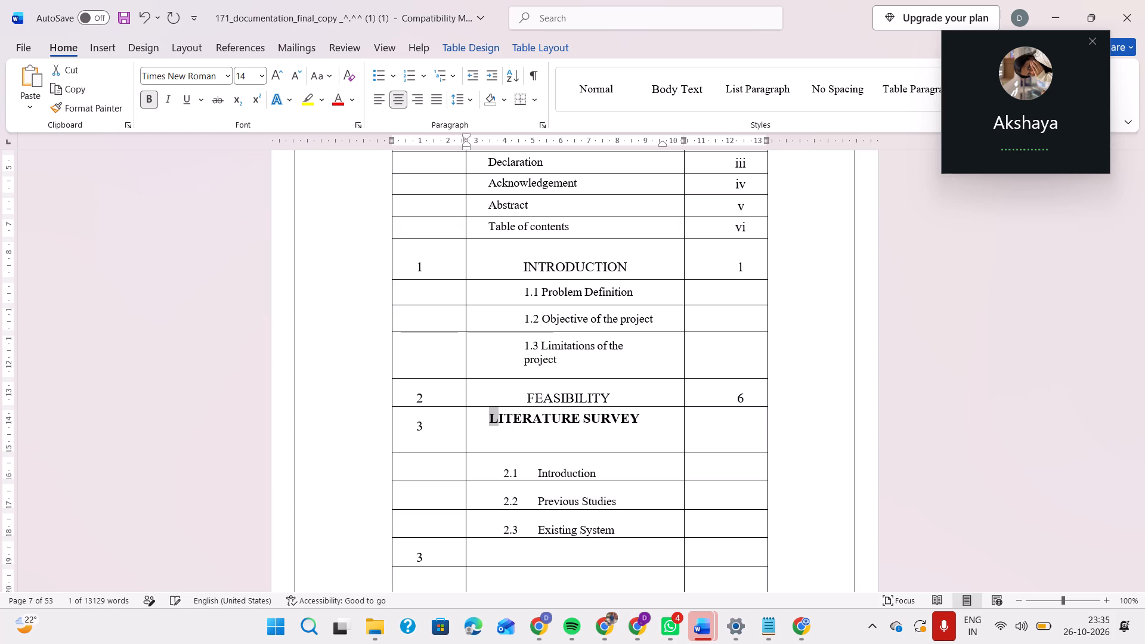
key("shift+Right")
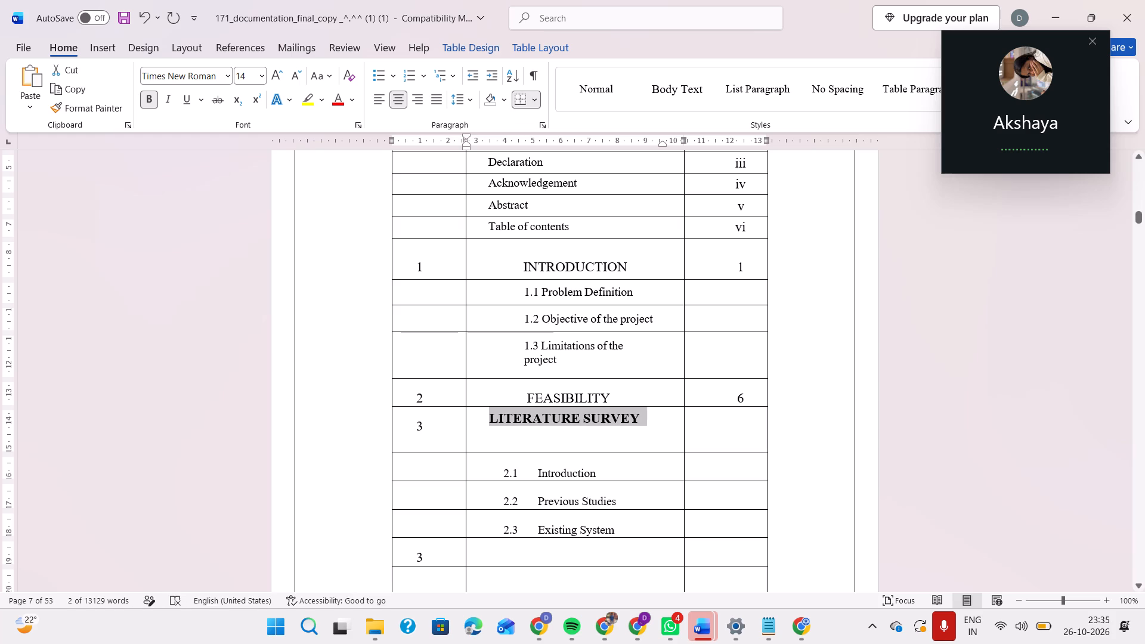
key("ctrl+b")
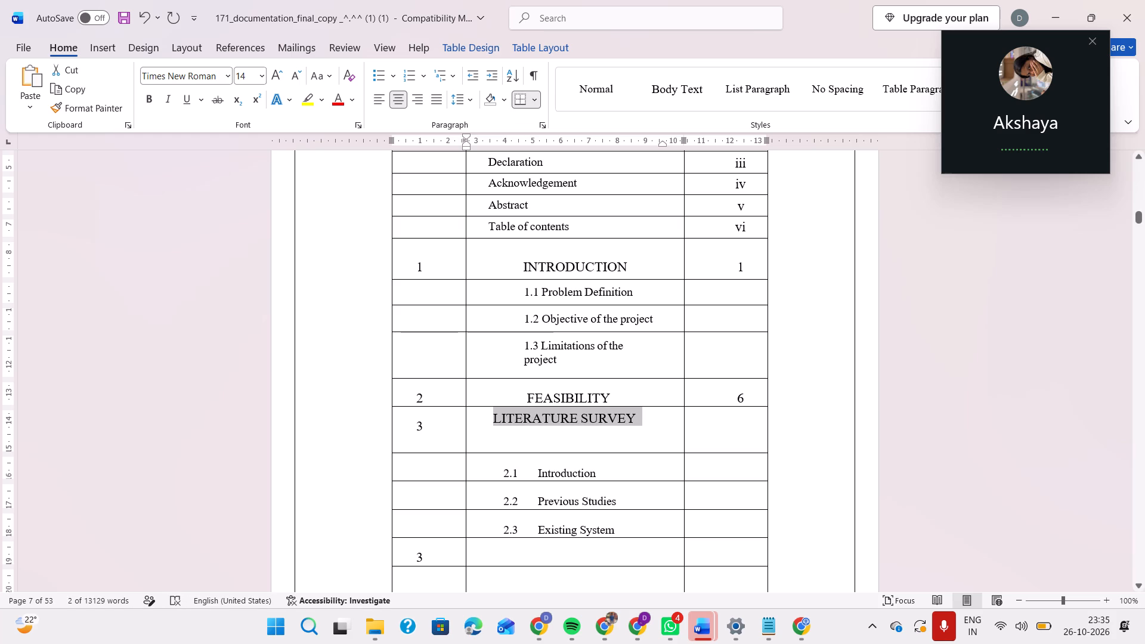
Delete the empty line beneath LITERATURE SURVEY in its title cell.
left_click(502, 445)
key("BackSpace")
key("BackSpace")
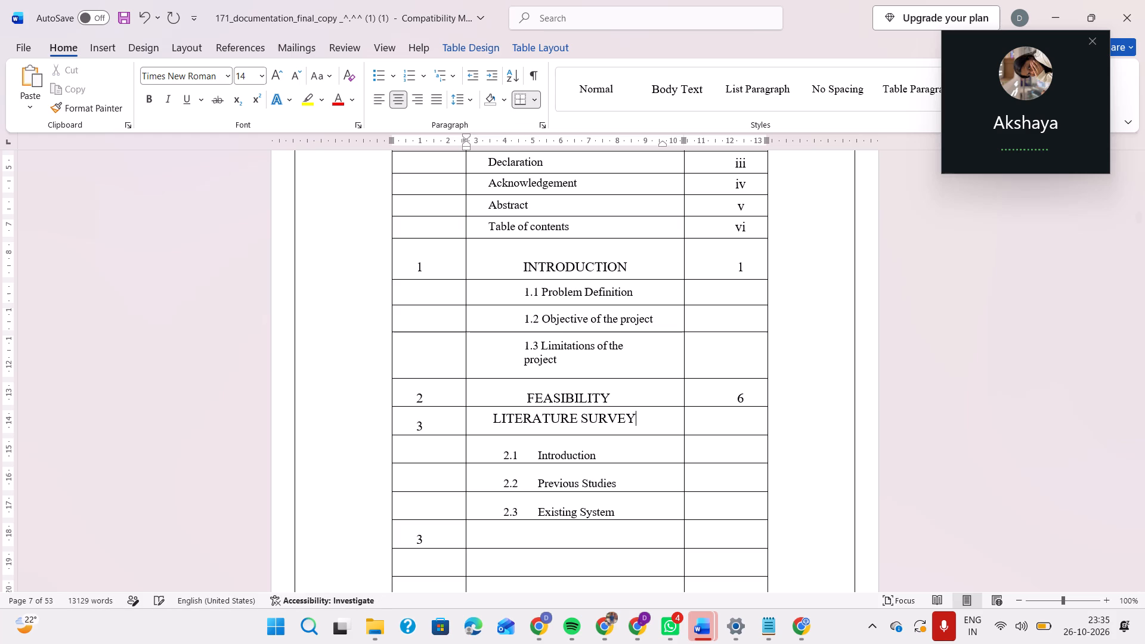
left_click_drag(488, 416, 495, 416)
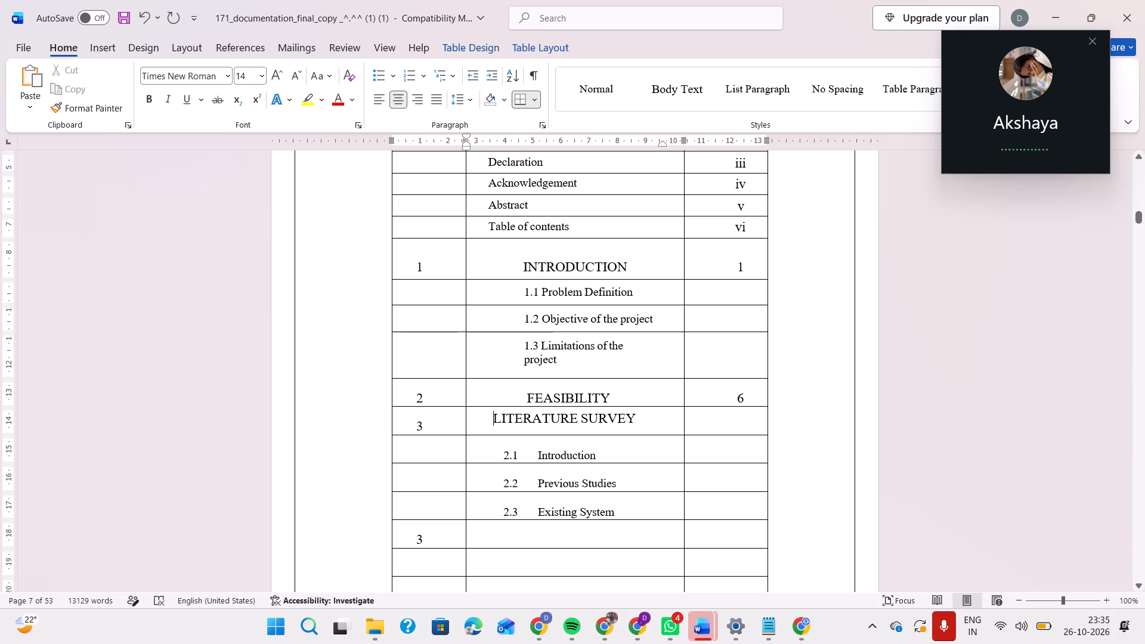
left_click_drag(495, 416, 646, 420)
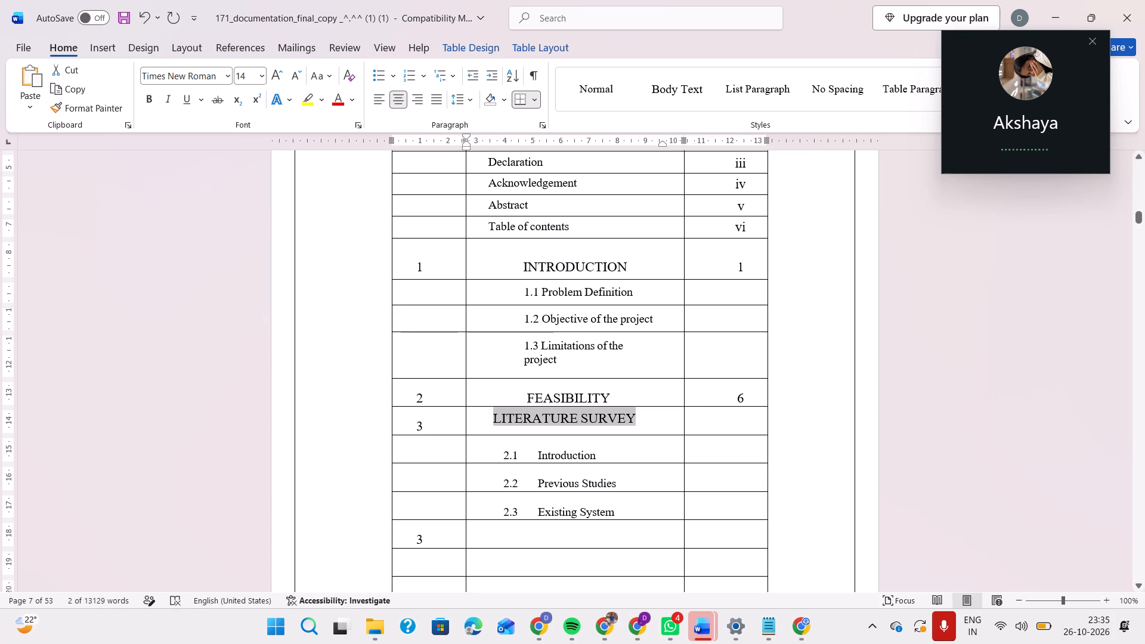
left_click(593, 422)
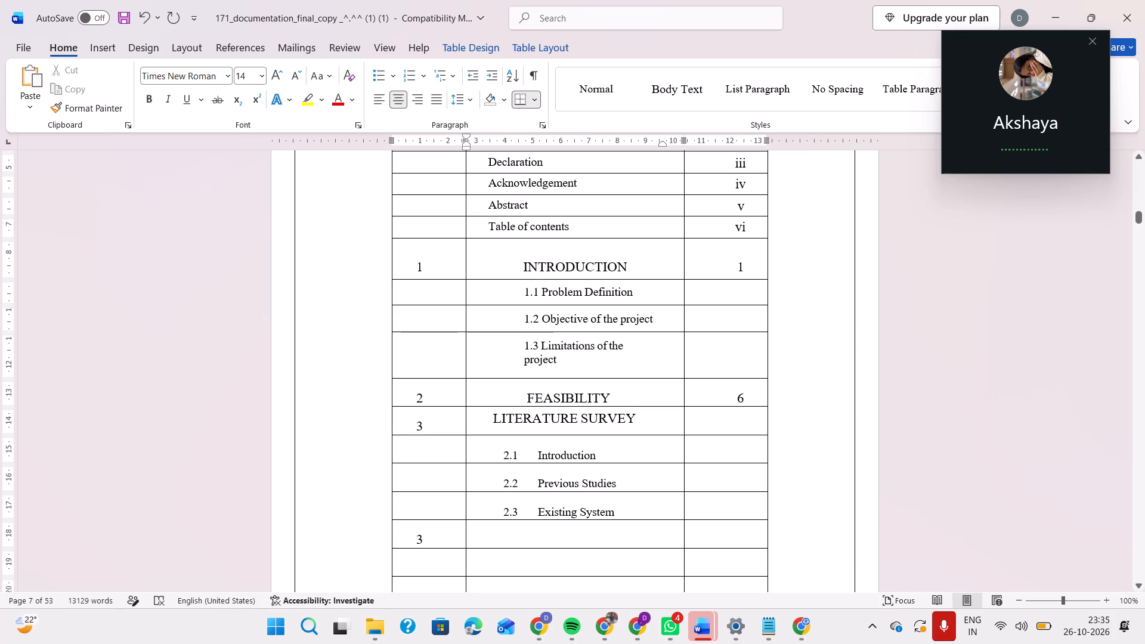
Examine the body's Feasibility, Literature Survey and Methodology sections for headings and page numbers to compare with the contents table.
left_click(739, 416)
left_click(504, 455)
scroll(518, 454, "down", 3)
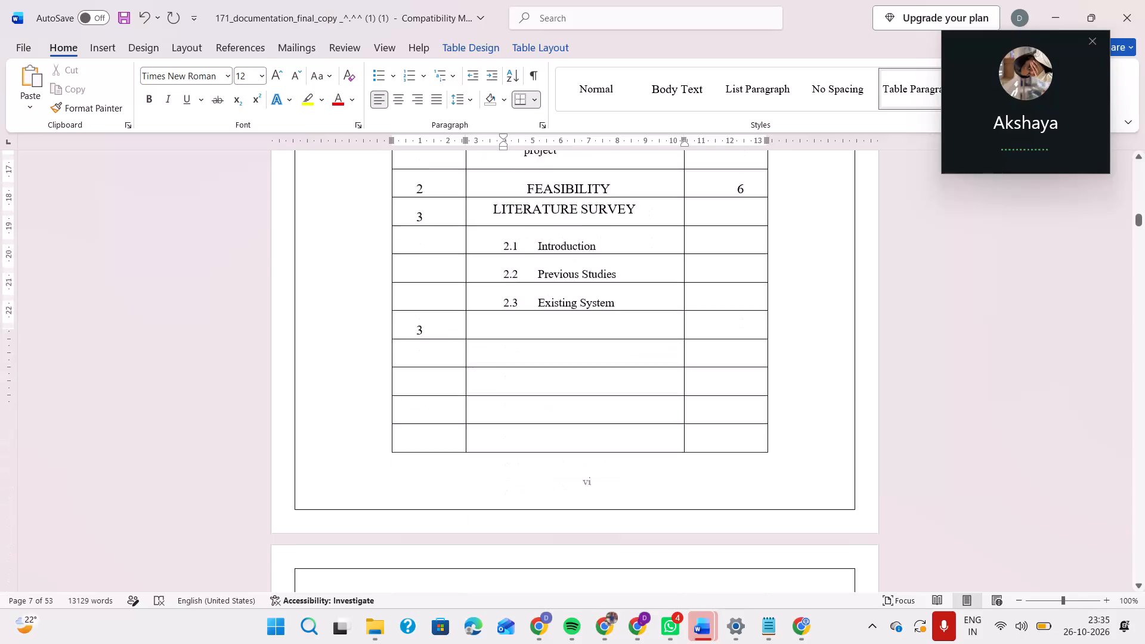
scroll(664, 386, "down", 14)
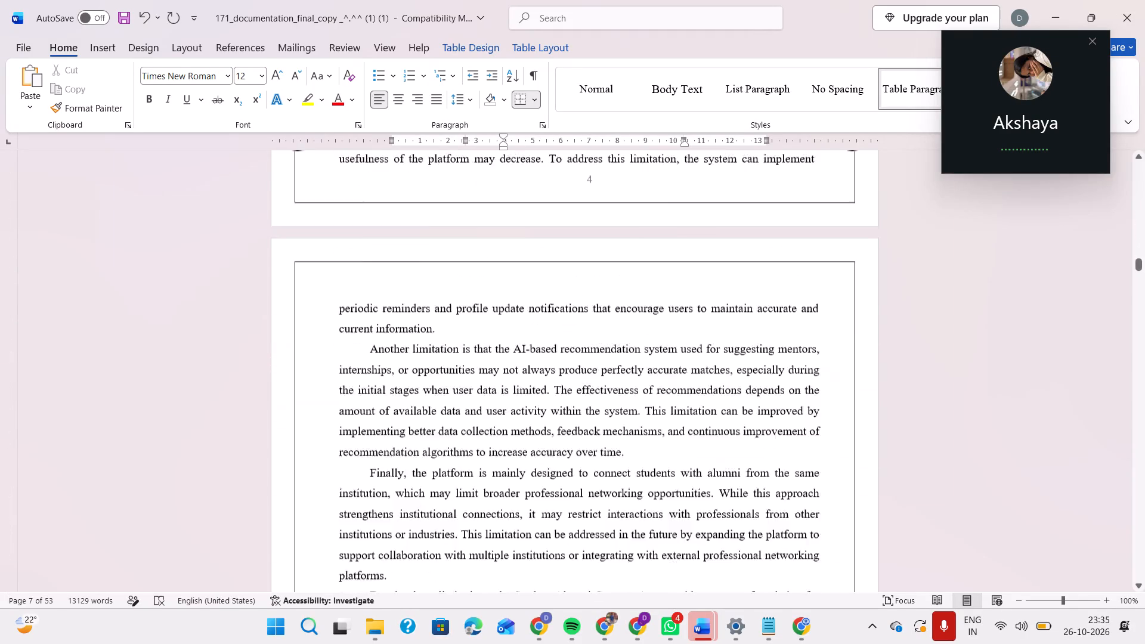
scroll(664, 386, "down", 5)
scroll(606, 366, "down", 4)
scroll(606, 366, "up", 1)
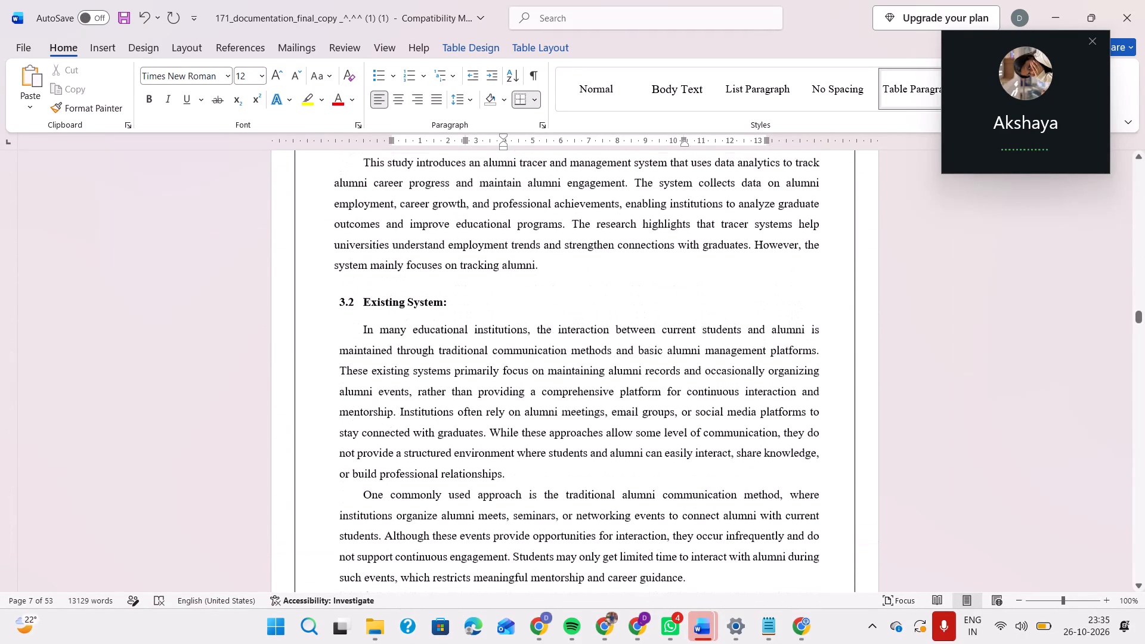
scroll(606, 366, "down", 6)
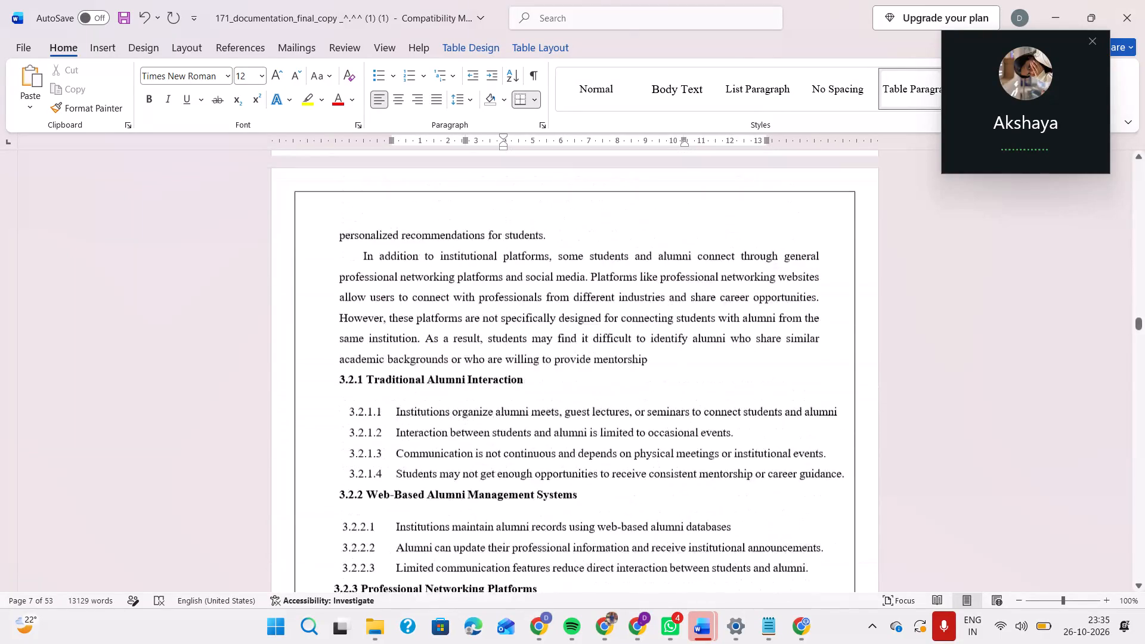
scroll(606, 366, "down", 7)
scroll(606, 366, "up", 2)
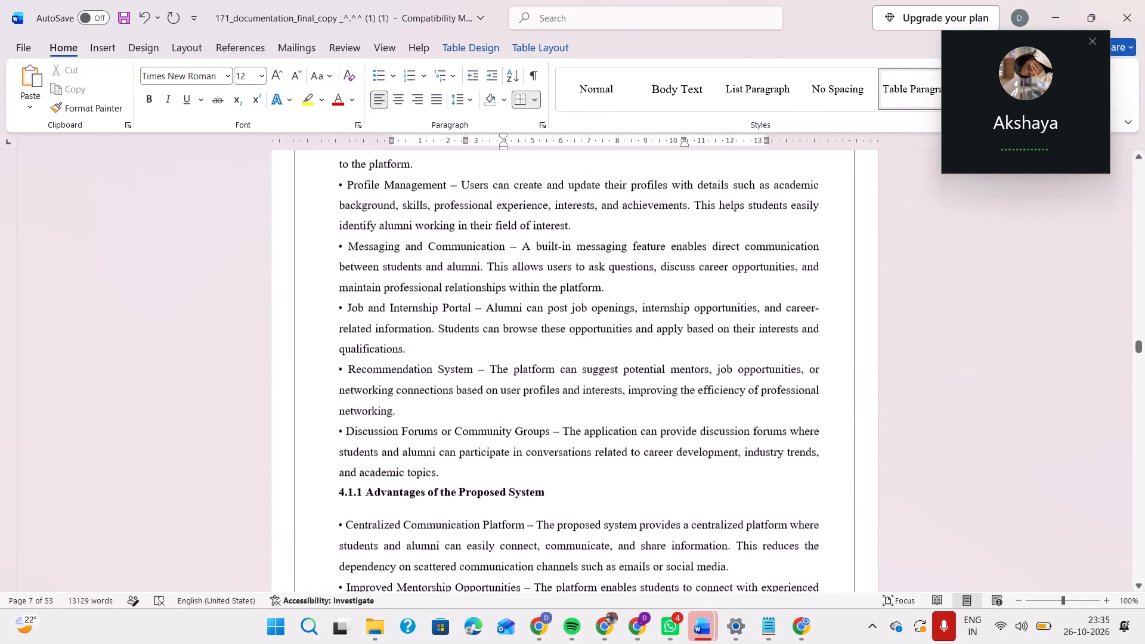
scroll(606, 366, "up", 3)
scroll(606, 366, "down", 2)
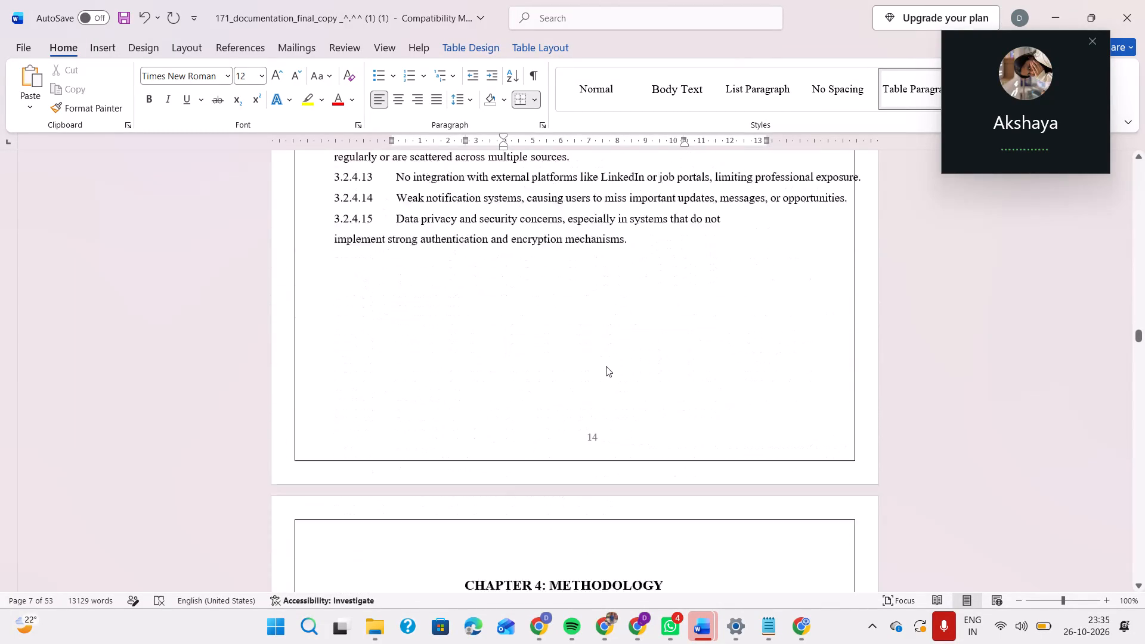
scroll(606, 366, "down", 2)
scroll(606, 366, "up", 1)
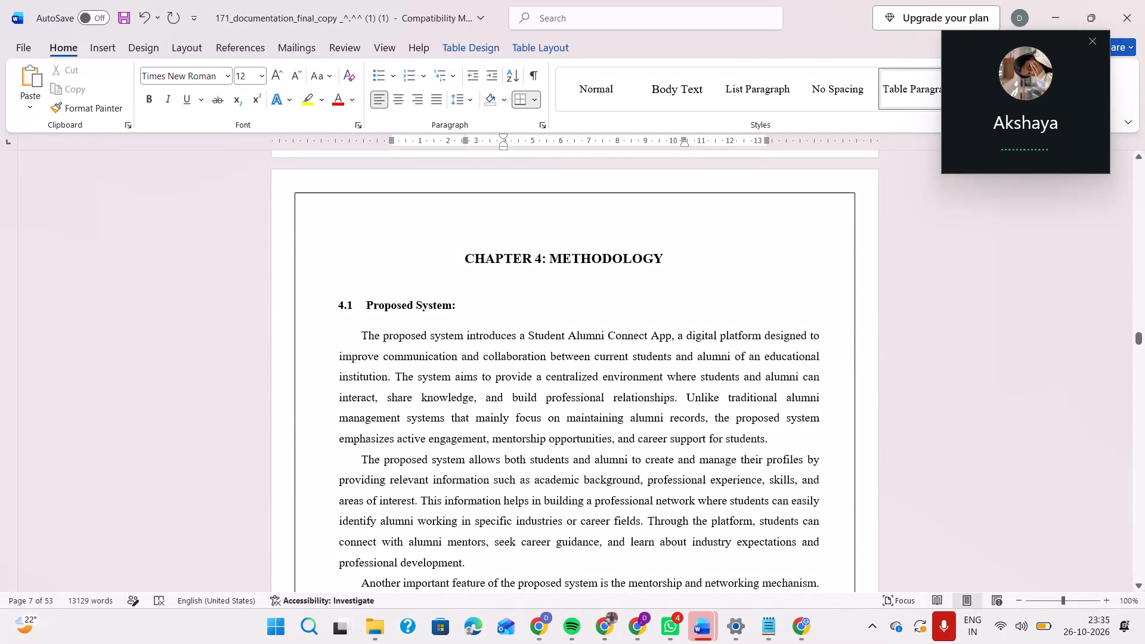
scroll(606, 366, "up", 7)
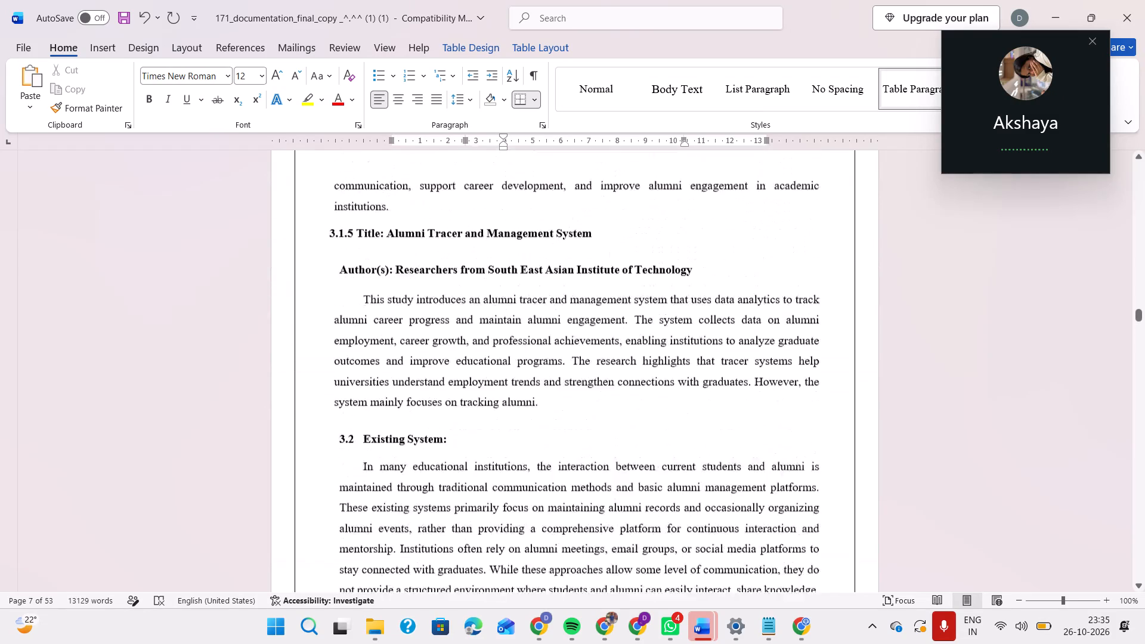
scroll(606, 366, "up", 1)
scroll(606, 366, "down", 1)
scroll(606, 366, "up", 4)
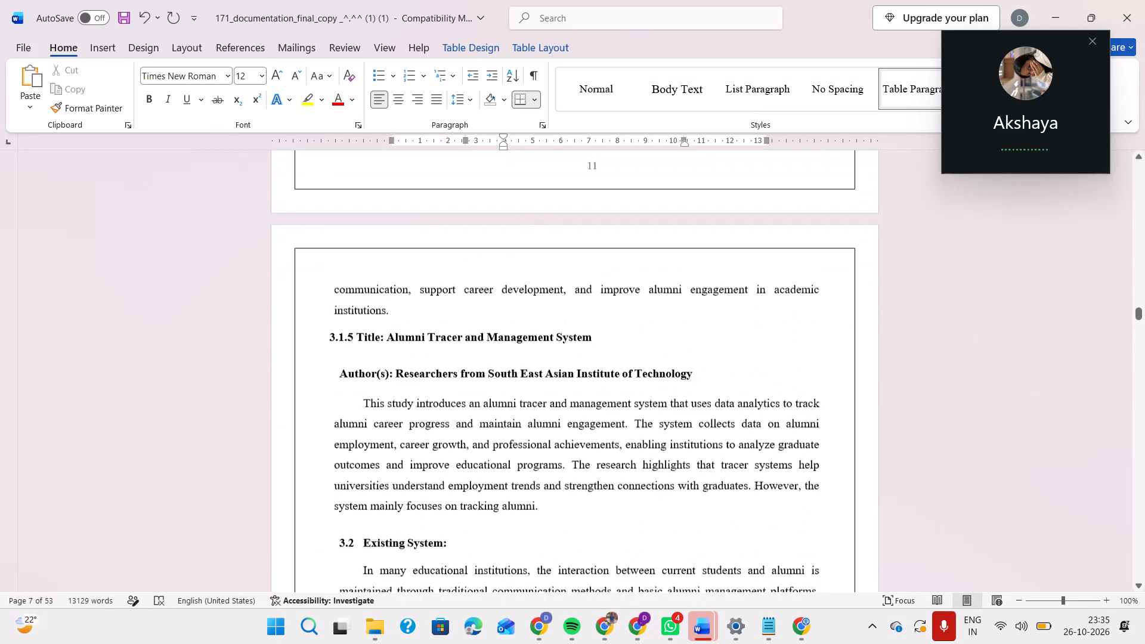
scroll(606, 366, "up", 7)
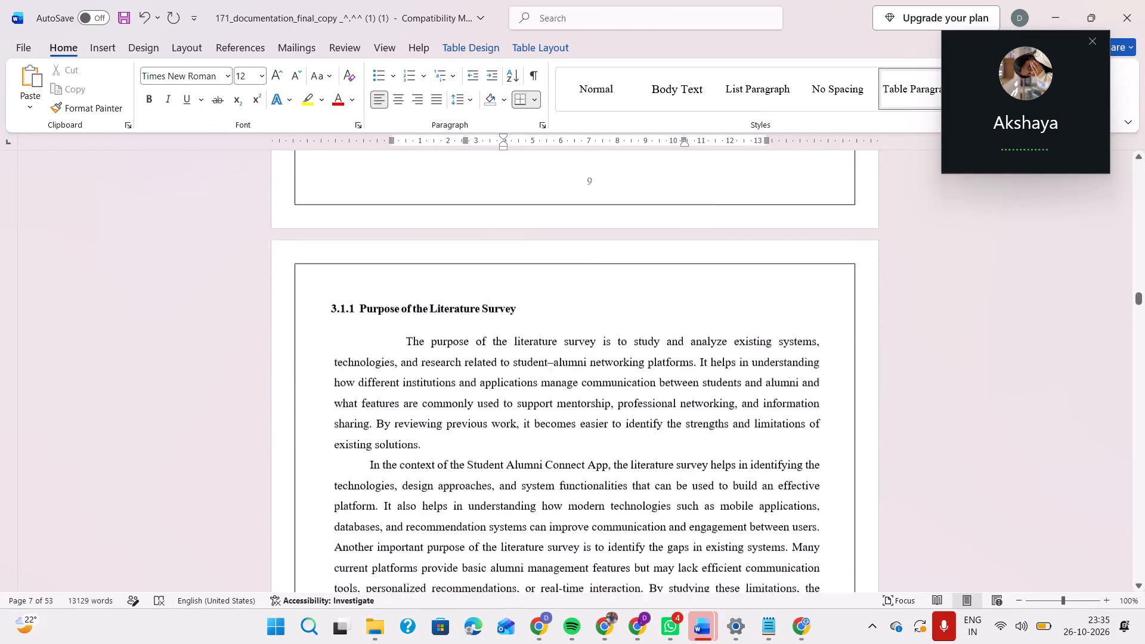
scroll(606, 366, "up", 5)
scroll(606, 366, "down", 1)
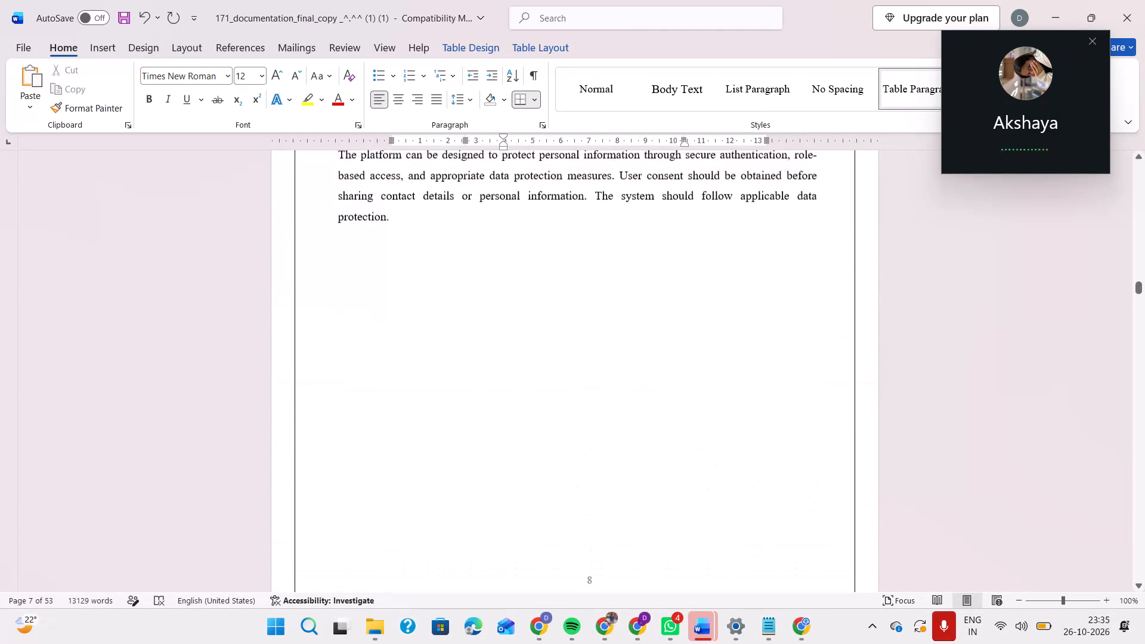
scroll(606, 366, "down", 1)
scroll(606, 366, "up", 4)
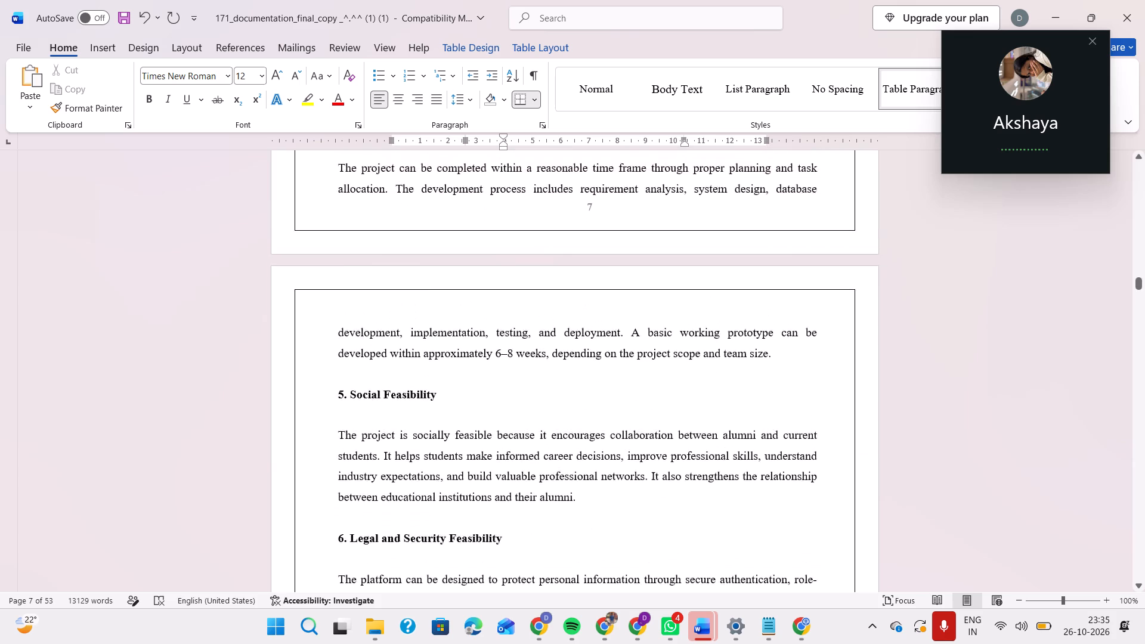
scroll(606, 366, "up", 9)
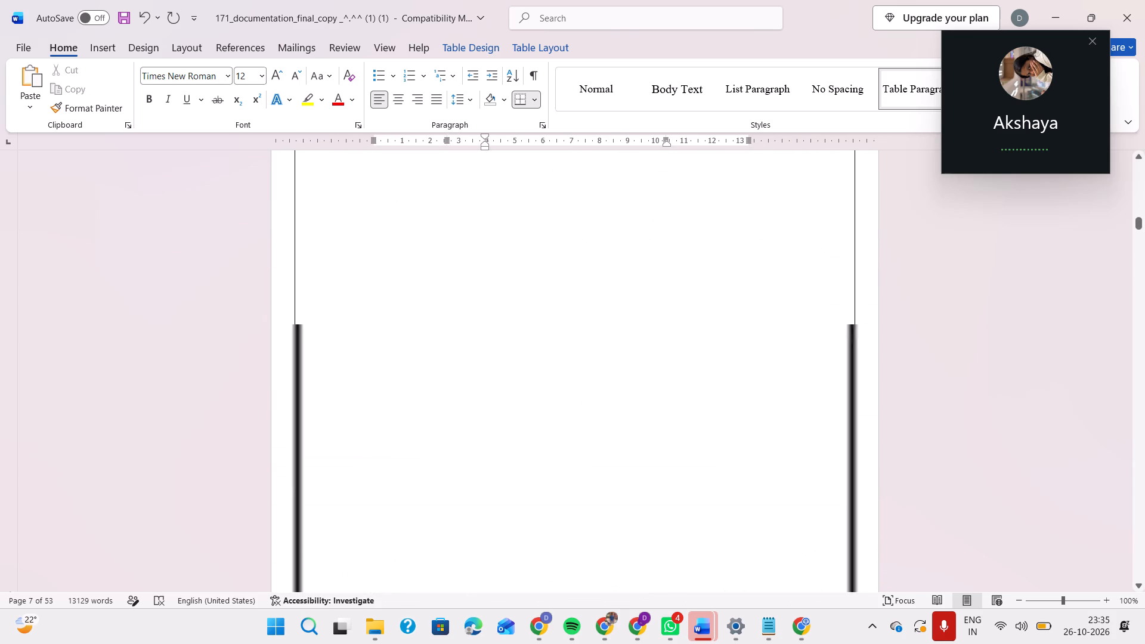
scroll(606, 366, "up", 2)
scroll(599, 436, "up", 1)
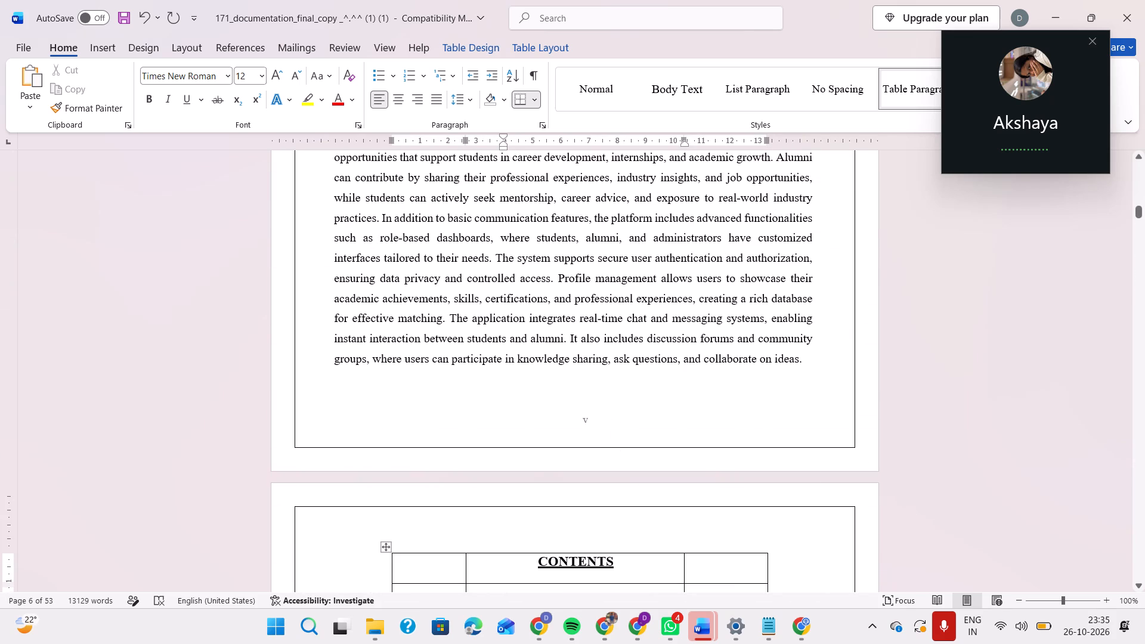
scroll(599, 436, "up", 1)
scroll(599, 436, "down", 4)
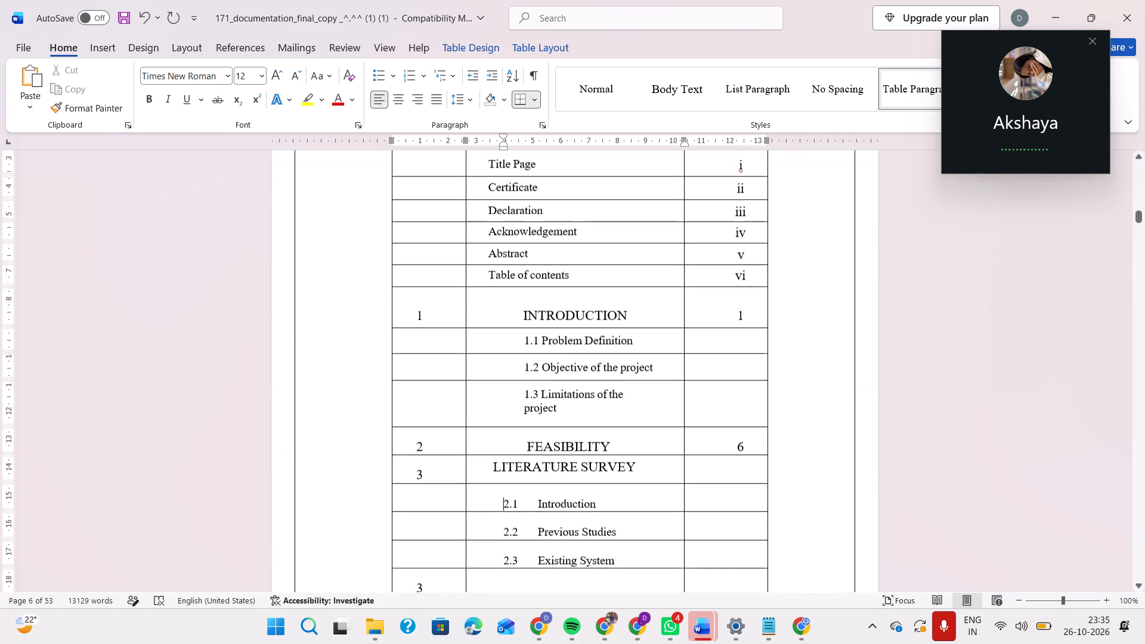
scroll(581, 402, "down", 1)
Add eight leading spaces before LITERATURE SURVEY in the contents table to shift the title closer beneath FEASIBILITY.
left_click(489, 416)
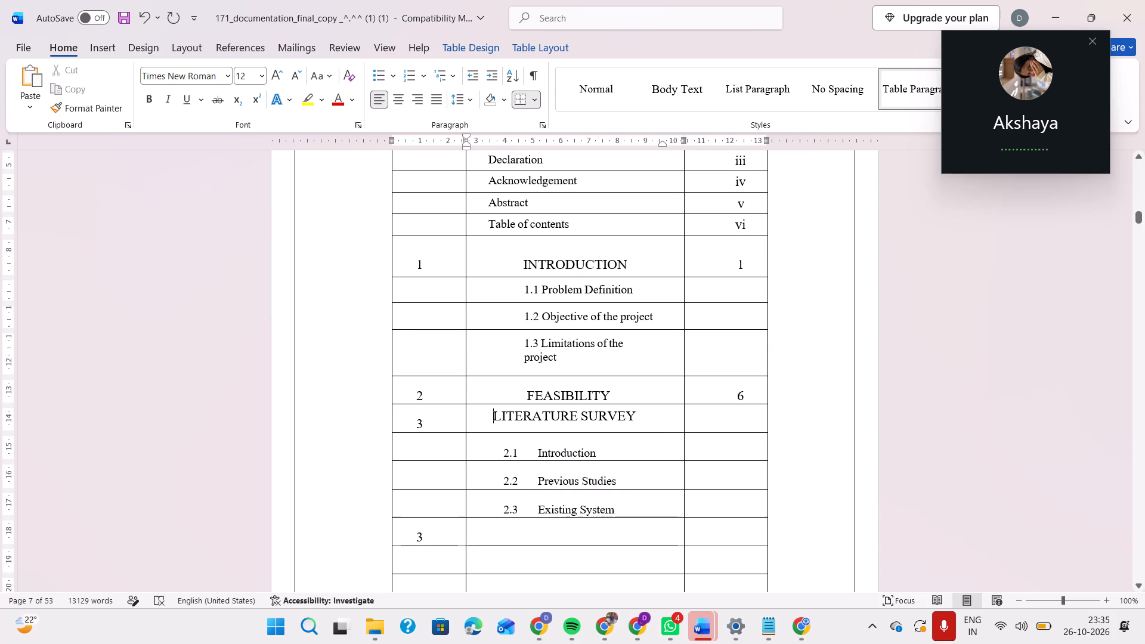
key("space")
key("space")
key("space")
key("space")
key("space")
key("space")
key("space")
key("space")
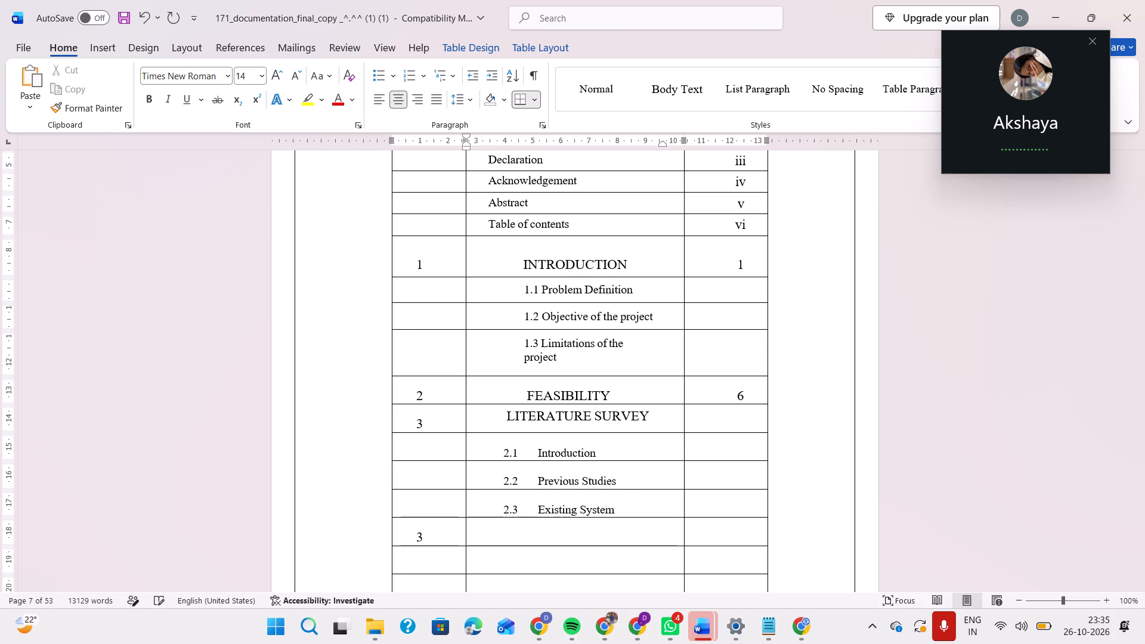
key("bracketright")
key("BackSpace")
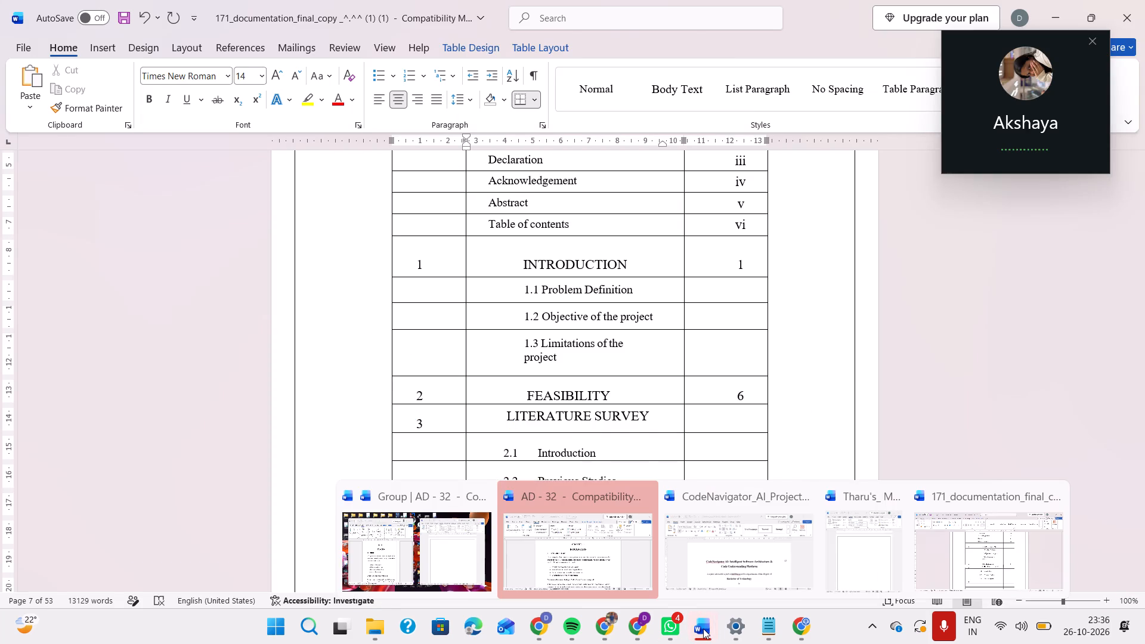
Look through the other open project reports, including CodeNavigator_AI_Project_Report and AD - 32, for reference, and return to 171_documentation_final_copy.
left_click(705, 560)
scroll(622, 469, "down", 2)
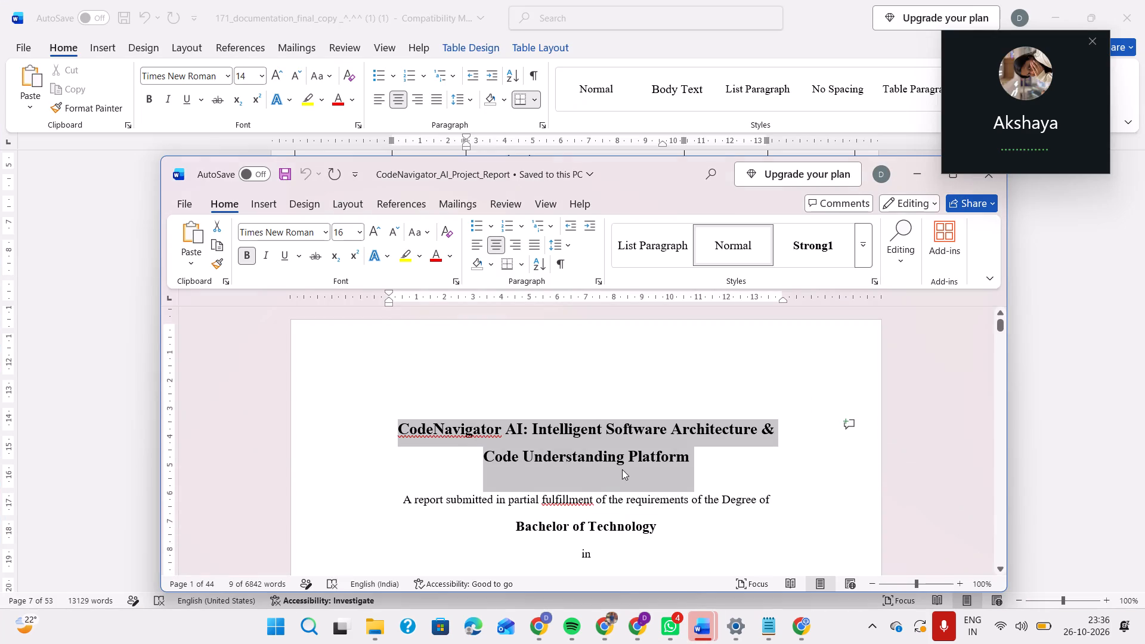
scroll(622, 469, "down", 1)
scroll(637, 438, "up", 1)
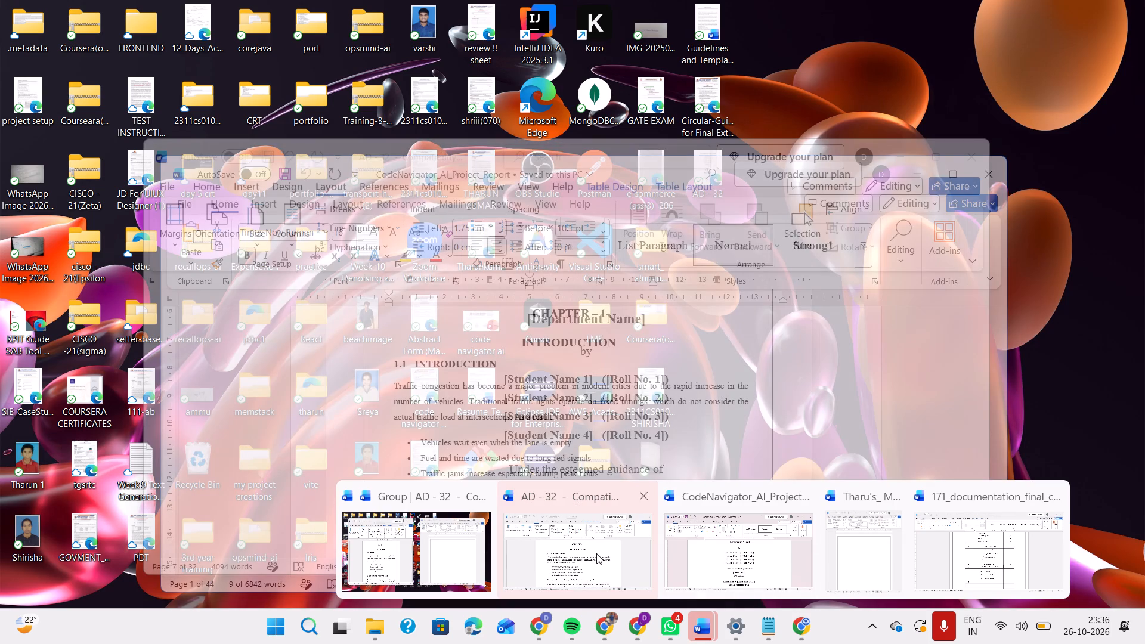
left_click(596, 553)
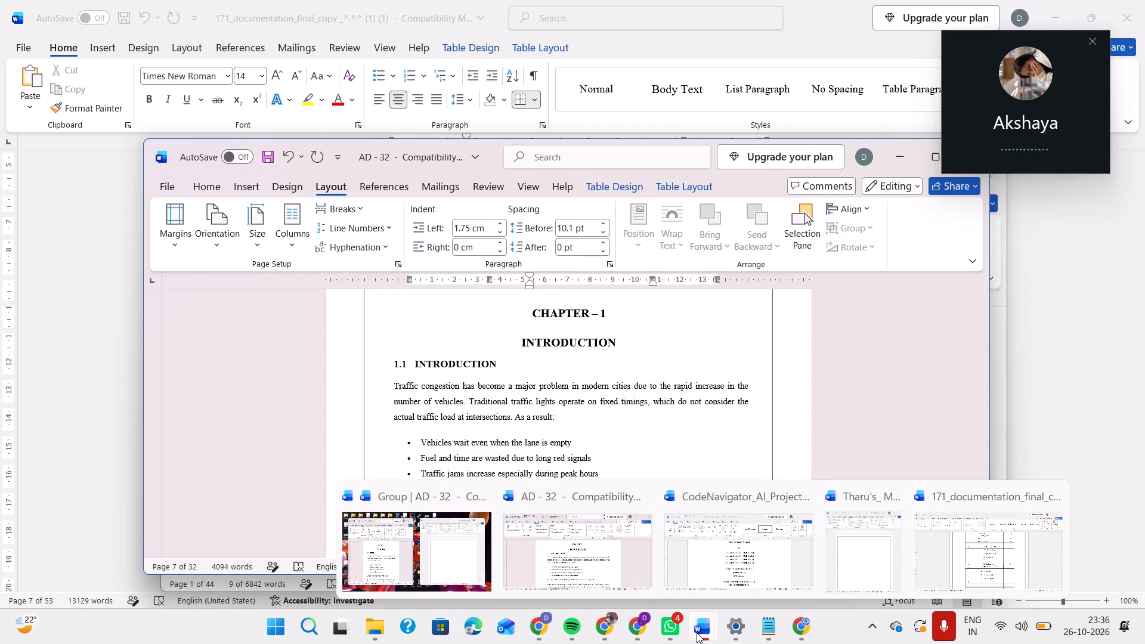
left_click(843, 547)
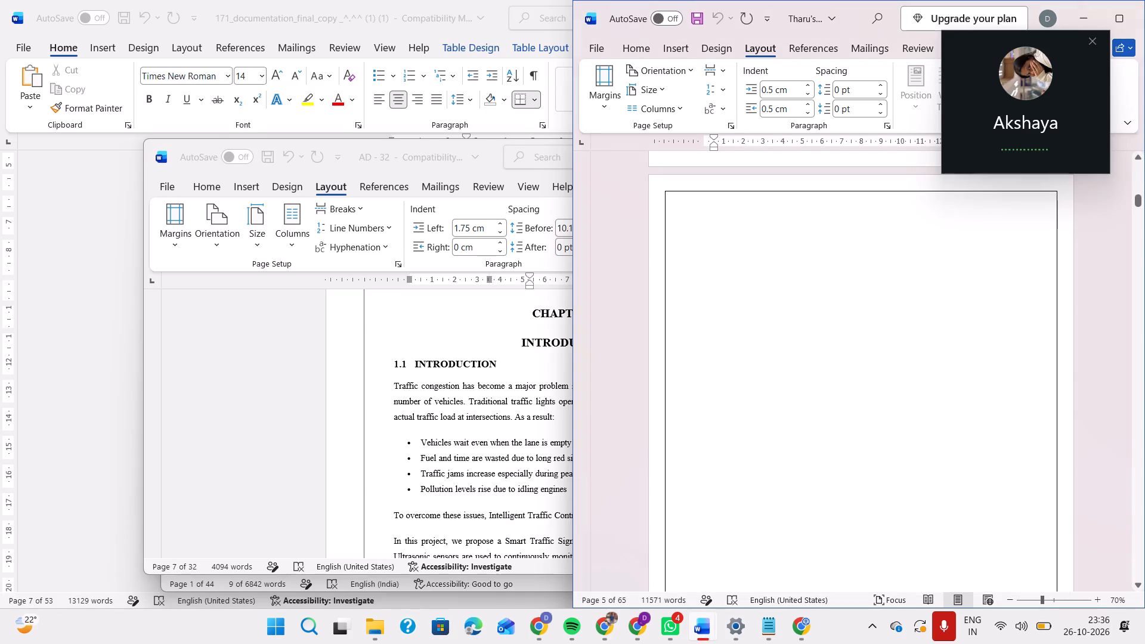
scroll(834, 373, "up", 12)
scroll(834, 373, "up", 16)
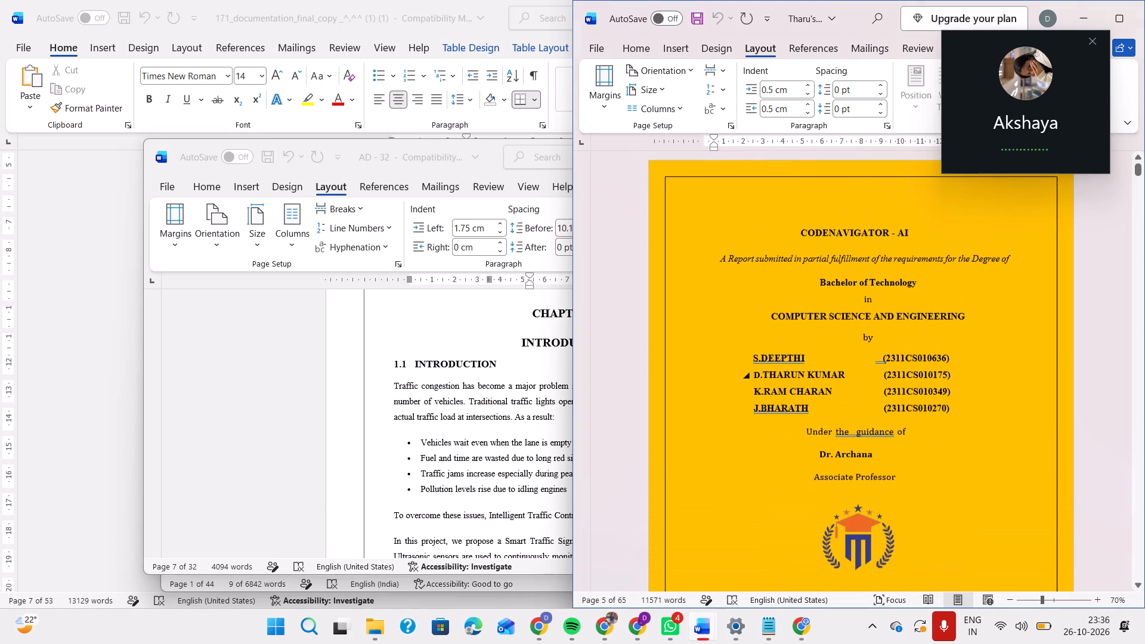
scroll(834, 373, "down", 1)
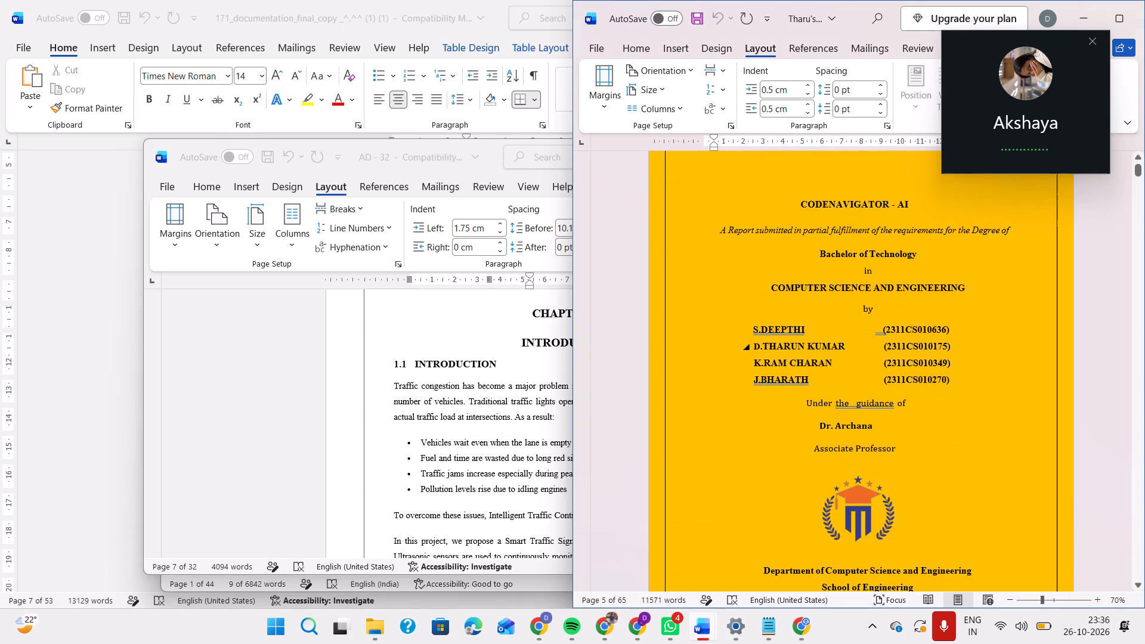
left_click(437, 330)
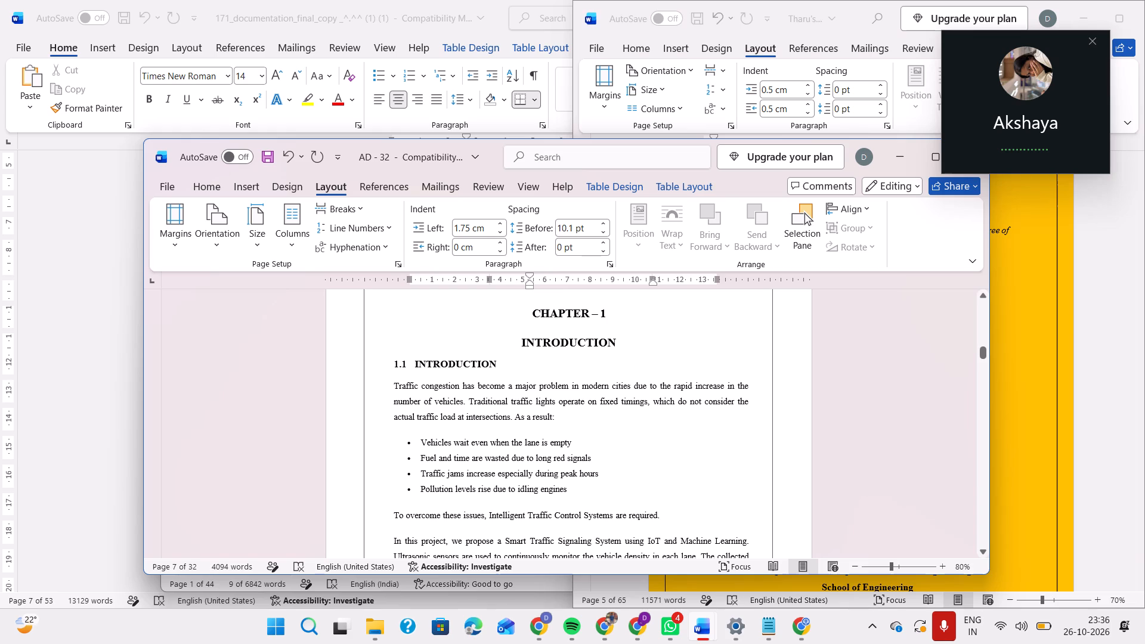
scroll(572, 423, "down", 1)
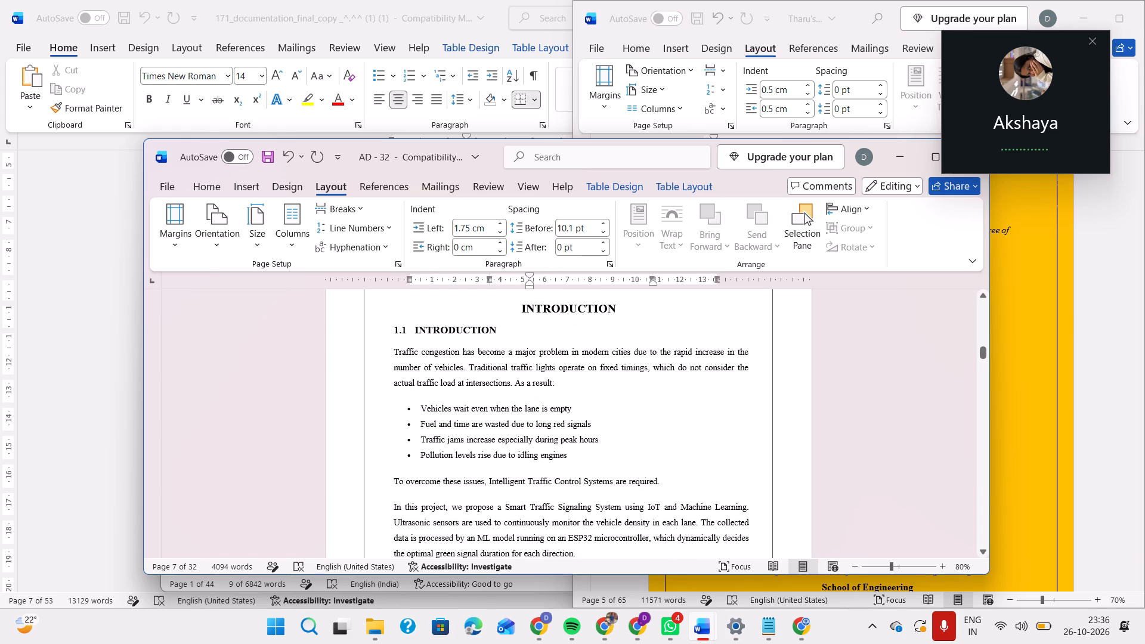
scroll(572, 423, "up", 4)
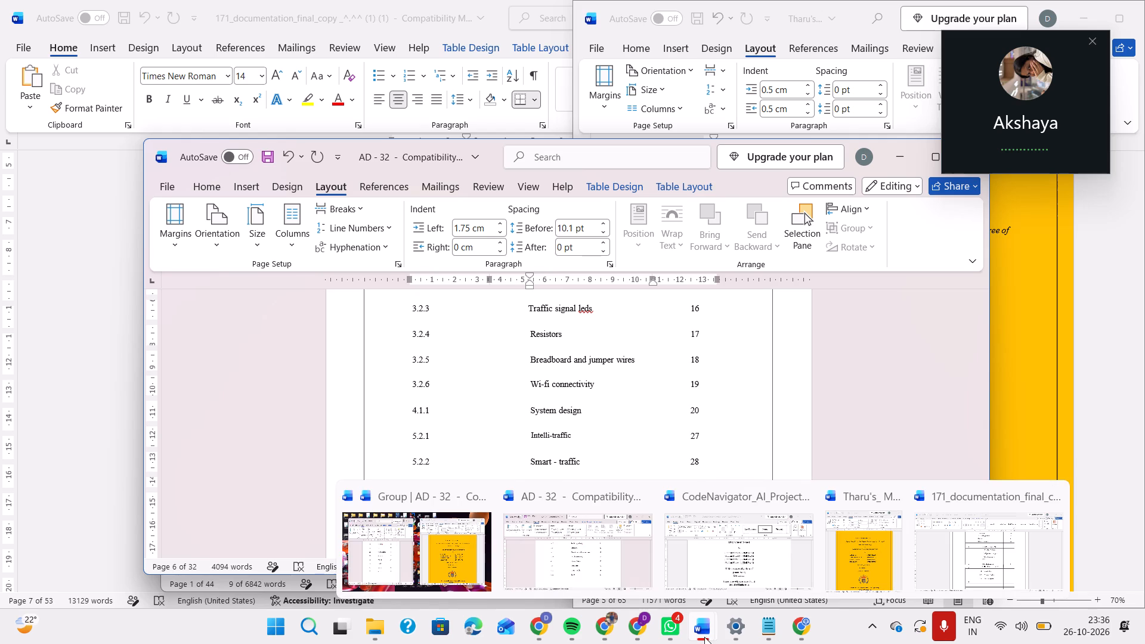
left_click(967, 547)
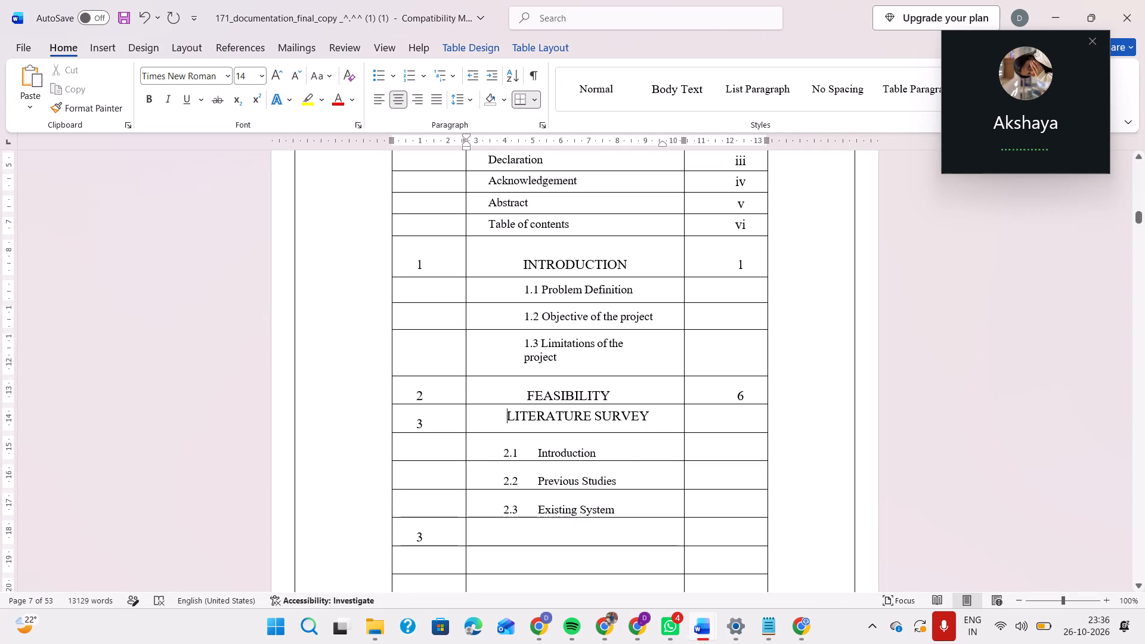
Renumber the Introduction and Previous Studies entries beneath LITERATURE SURVEY in the contents table as 3.1 and 3.2.
left_click(517, 452)
key("Left")
key("Left")
key("BackSpace")
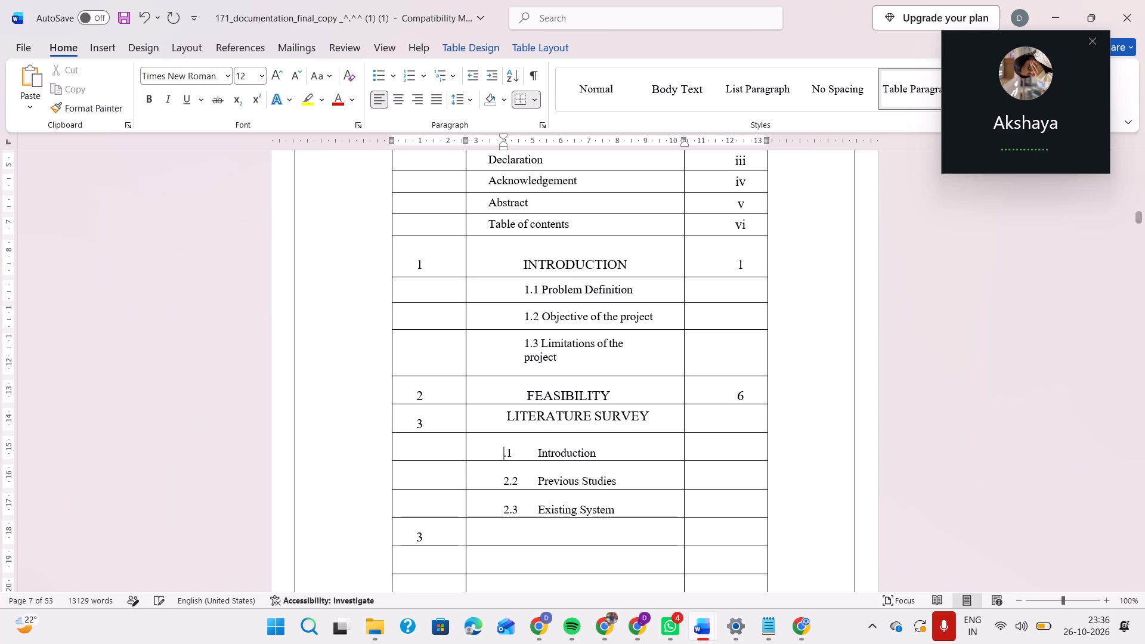
key("3")
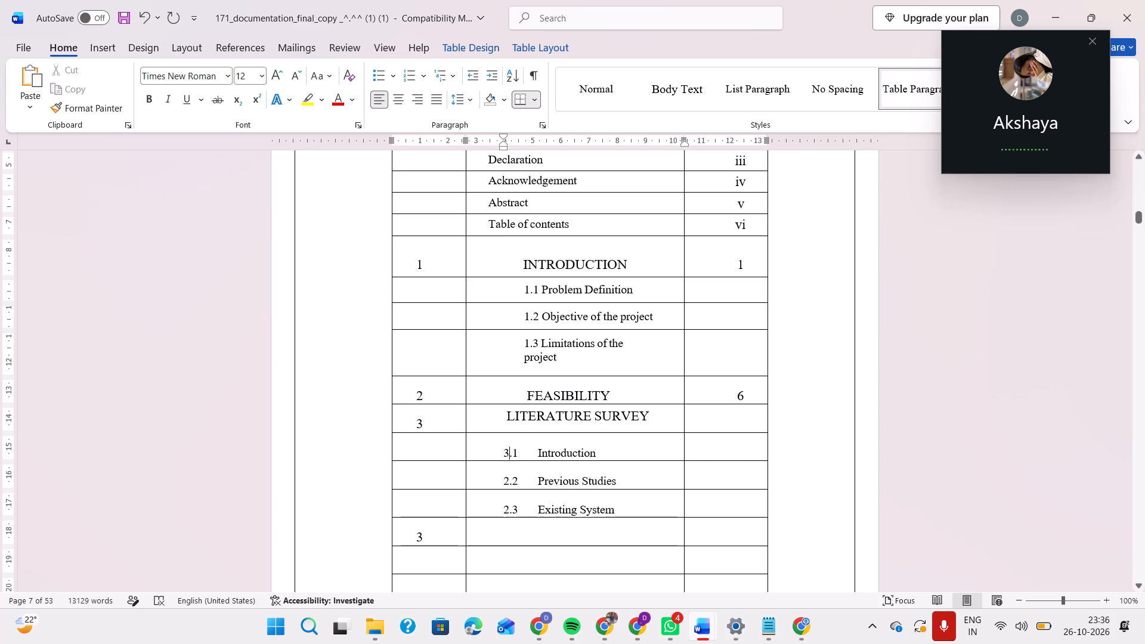
left_click(512, 479)
key("Left")
key("BackSpace")
key("3")
Examine the section headings in the body from Chapter 1 through Chapter 3: Literature Survey to compare them with the contents table entries.
scroll(608, 475, "down", 4)
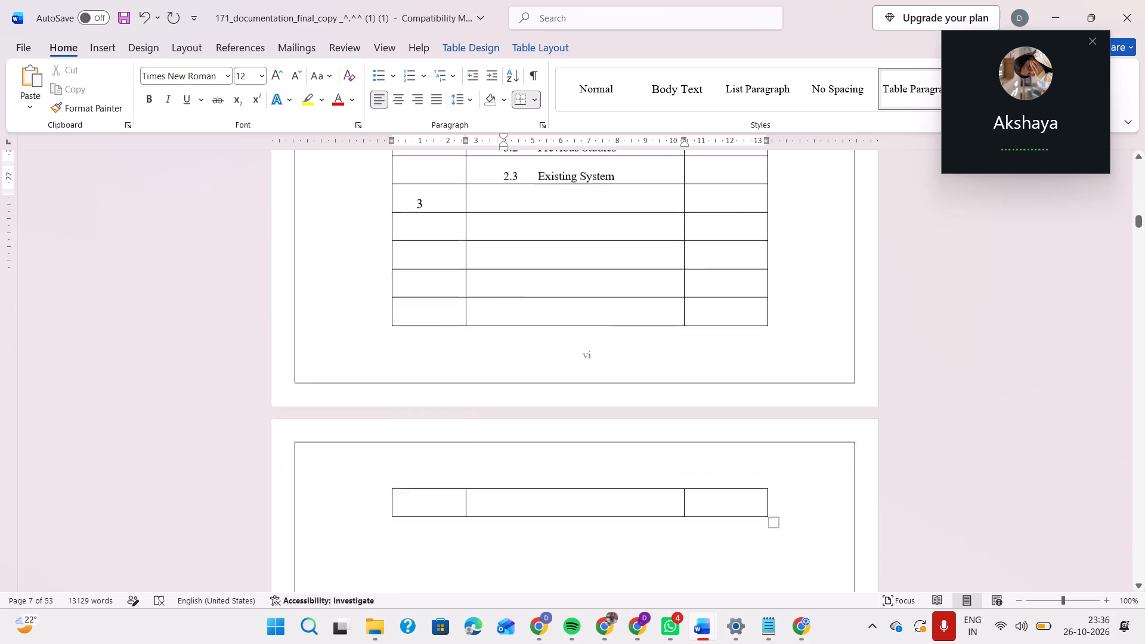
scroll(608, 475, "down", 9)
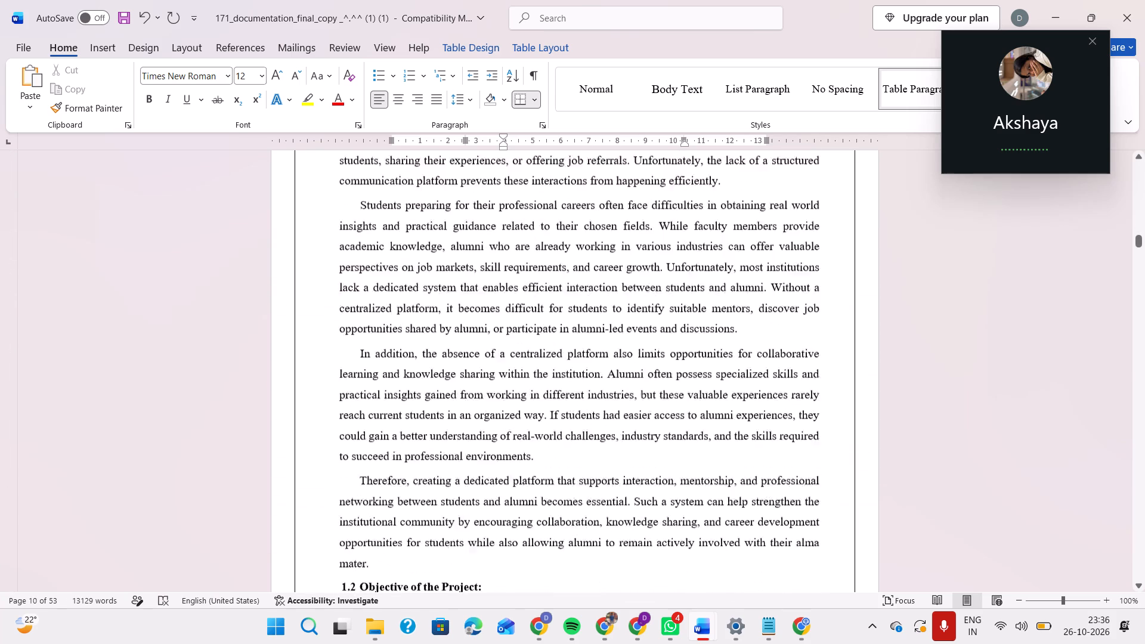
scroll(608, 475, "down", 10)
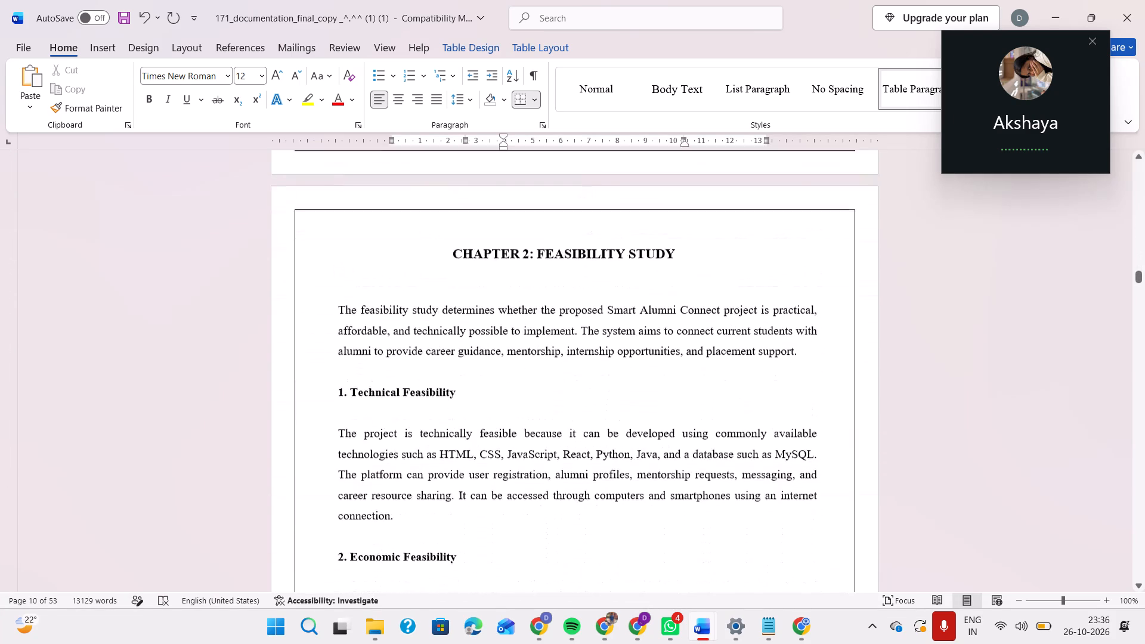
scroll(608, 475, "down", 4)
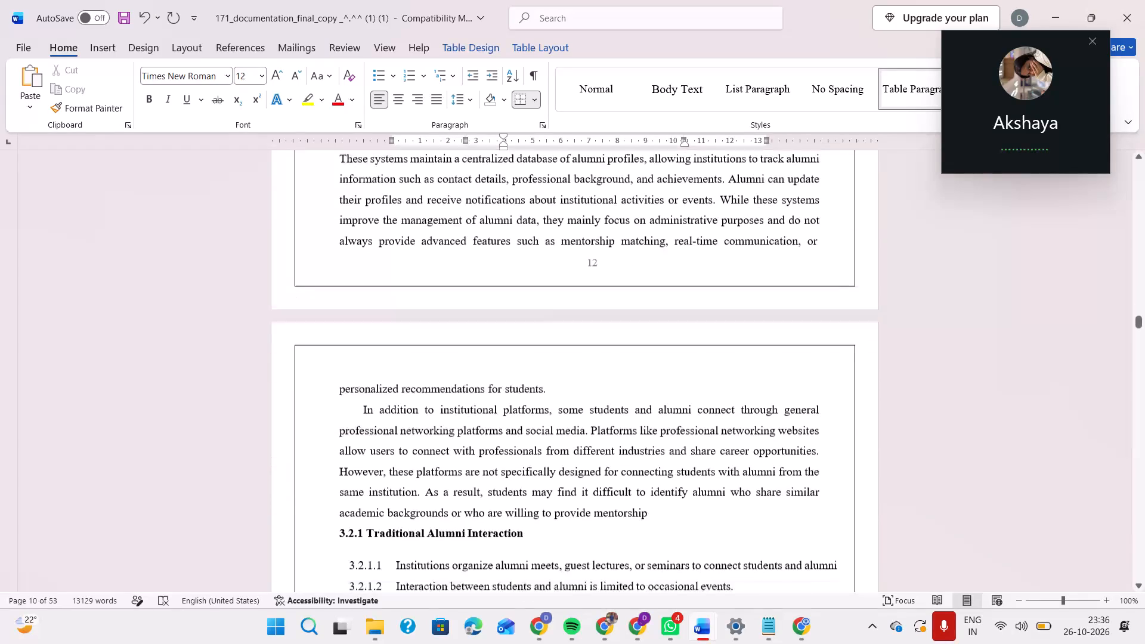
scroll(608, 475, "down", 5)
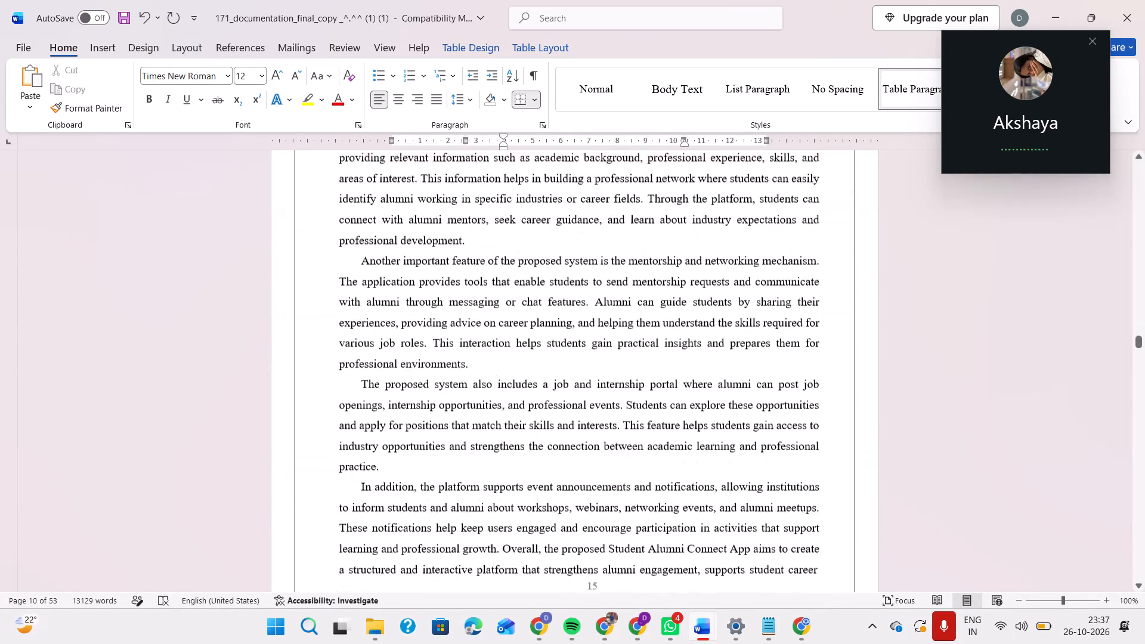
scroll(608, 475, "up", 14)
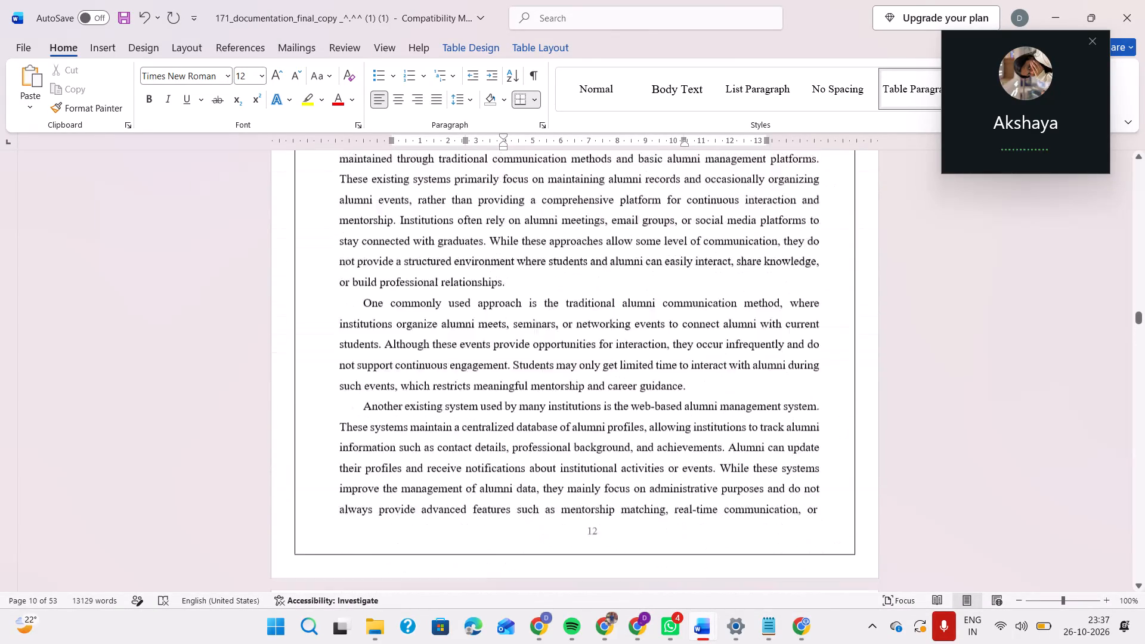
scroll(608, 475, "up", 4)
scroll(608, 475, "down", 1)
scroll(608, 475, "up", 2)
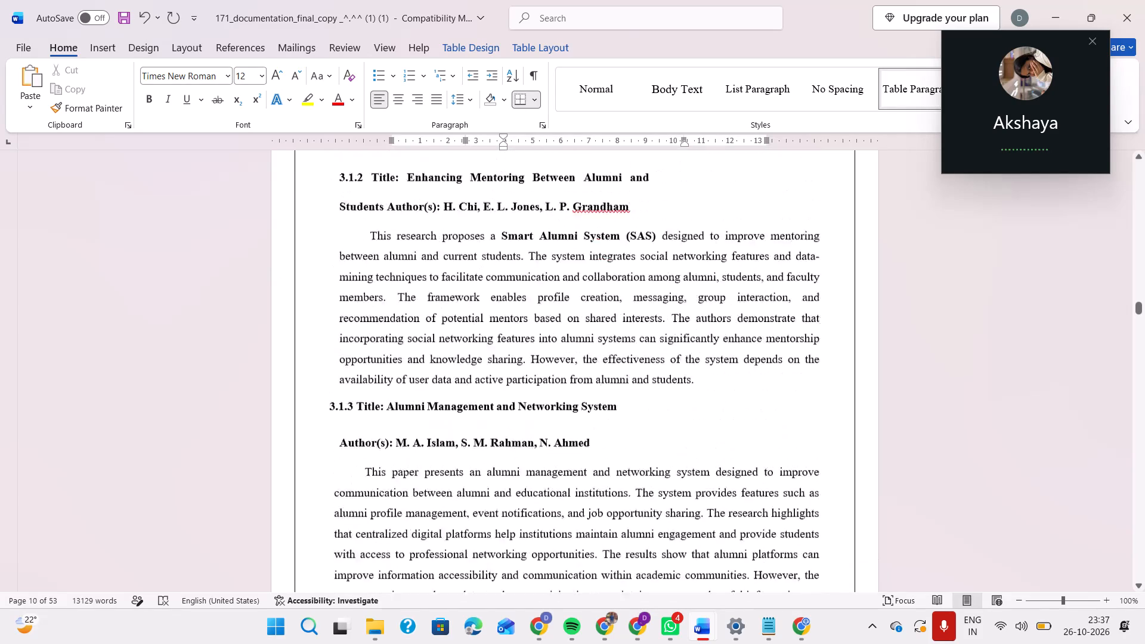
scroll(608, 475, "up", 3)
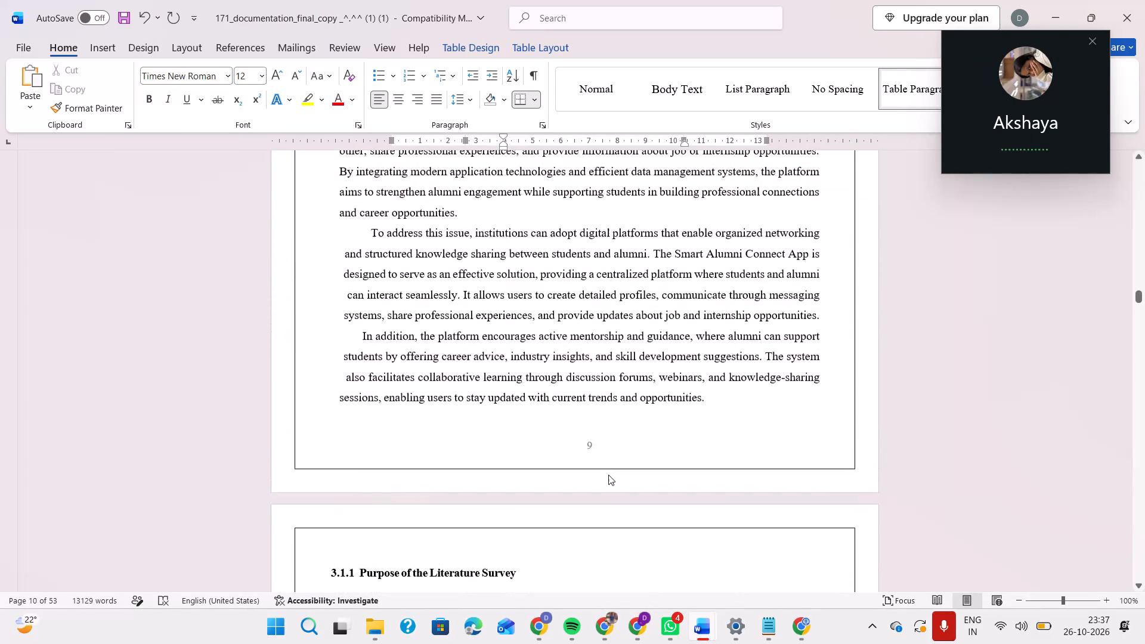
scroll(608, 475, "up", 3)
scroll(608, 475, "down", 2)
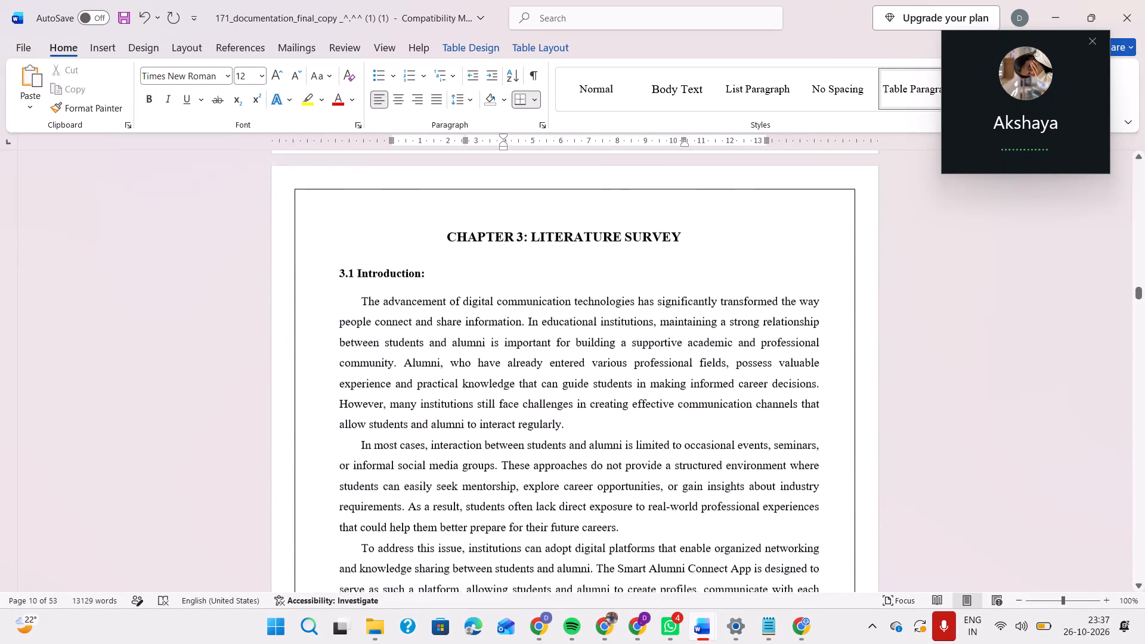
scroll(608, 475, "down", 6)
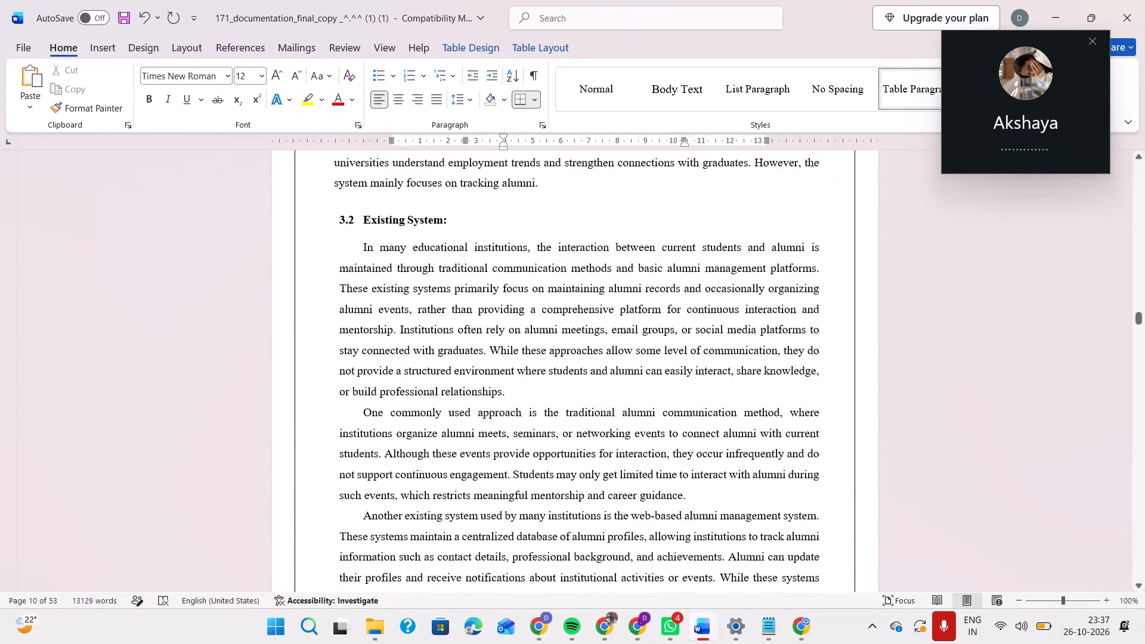
scroll(608, 475, "down", 1)
scroll(608, 475, "up", 13)
scroll(608, 475, "up", 9)
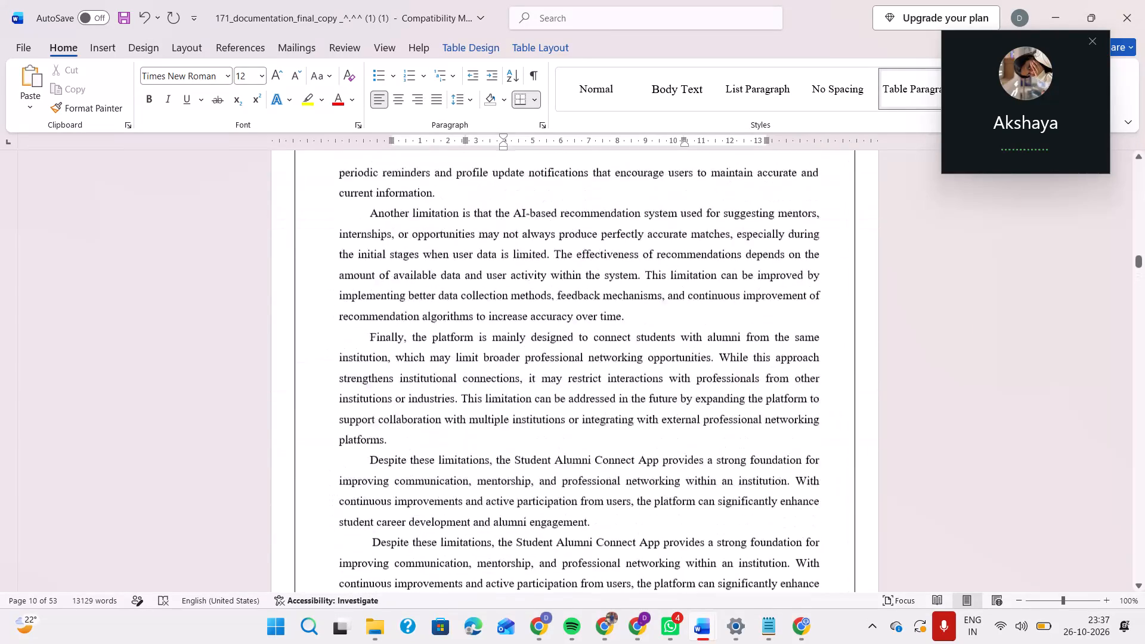
scroll(608, 475, "up", 6)
scroll(608, 475, "down", 8)
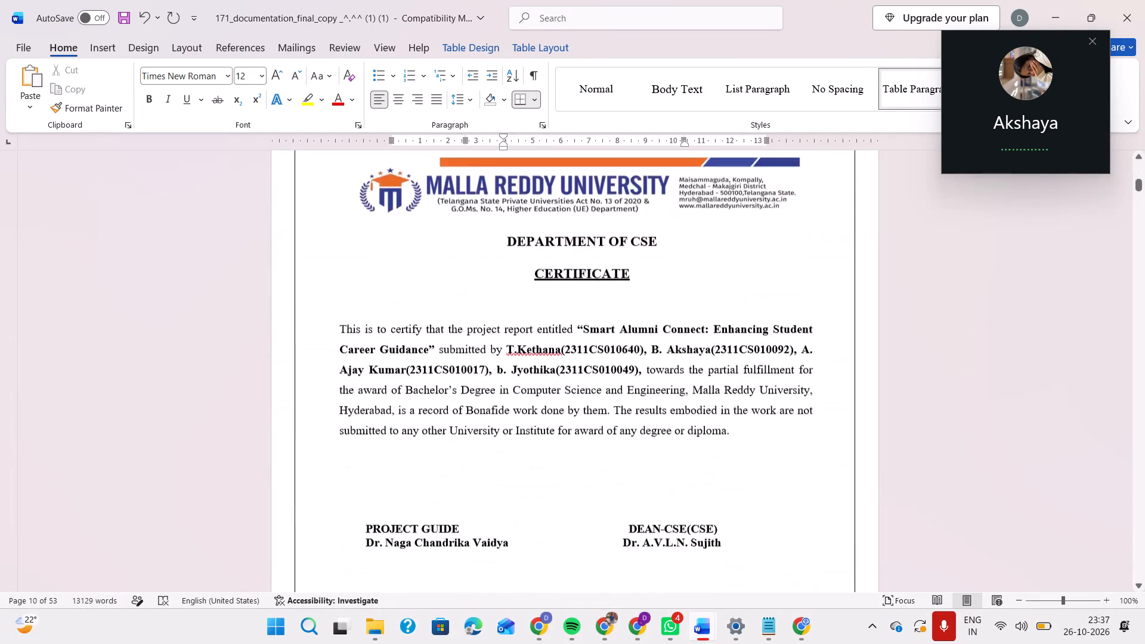
scroll(608, 475, "down", 2)
scroll(608, 475, "up", 4)
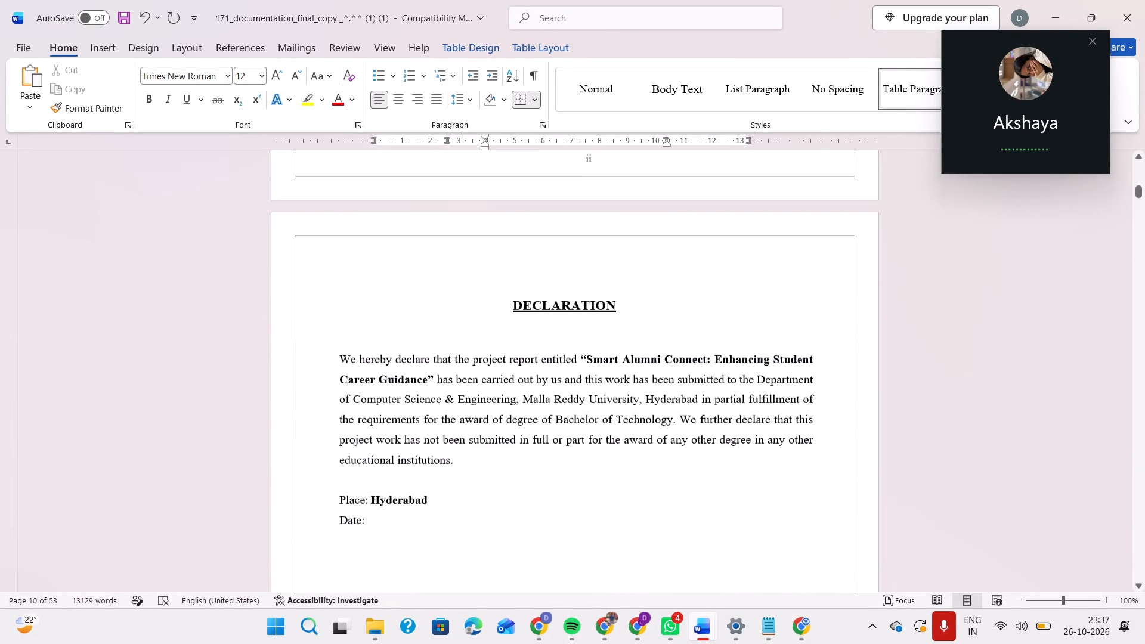
scroll(608, 475, "down", 11)
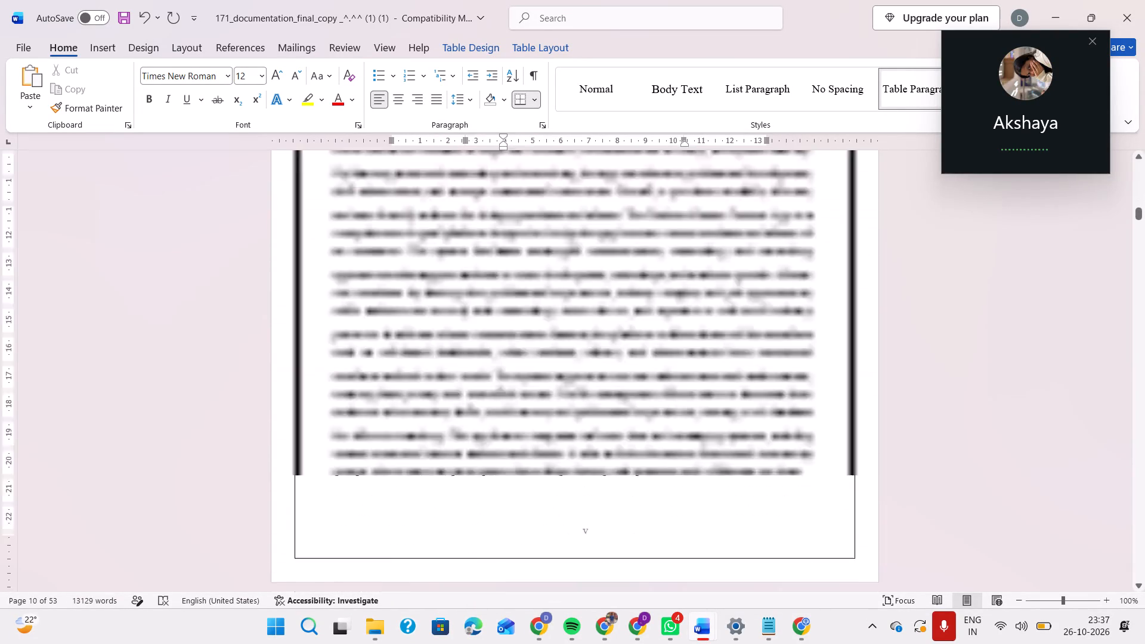
scroll(608, 475, "down", 1)
scroll(608, 475, "up", 8)
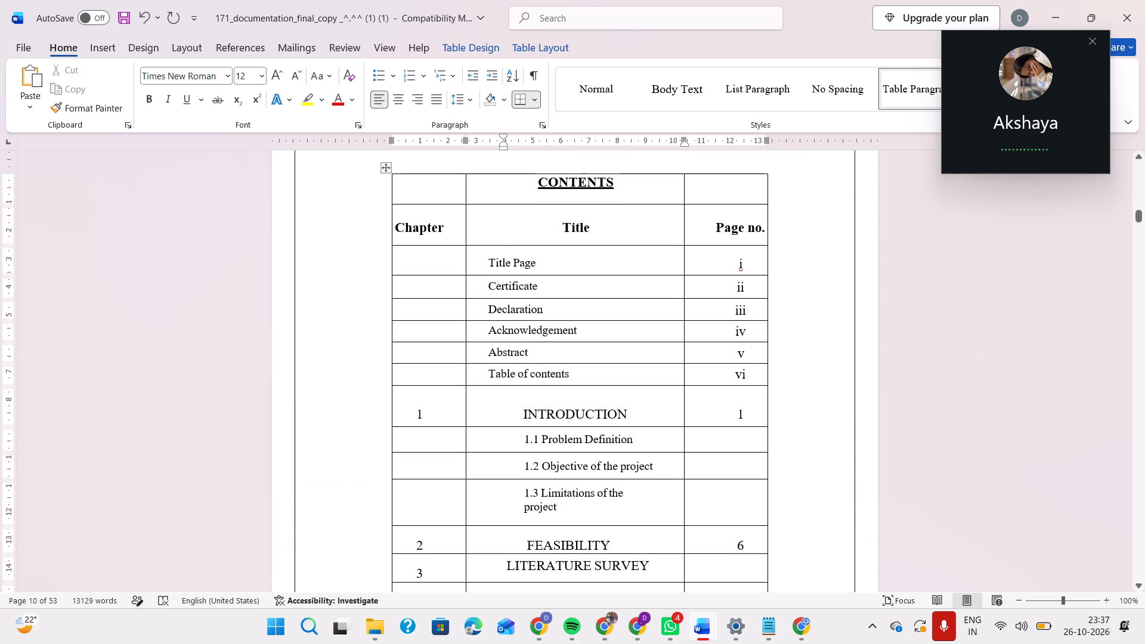
Remove the Previous Studies entry beneath LITERATURE SURVEY from the contents table, deleting its whole row.
scroll(601, 528, "down", 1)
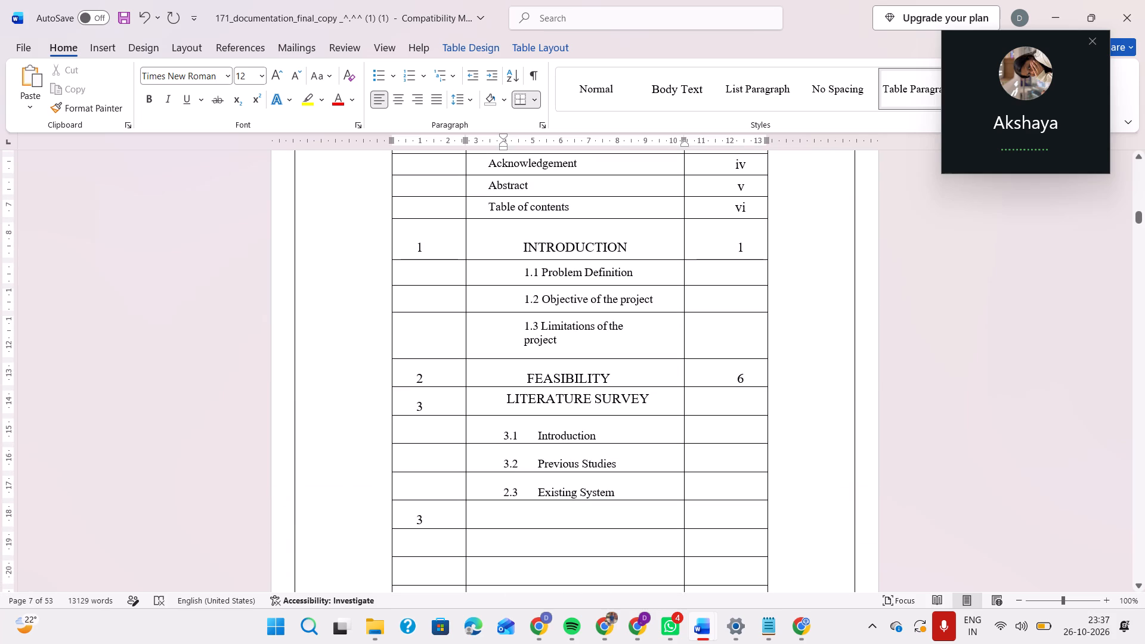
left_click_drag(621, 465, 497, 458)
key("BackSpace")
left_click_drag(450, 456, 708, 455)
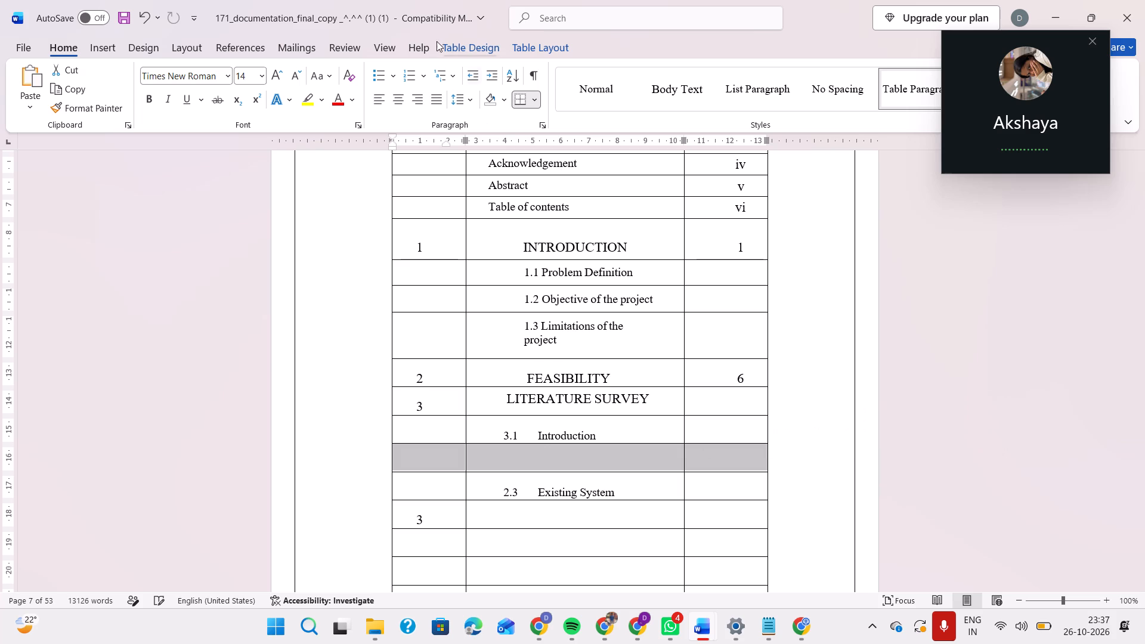
left_click(521, 51)
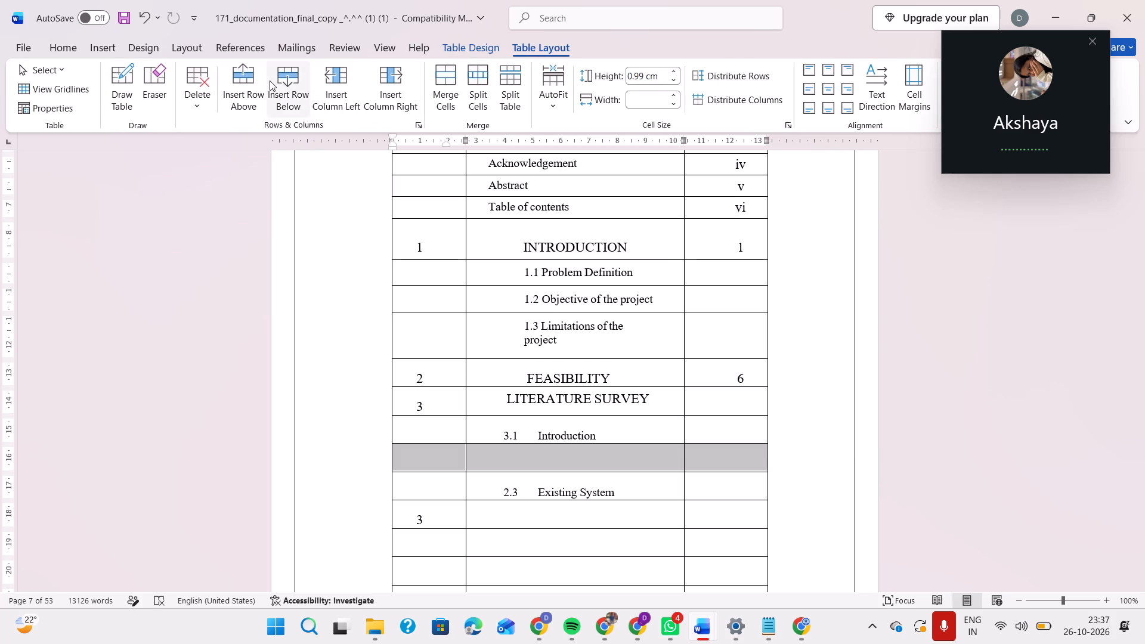
left_click(199, 76)
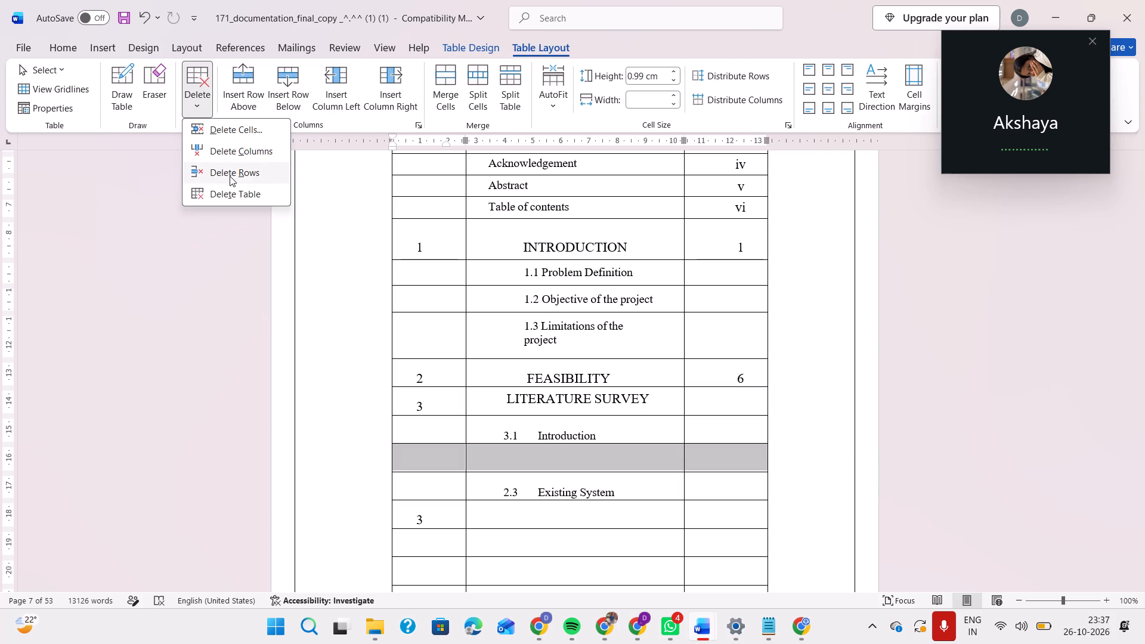
left_click(230, 176)
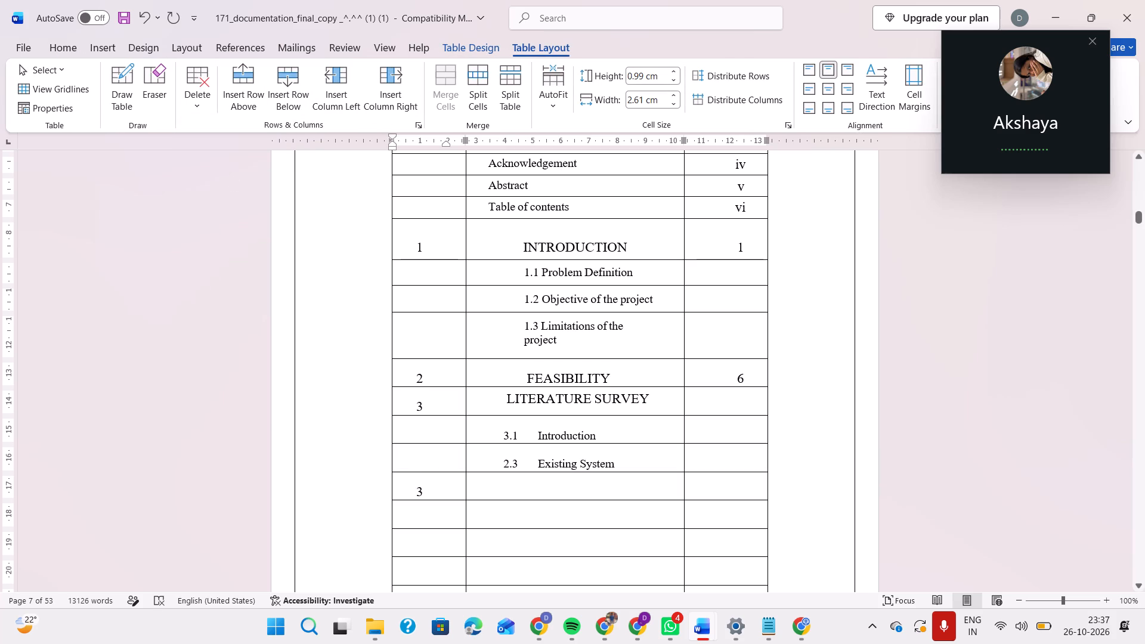
Renumber the Existing System entry beneath LITERATURE SURVEY in the contents table as 3.2.
left_click(521, 462)
key("Left")
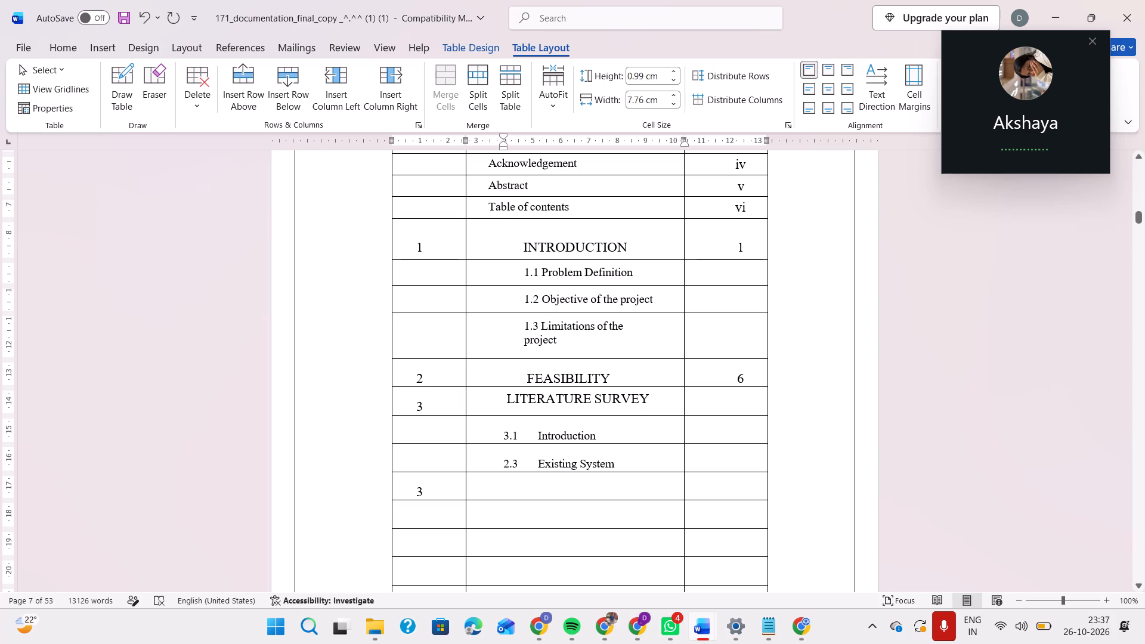
key("Left")
key("BackSpace")
key("3")
key("Right")
key("Right")
key("BackSpace")
key("2")
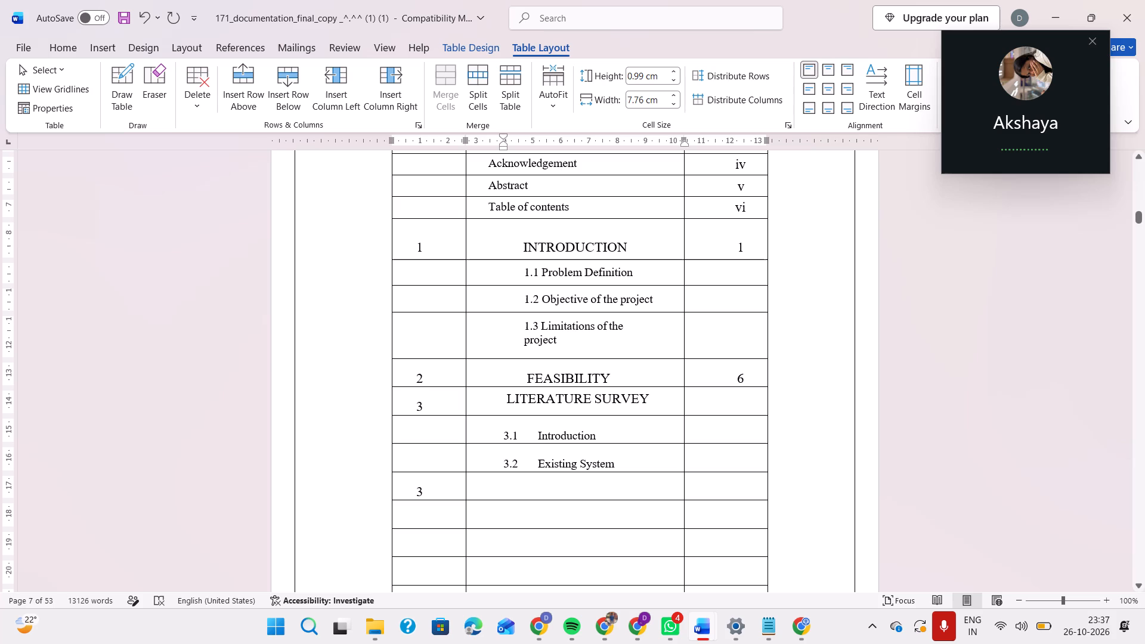
Set the chapter number in the row below Existing System in the contents table to 4.
left_click(557, 482)
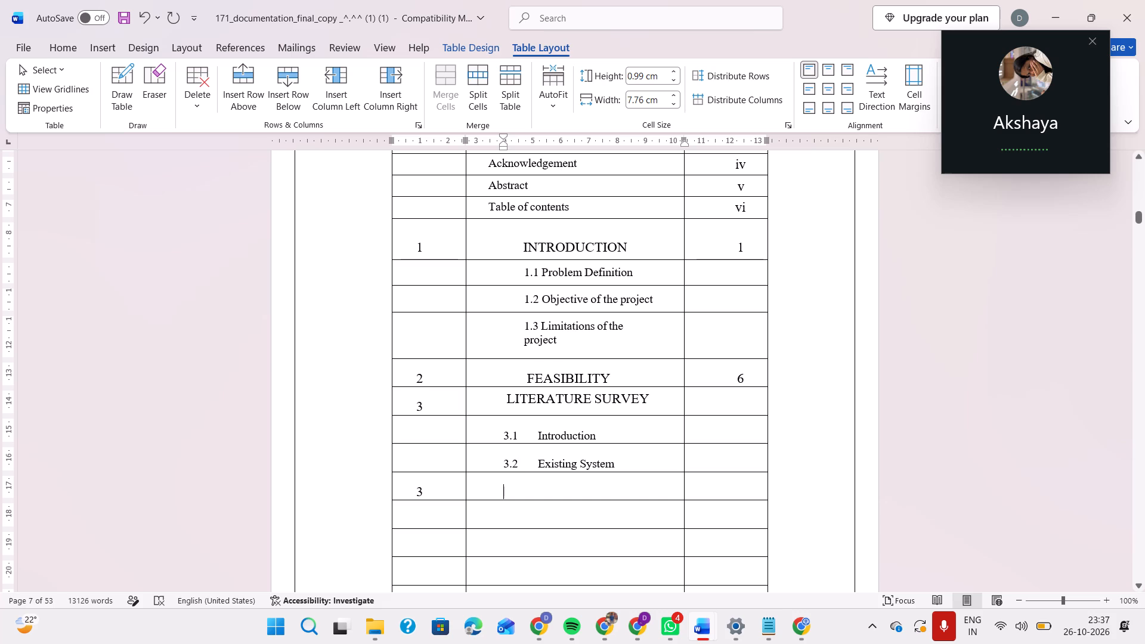
left_click(425, 494)
key("BackSpace")
key("4")
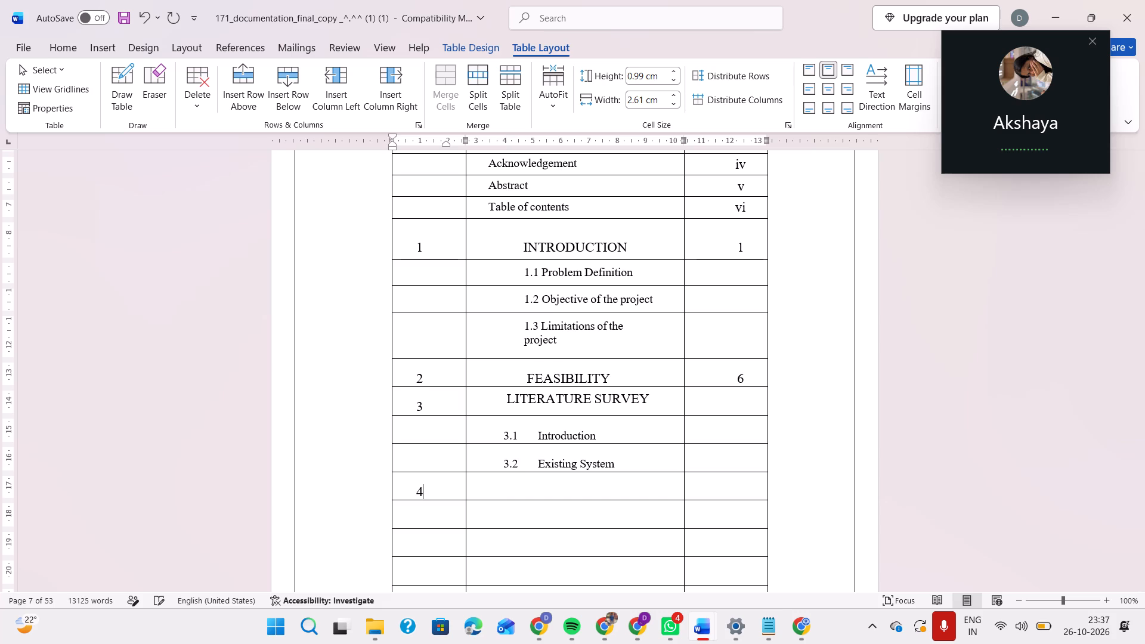
Copy METHODOLOGY from the Chapter 4 heading in the body into the contents table's title cell for chapter 4.
left_click(574, 489)
scroll(574, 489, "down", 10)
scroll(574, 489, "up", 11)
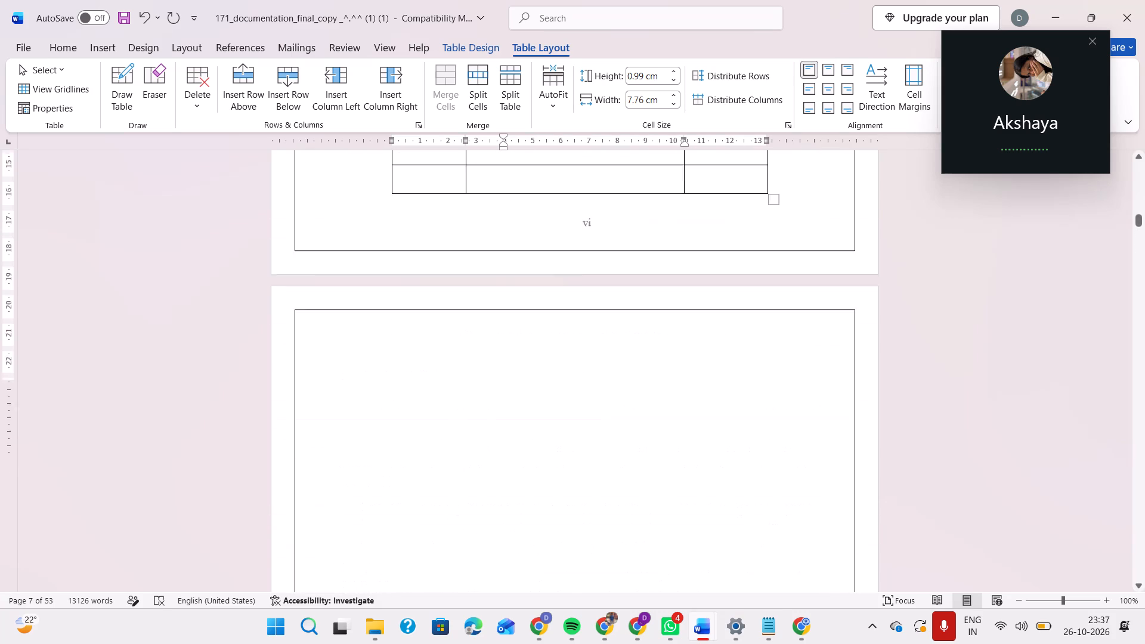
scroll(574, 489, "down", 2)
left_click(530, 438)
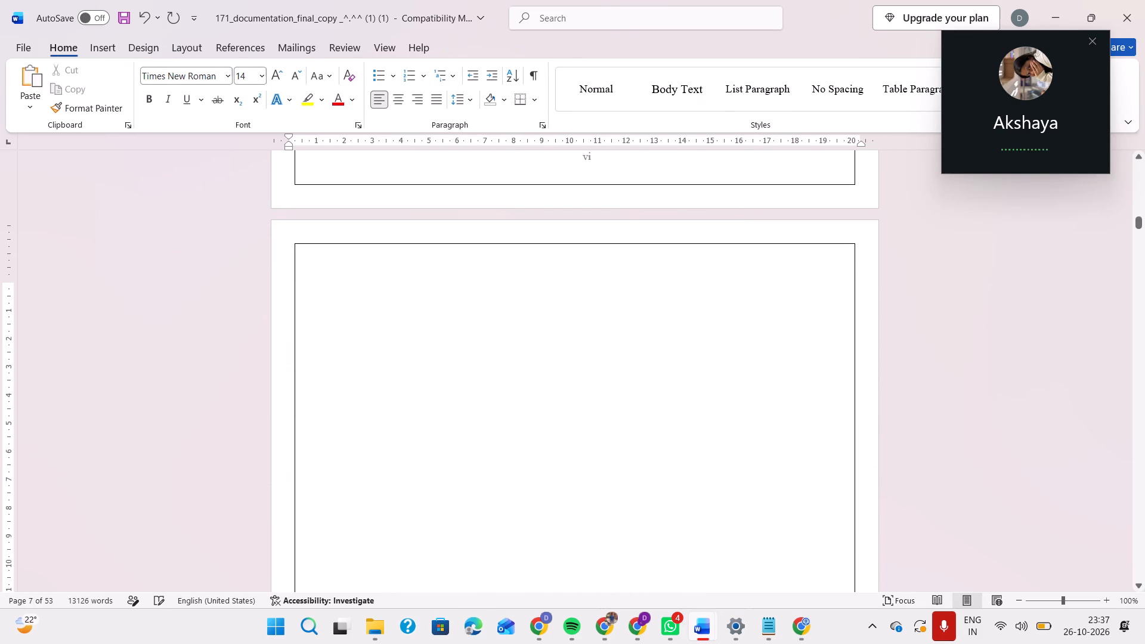
scroll(517, 394, "down", 1)
scroll(517, 394, "up", 3)
scroll(513, 411, "down", 4)
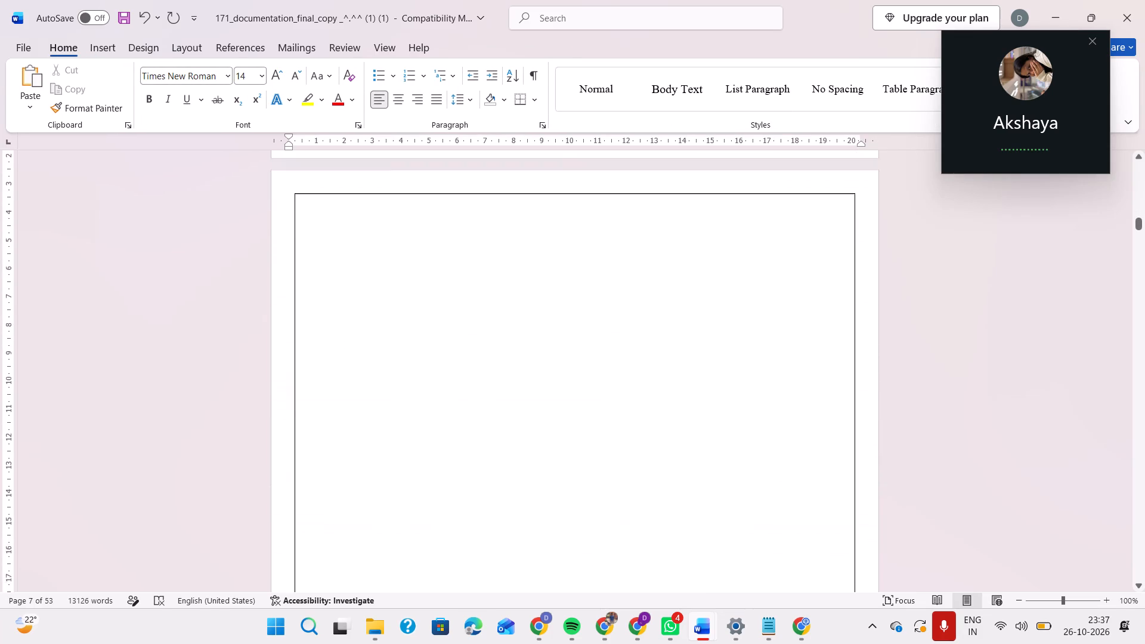
scroll(536, 476, "down", 4)
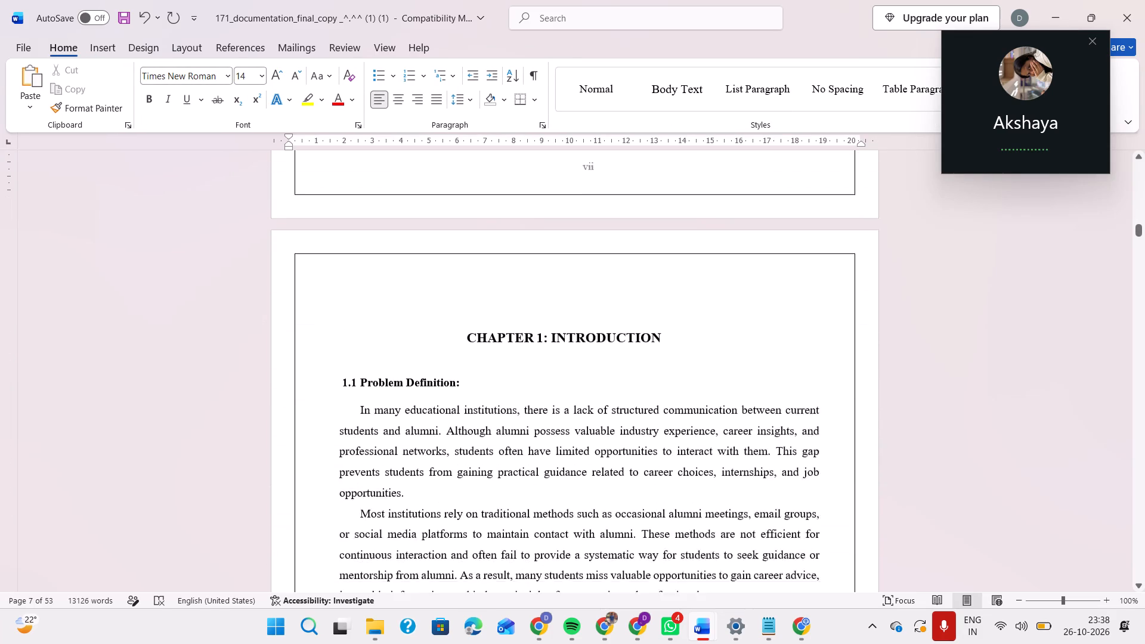
scroll(549, 450, "up", 9)
scroll(549, 450, "down", 15)
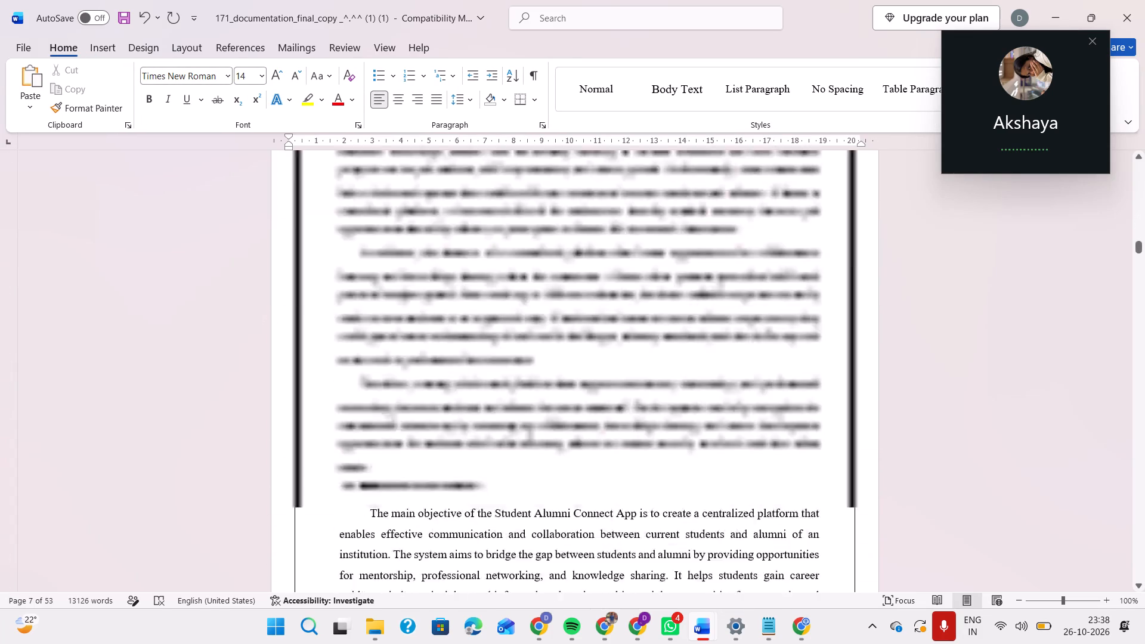
scroll(549, 450, "down", 10)
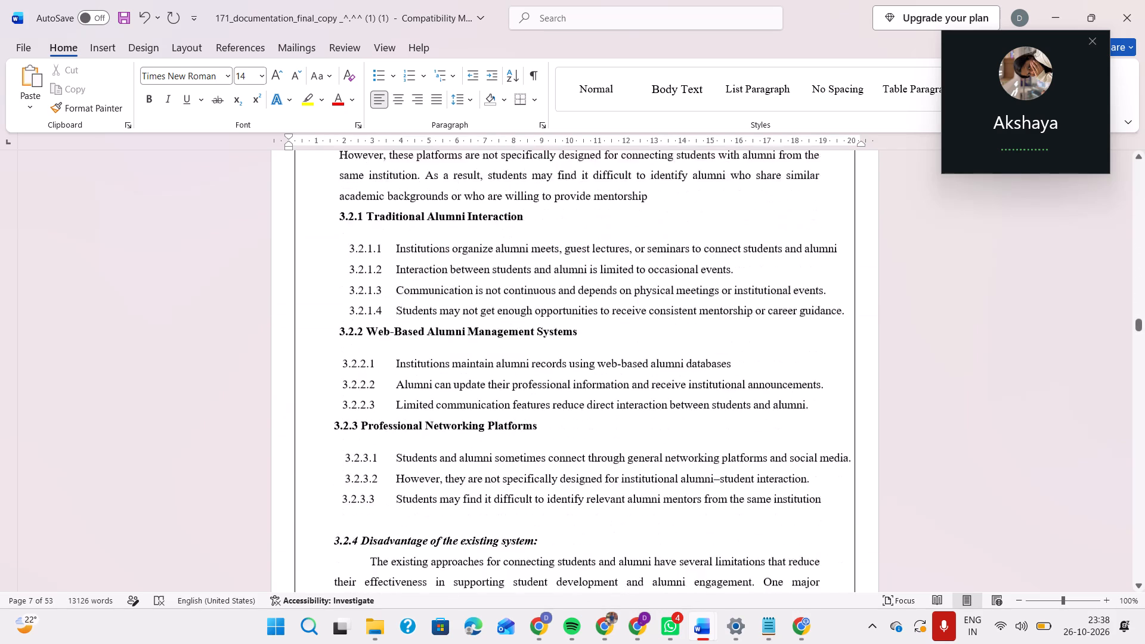
scroll(549, 450, "down", 7)
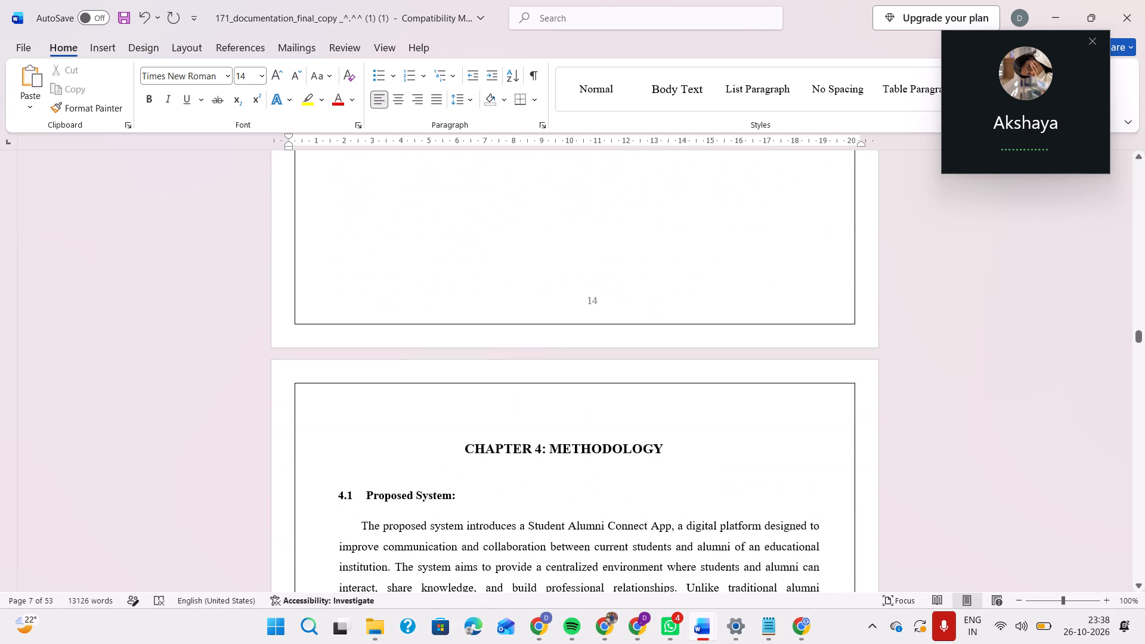
scroll(567, 467, "down", 1)
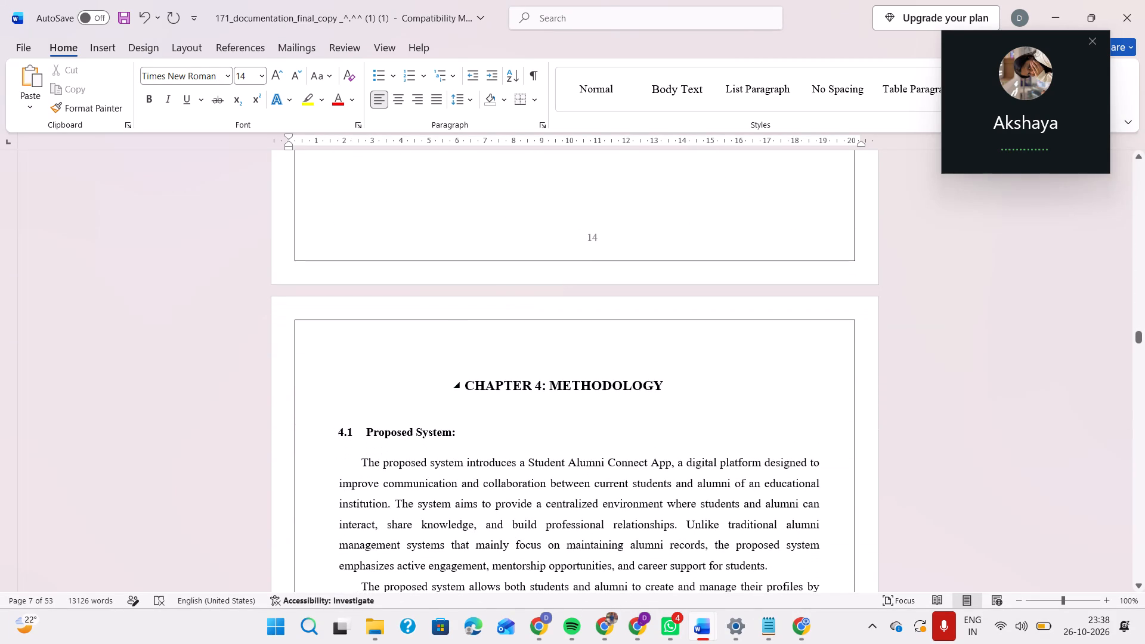
left_click_drag(551, 384, 618, 382)
left_click_drag(618, 382, 667, 383)
key("ctrl+c")
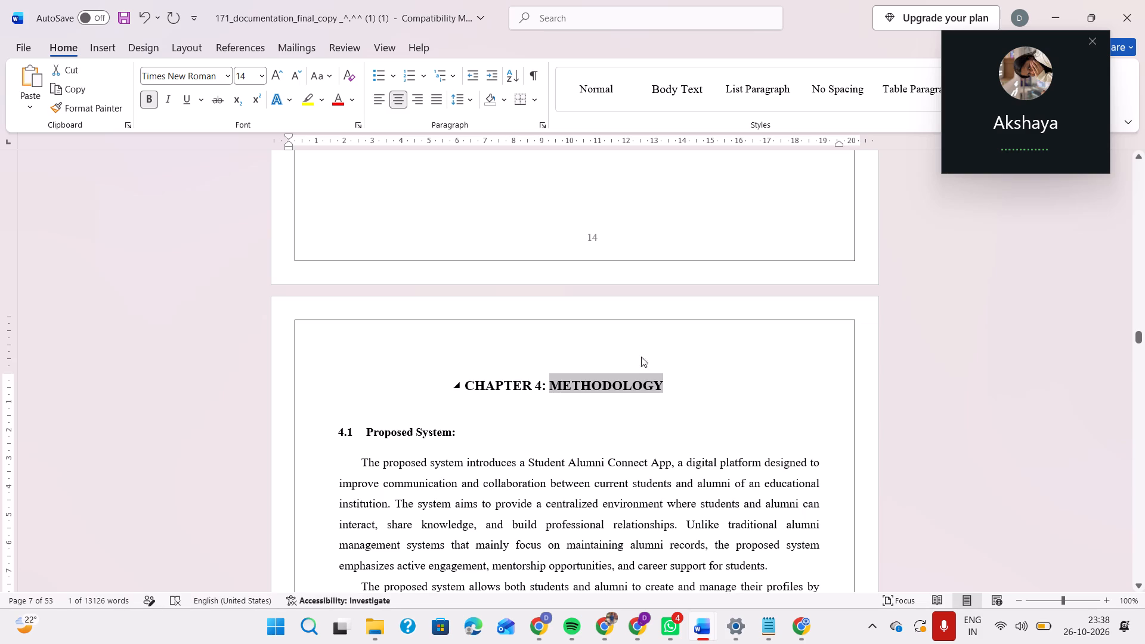
scroll(618, 329, "up", 16)
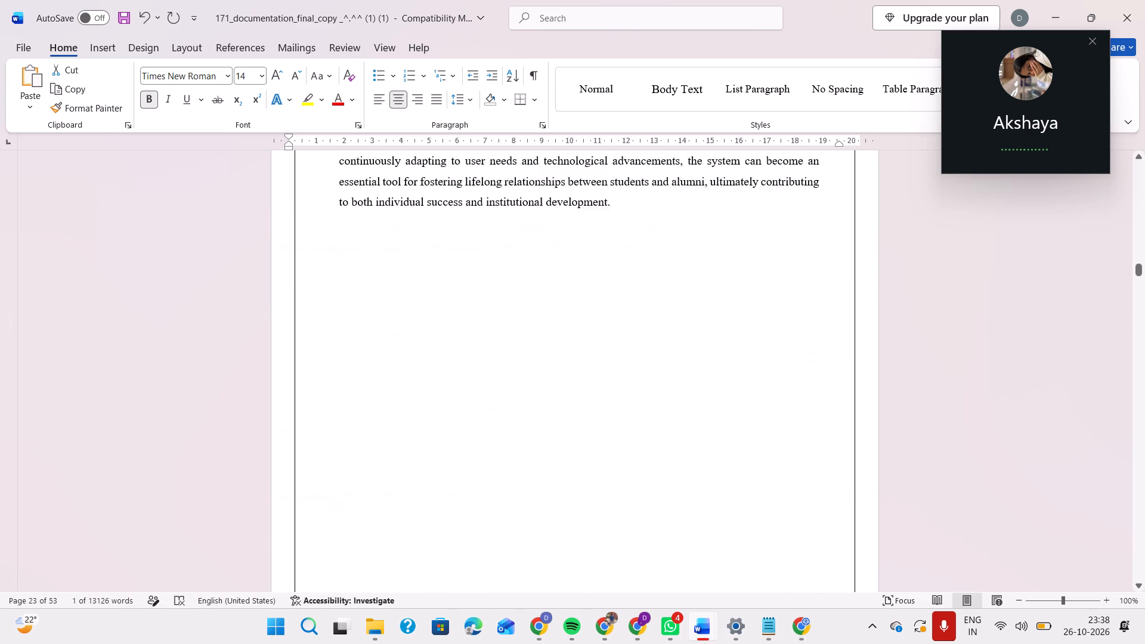
scroll(618, 329, "up", 9)
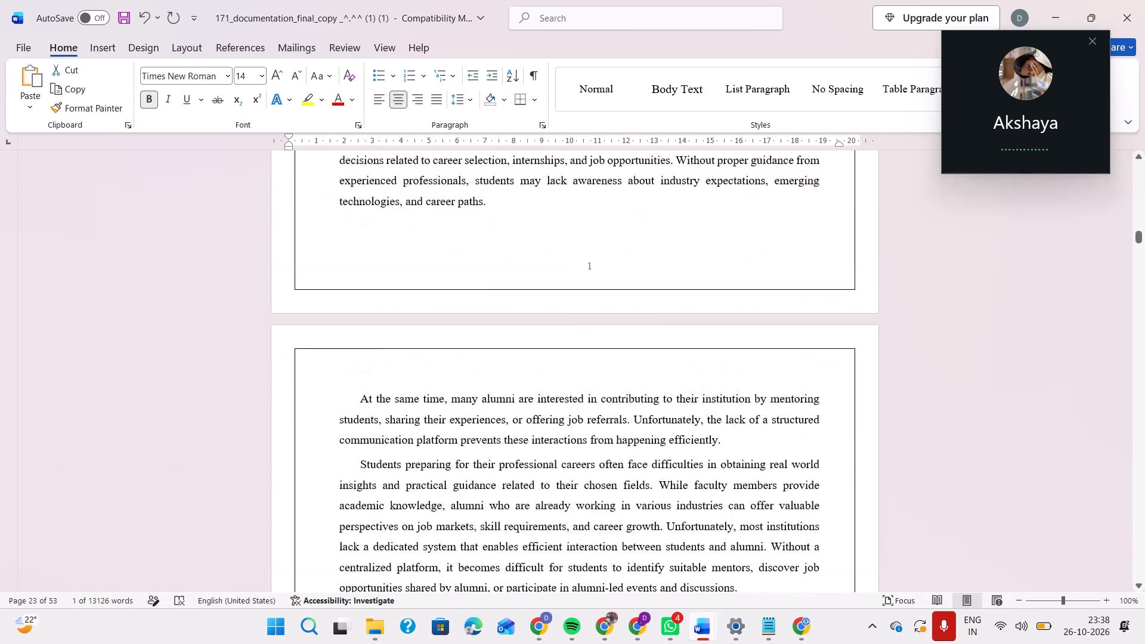
scroll(618, 329, "up", 2)
scroll(618, 329, "down", 8)
scroll(543, 246, "up", 1)
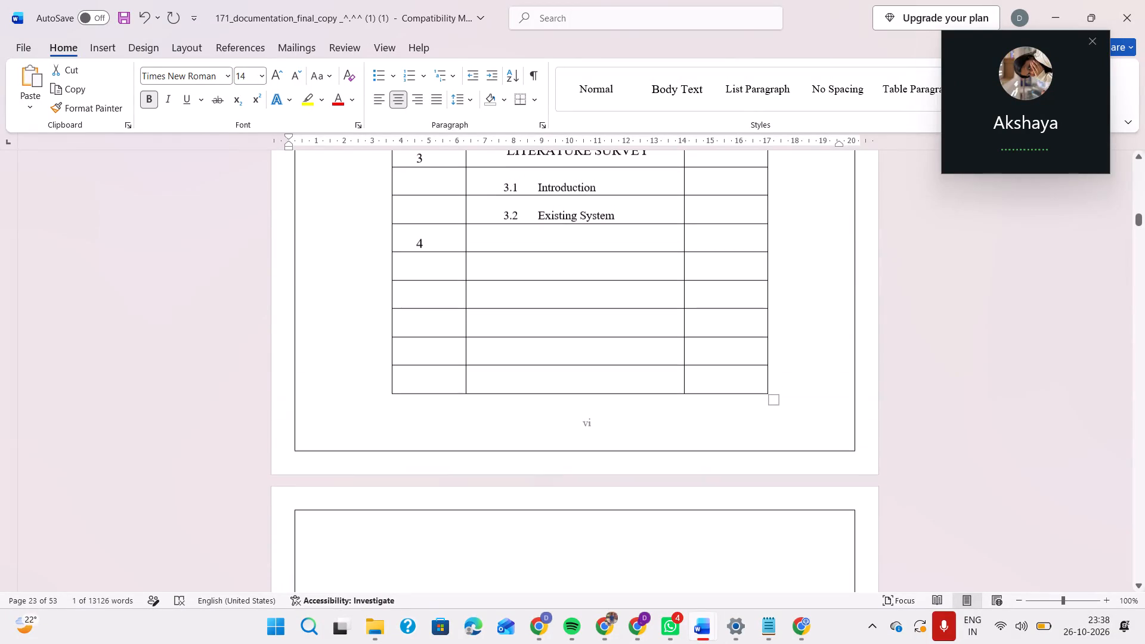
left_click(533, 240)
key("ctrl+v")
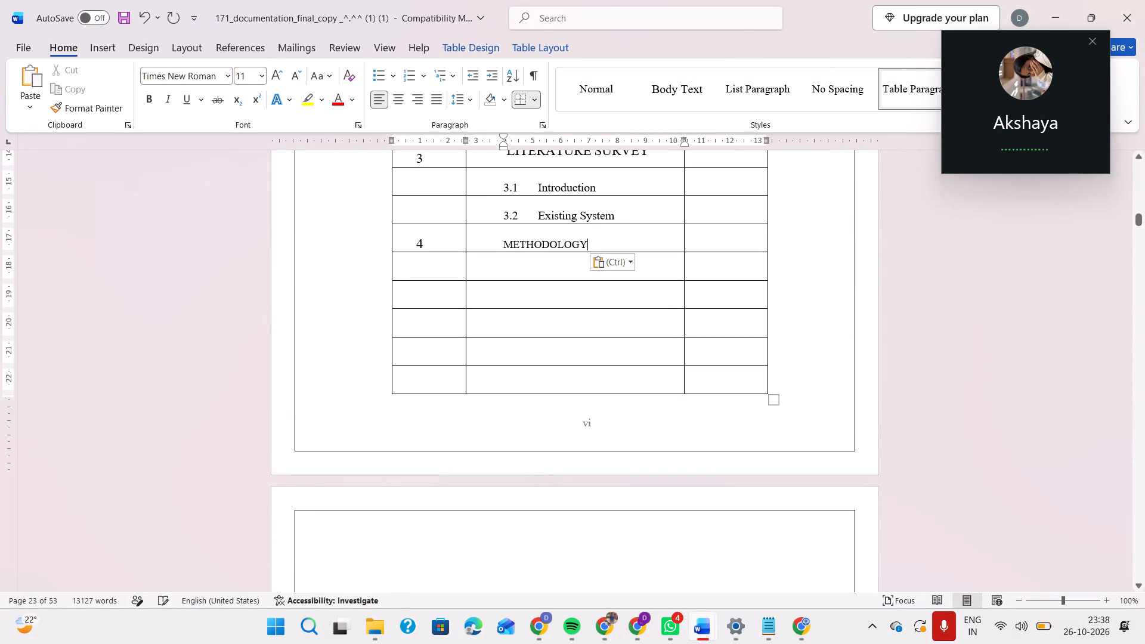
Set the METHODOLOGY entry in the contents table to font size 14.
left_click_drag(503, 239, 599, 243)
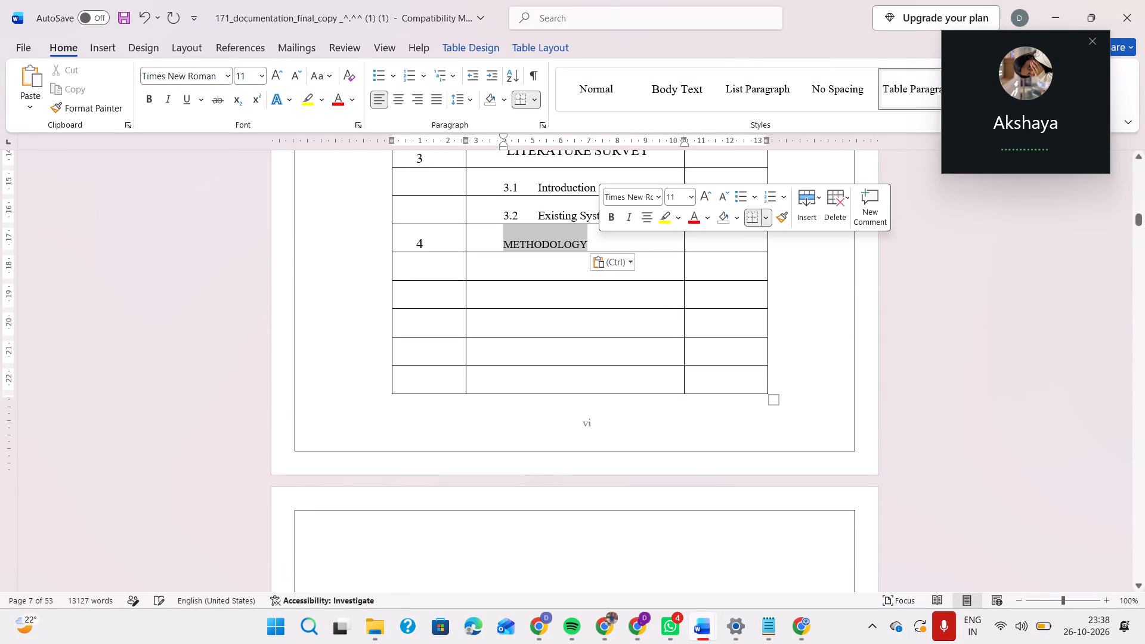
scroll(599, 243, "up", 1)
scroll(588, 321, "up", 1)
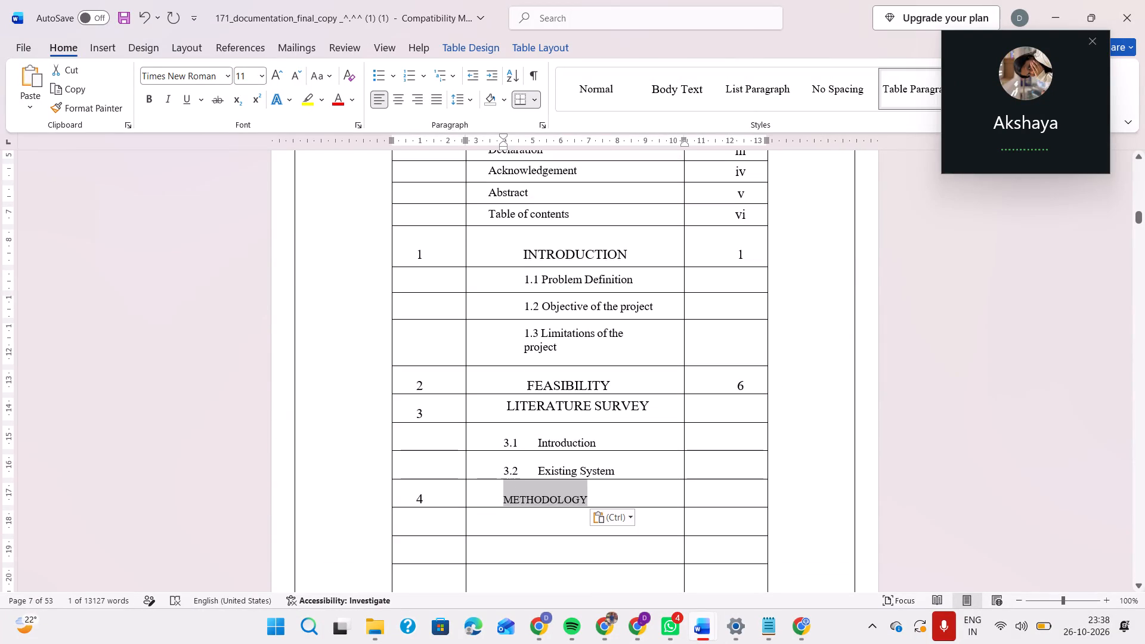
left_click(500, 490)
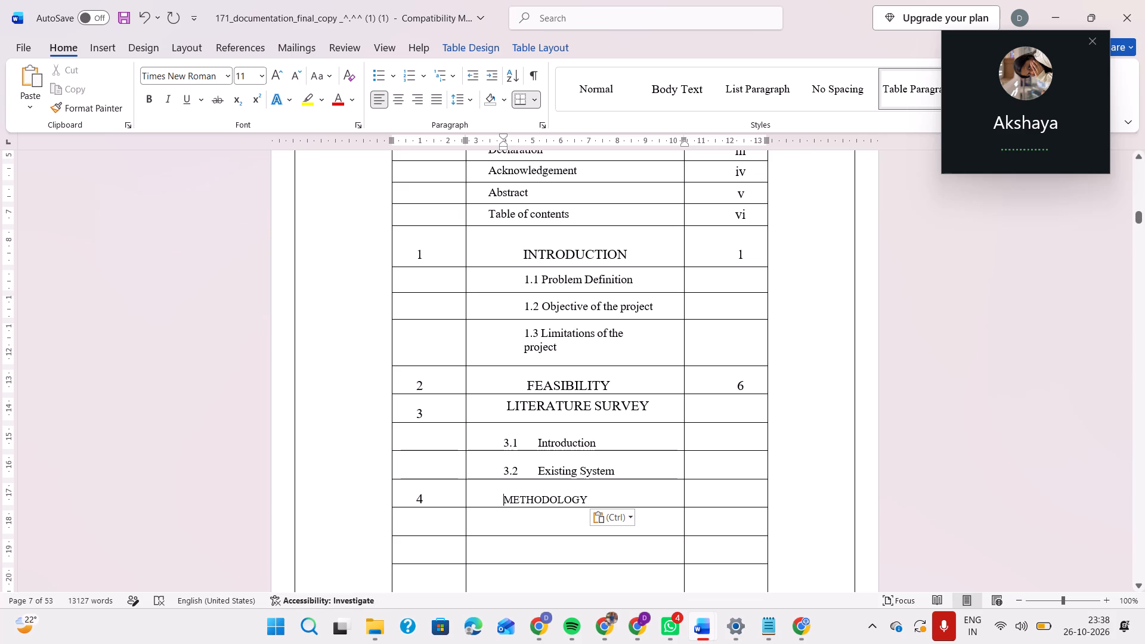
left_click_drag(500, 497, 596, 495)
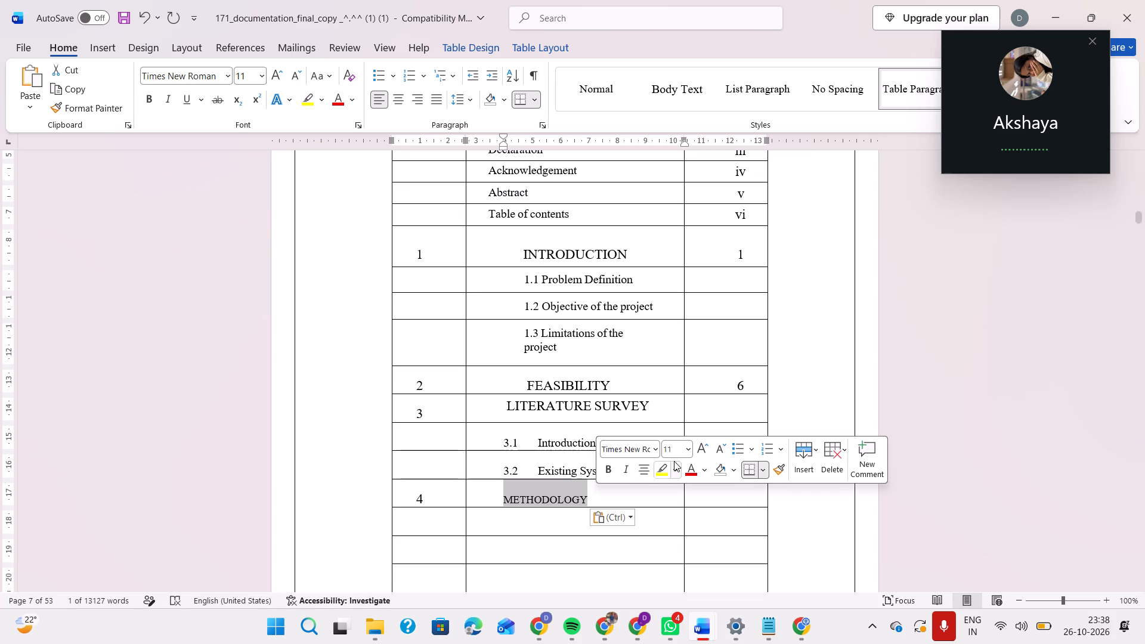
left_click(671, 453)
type("14")
key("Return")
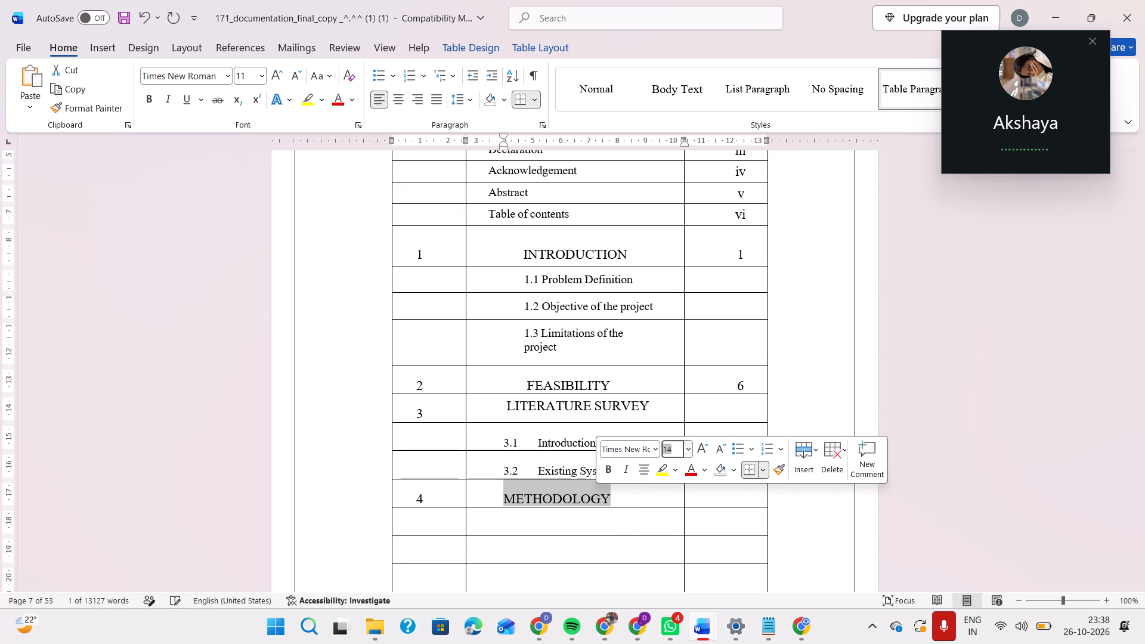
left_click(594, 512)
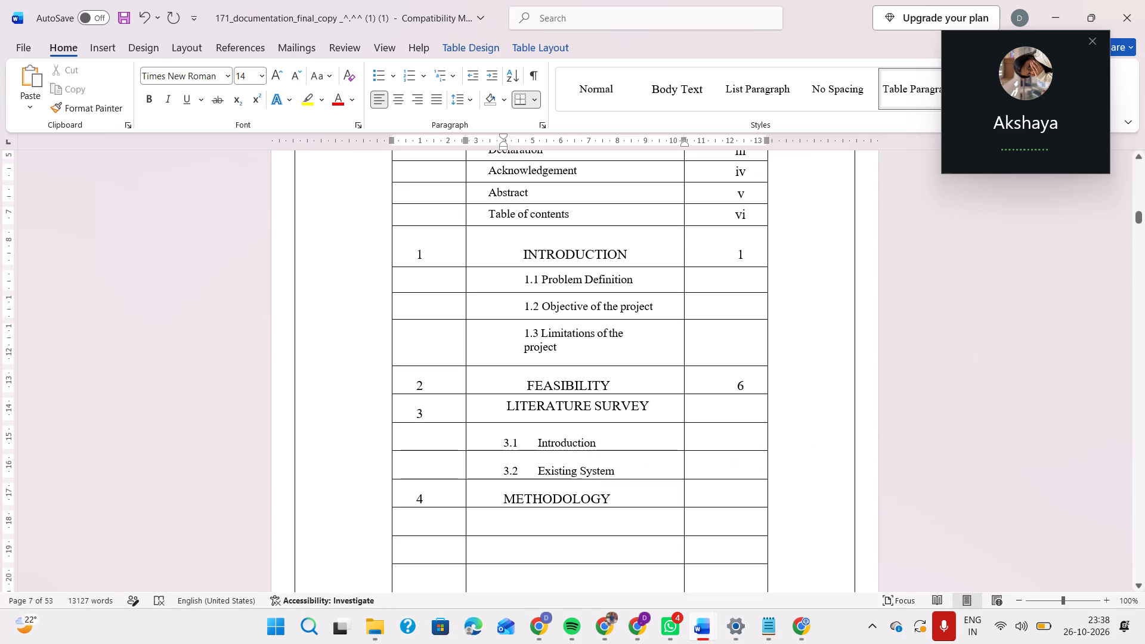
Remove the leading space before LITERATURE SURVEY in the contents table so it lines up with METHODOLOGY.
left_click(506, 406)
key("BackSpace")
key("BackSpace")
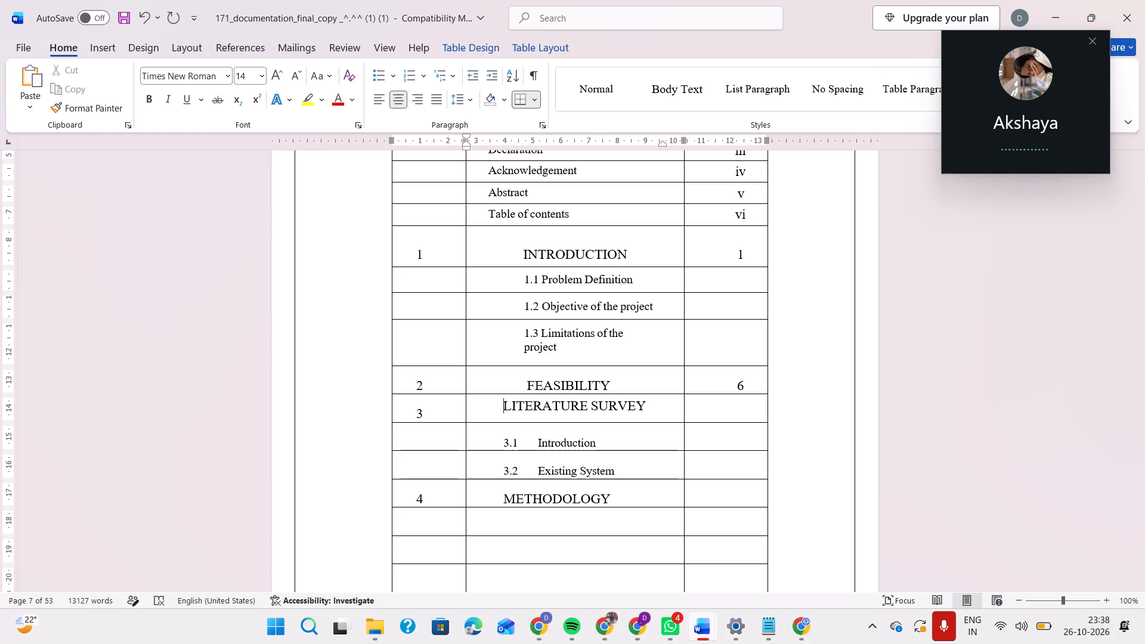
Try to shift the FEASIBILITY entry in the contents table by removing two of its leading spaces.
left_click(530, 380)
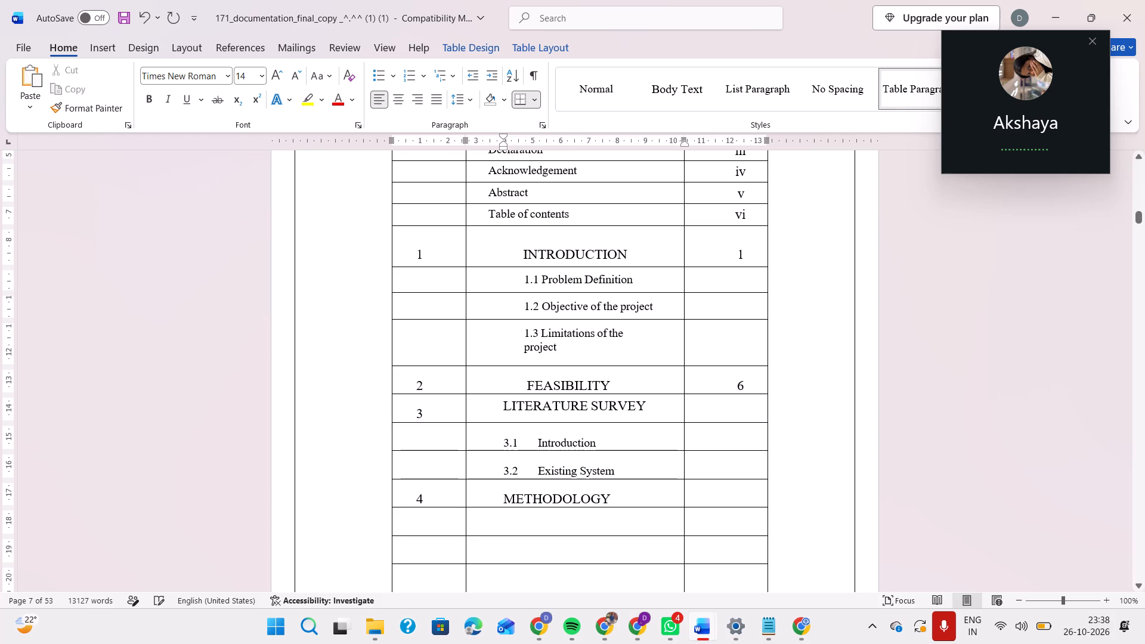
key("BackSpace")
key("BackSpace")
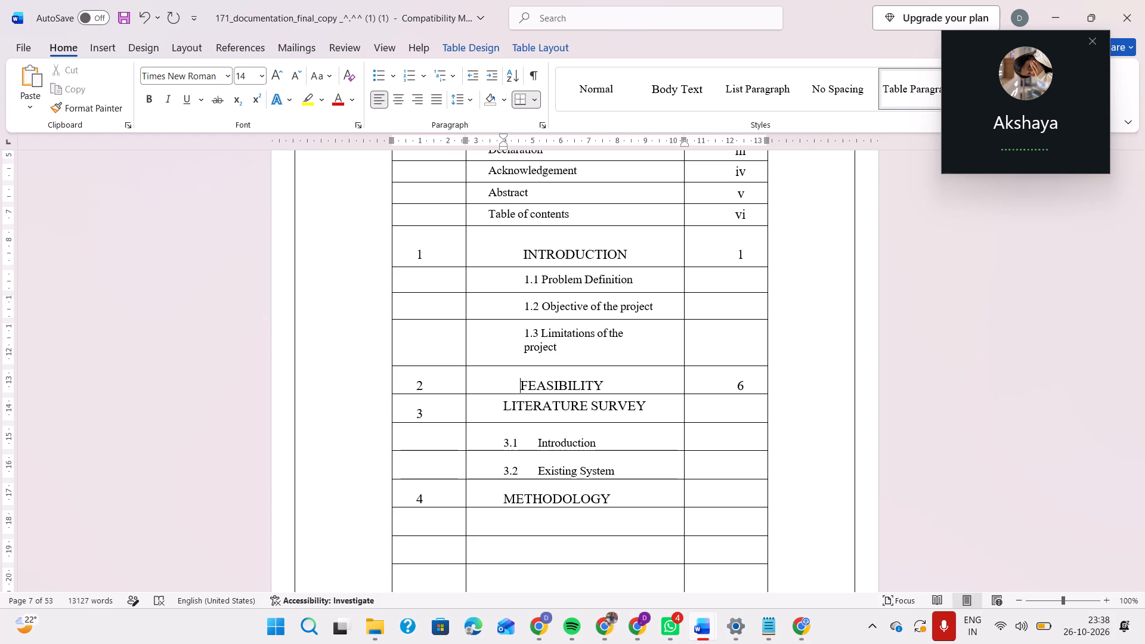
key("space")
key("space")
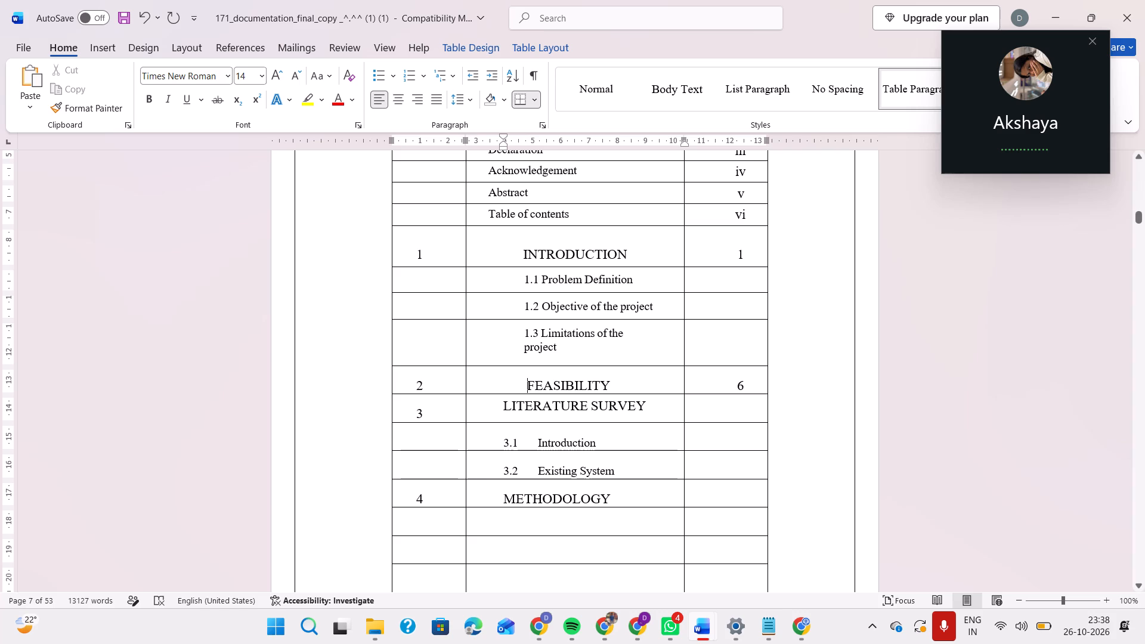
Enter the section number 4.1 in the title cell of the row below METHODOLOGY in the contents table.
scroll(514, 501, "down", 1)
left_click(522, 417)
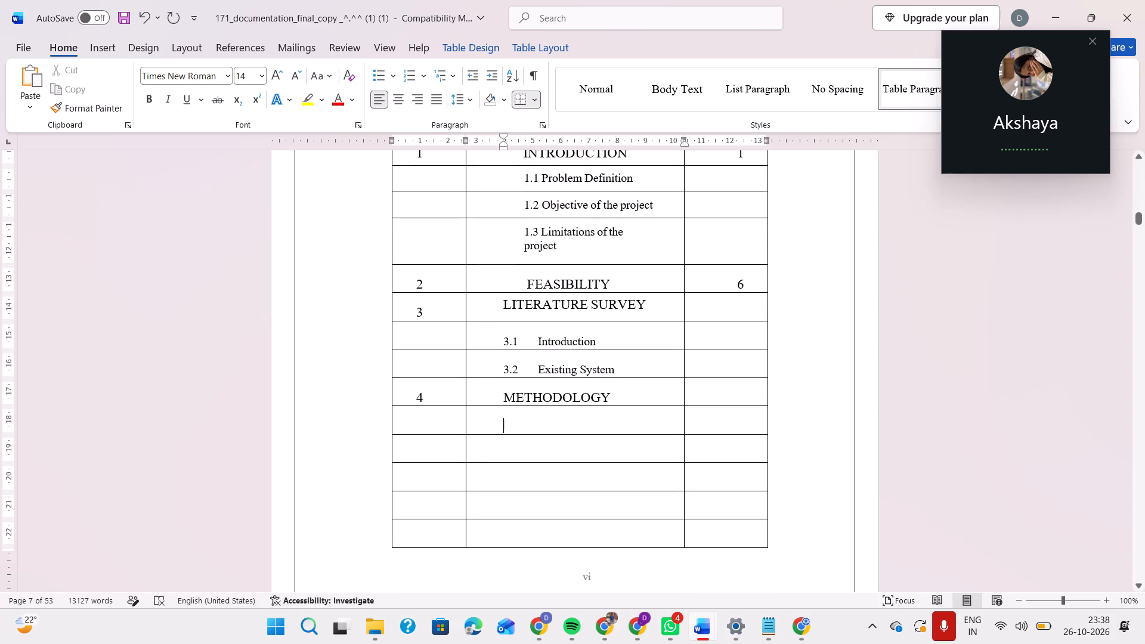
type("4.1")
key("space")
scroll(723, 432, "down", 2)
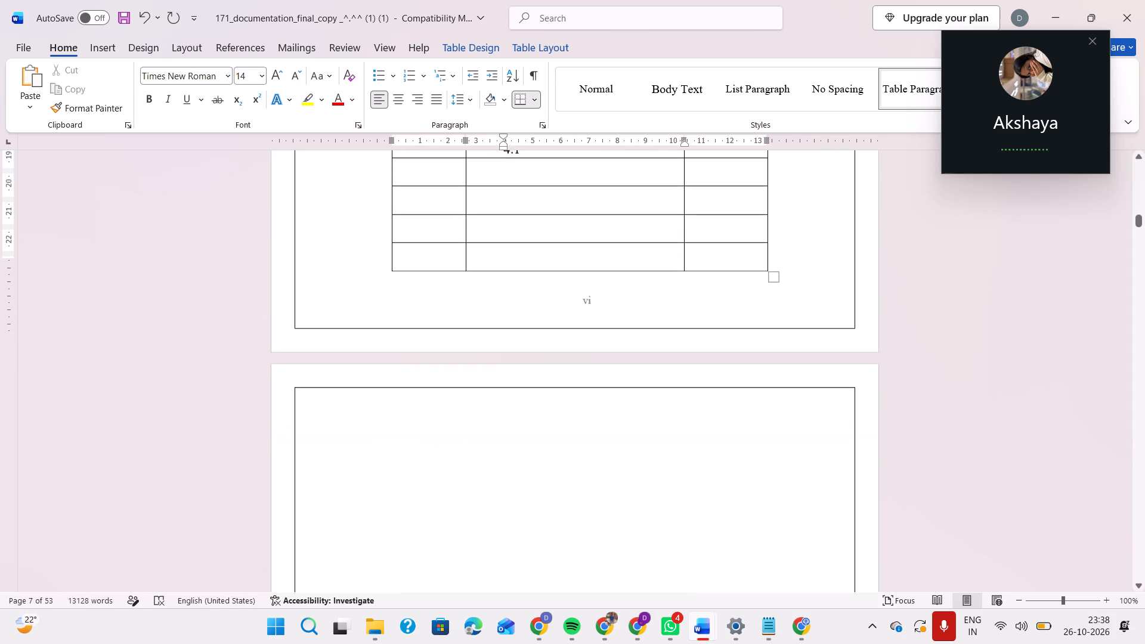
scroll(645, 433, "up", 1)
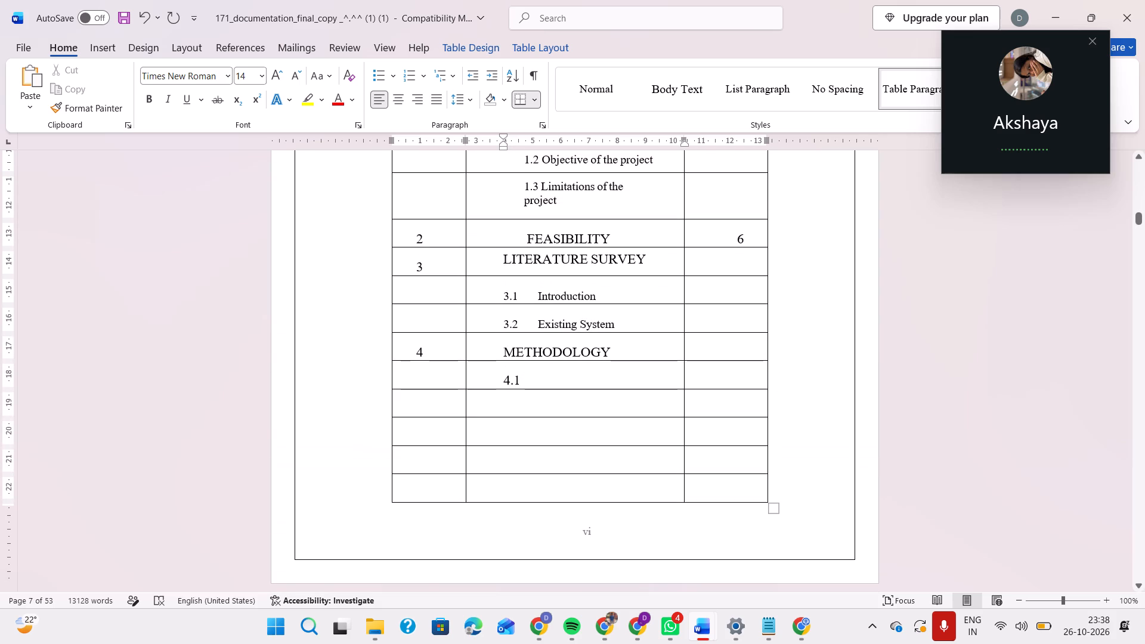
Set the 4.1 section number in the contents table to font size 12.
key("shift+Left")
key("shift+Left")
key("shift+Left")
key("shift+Left")
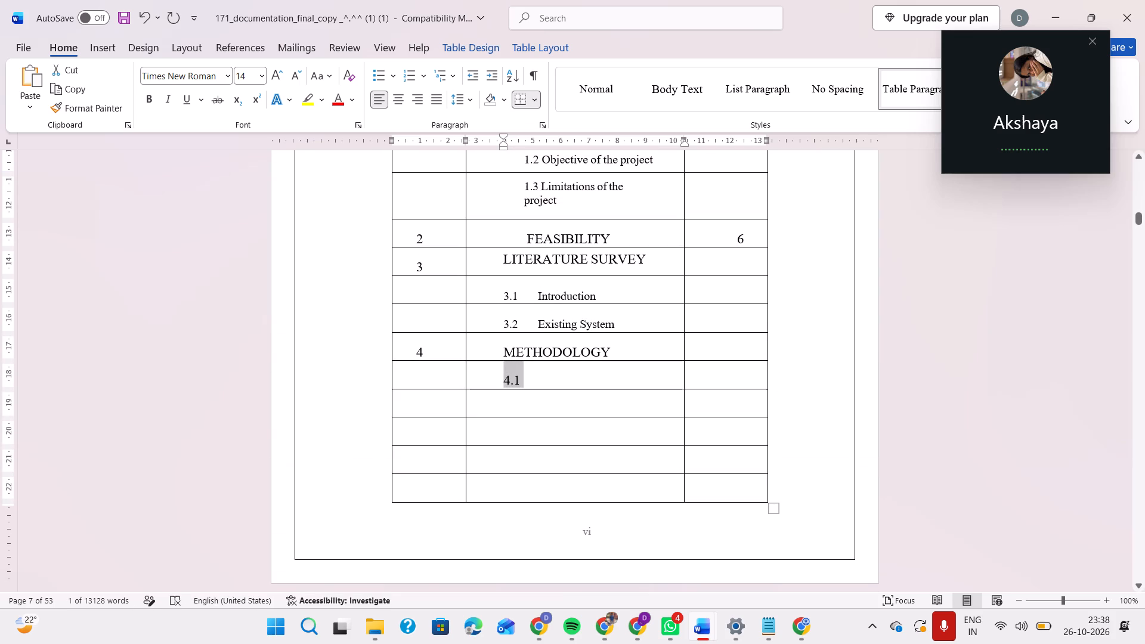
left_click(244, 79)
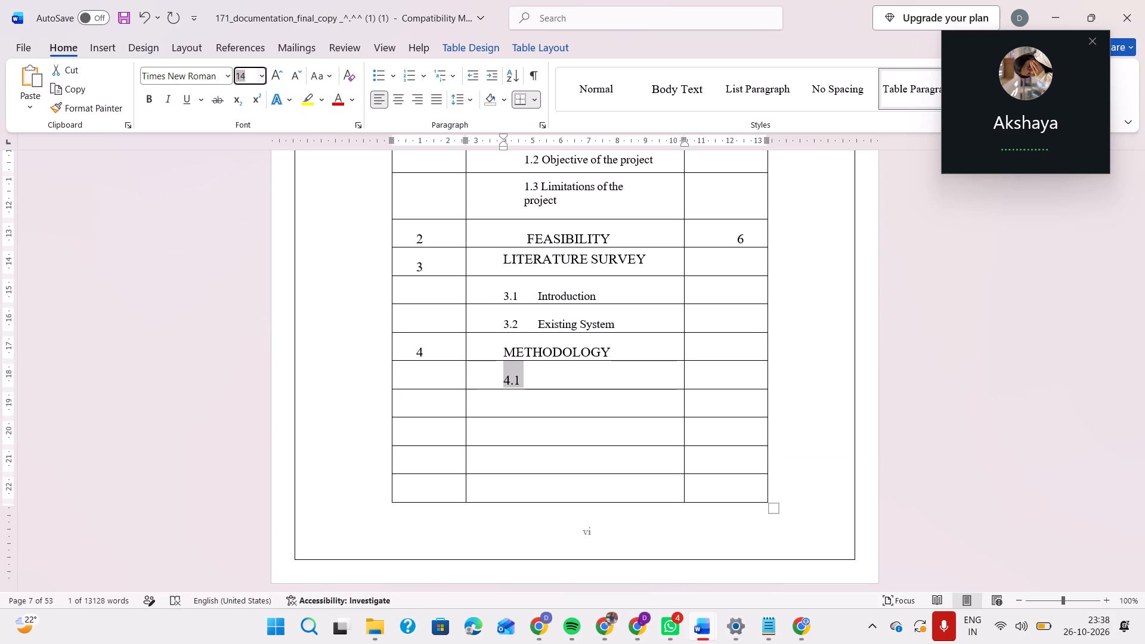
type("12")
key("Return")
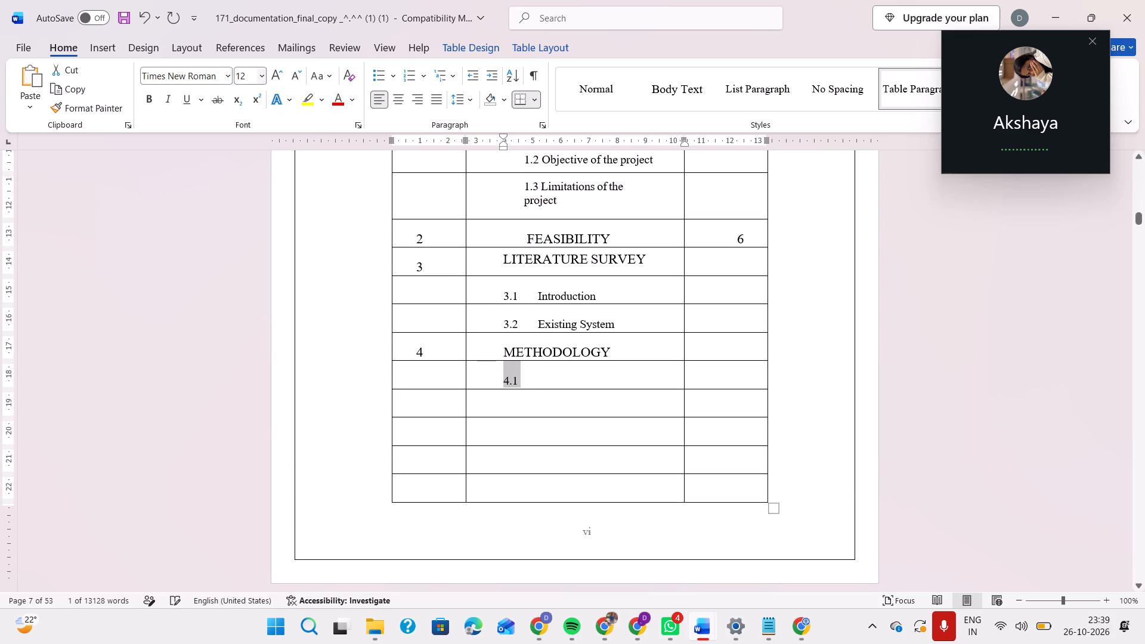
Look through Chapter 4: METHODOLOGY in the body for its main section headings and their numbers.
left_click(551, 384)
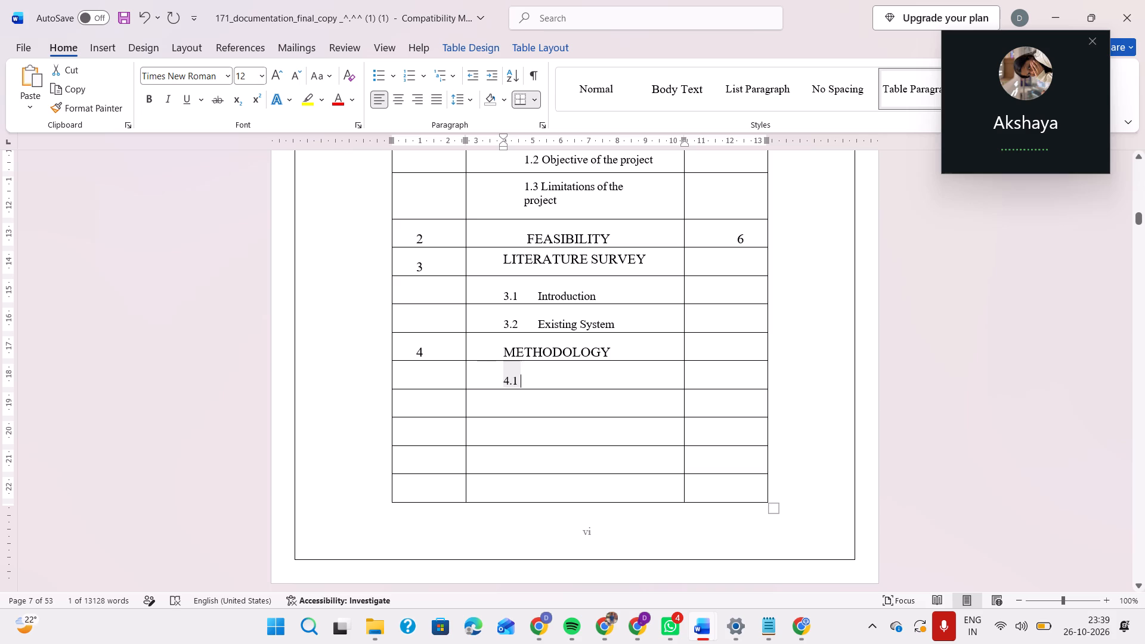
scroll(551, 384, "down", 17)
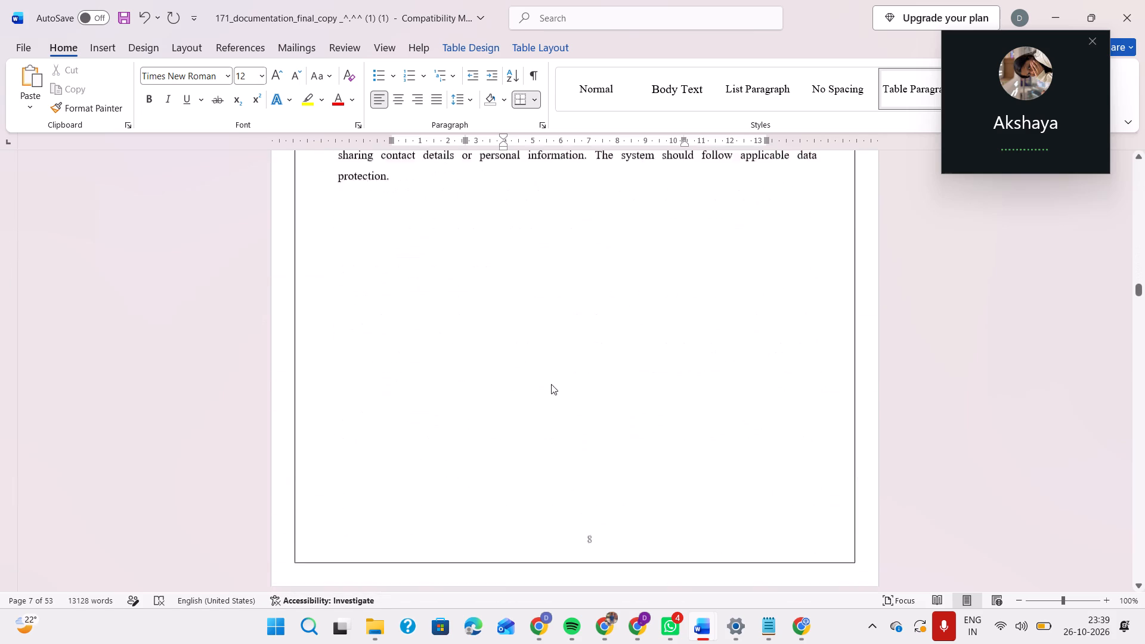
scroll(551, 384, "down", 3)
scroll(551, 384, "up", 4)
scroll(551, 384, "down", 2)
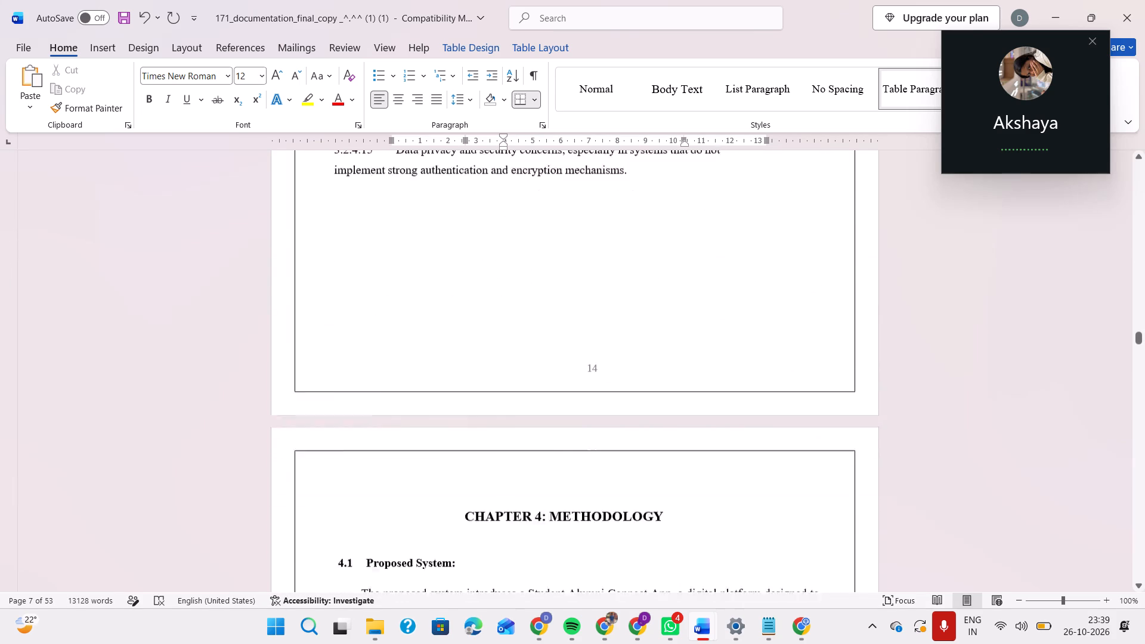
scroll(551, 384, "down", 2)
scroll(551, 384, "up", 1)
scroll(551, 384, "down", 3)
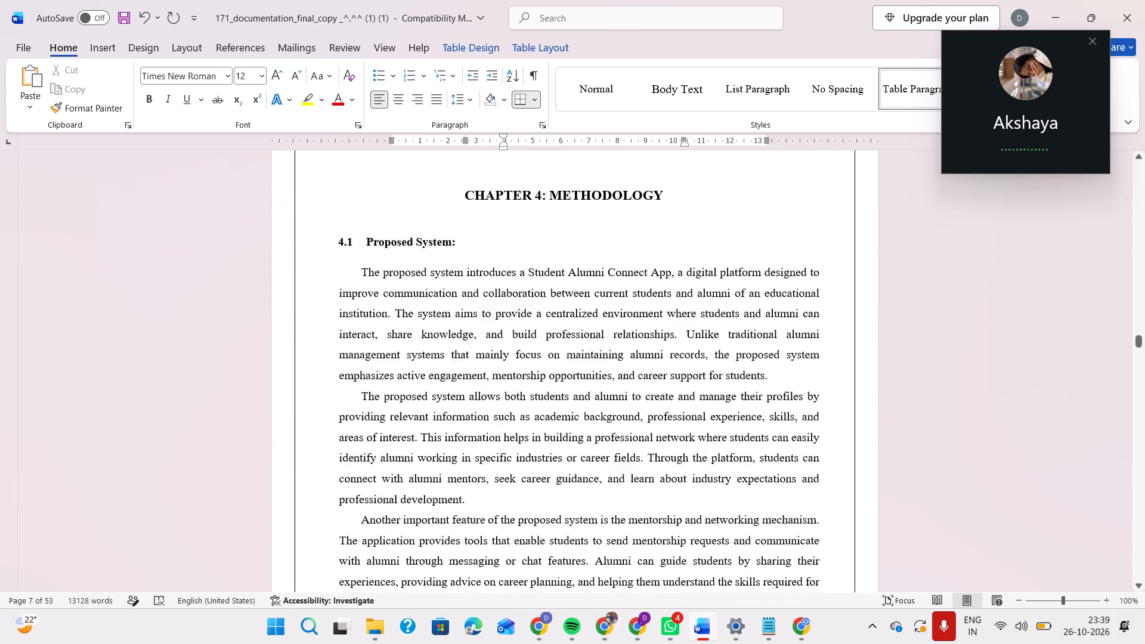
scroll(551, 384, "down", 5)
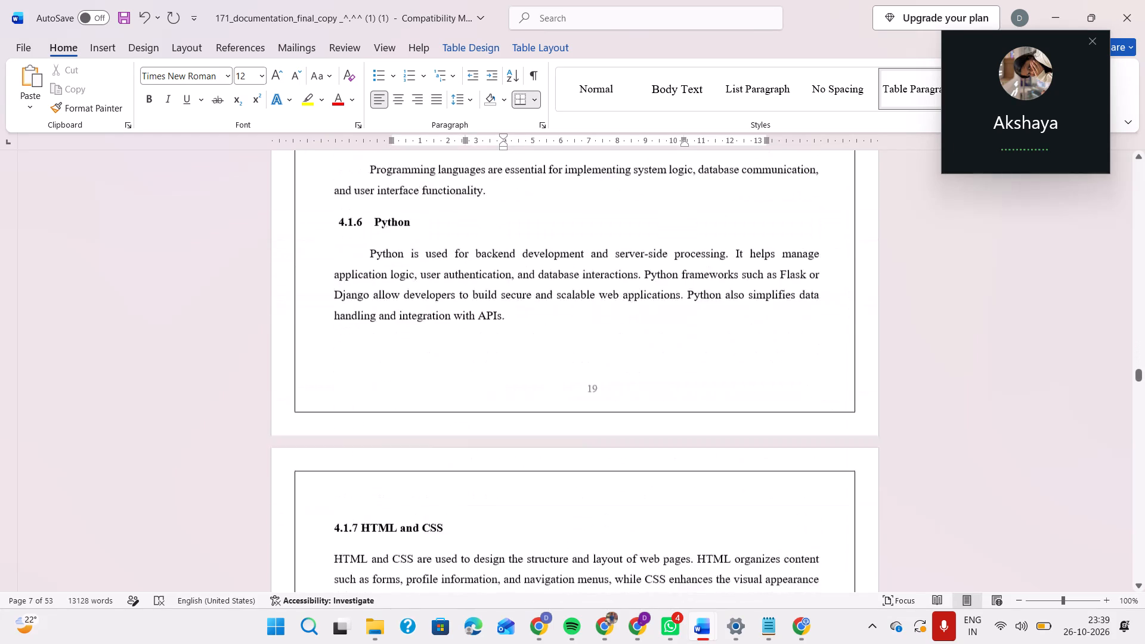
scroll(551, 384, "down", 3)
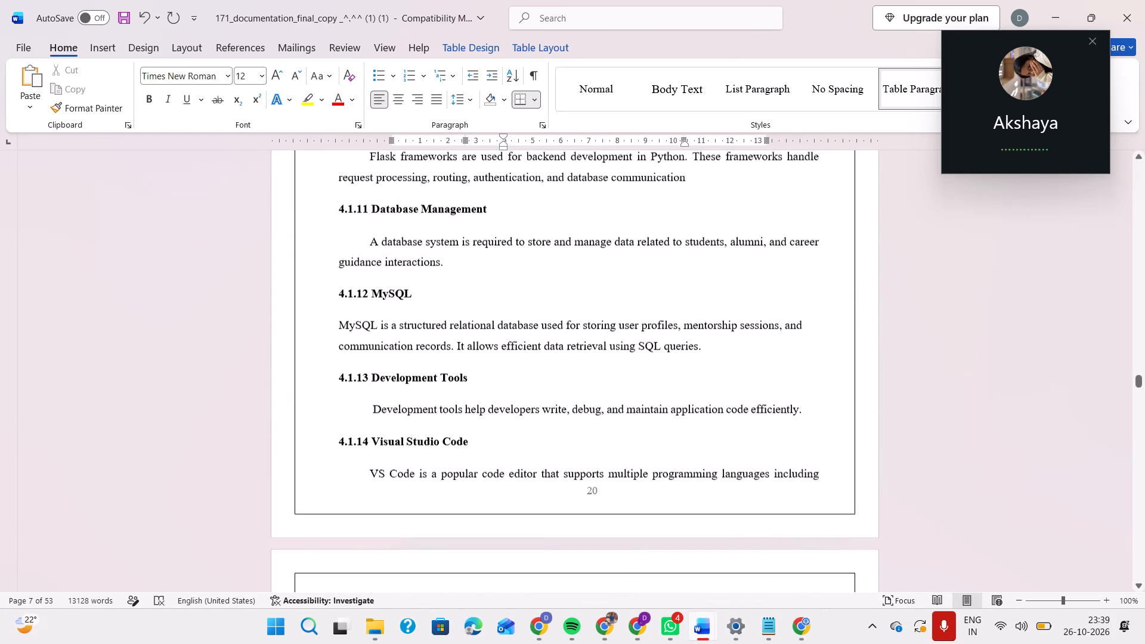
scroll(551, 384, "down", 6)
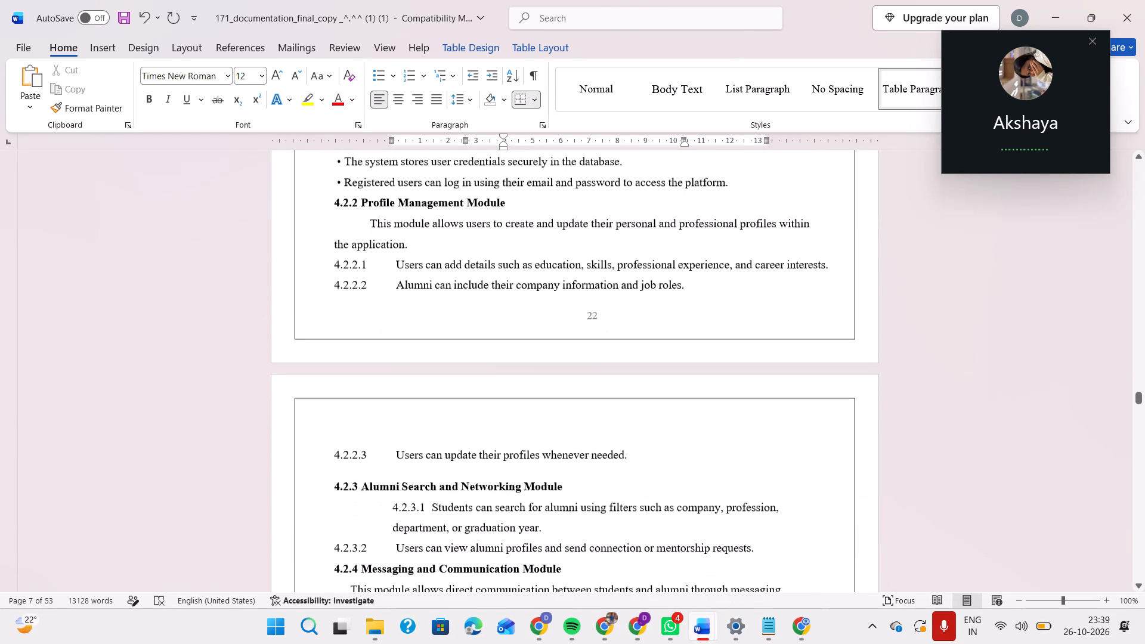
scroll(551, 384, "up", 3)
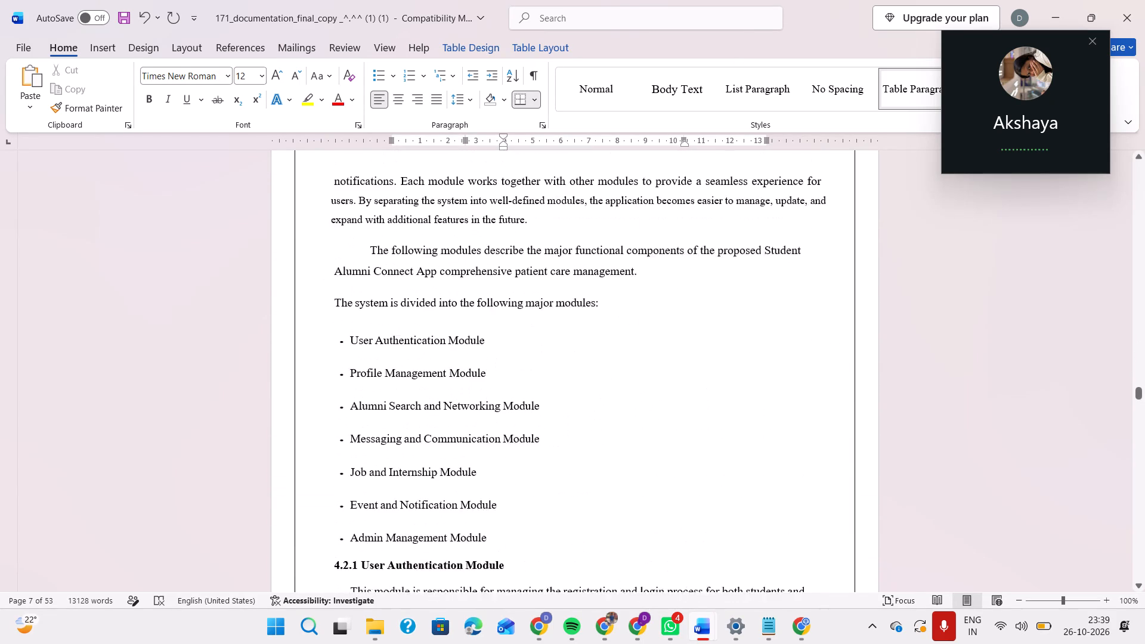
scroll(551, 384, "up", 3)
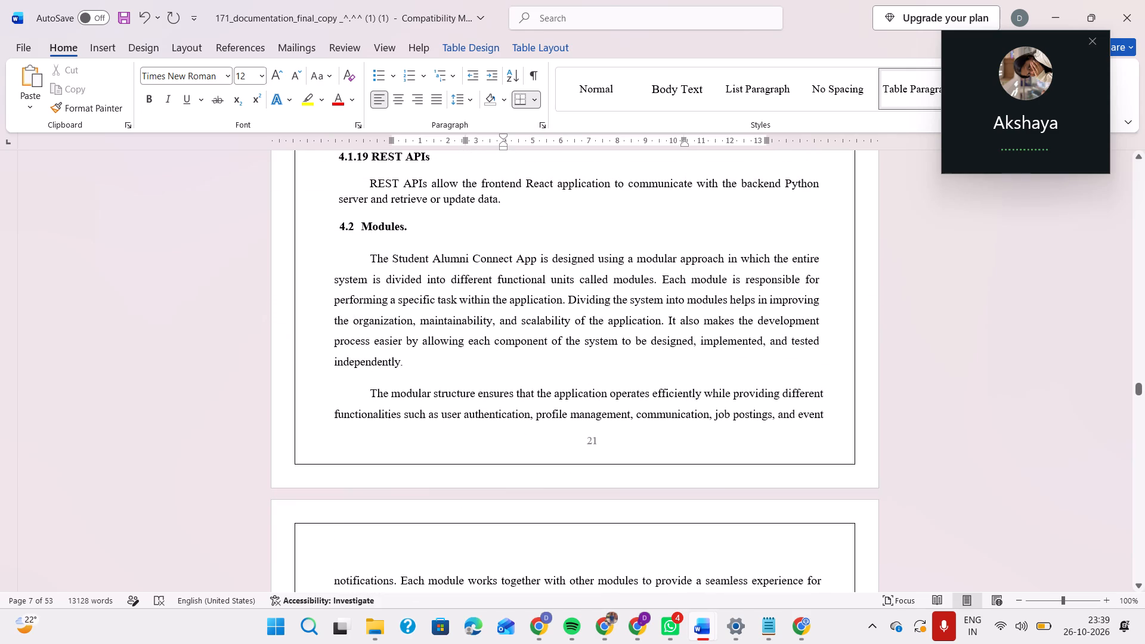
scroll(551, 384, "down", 7)
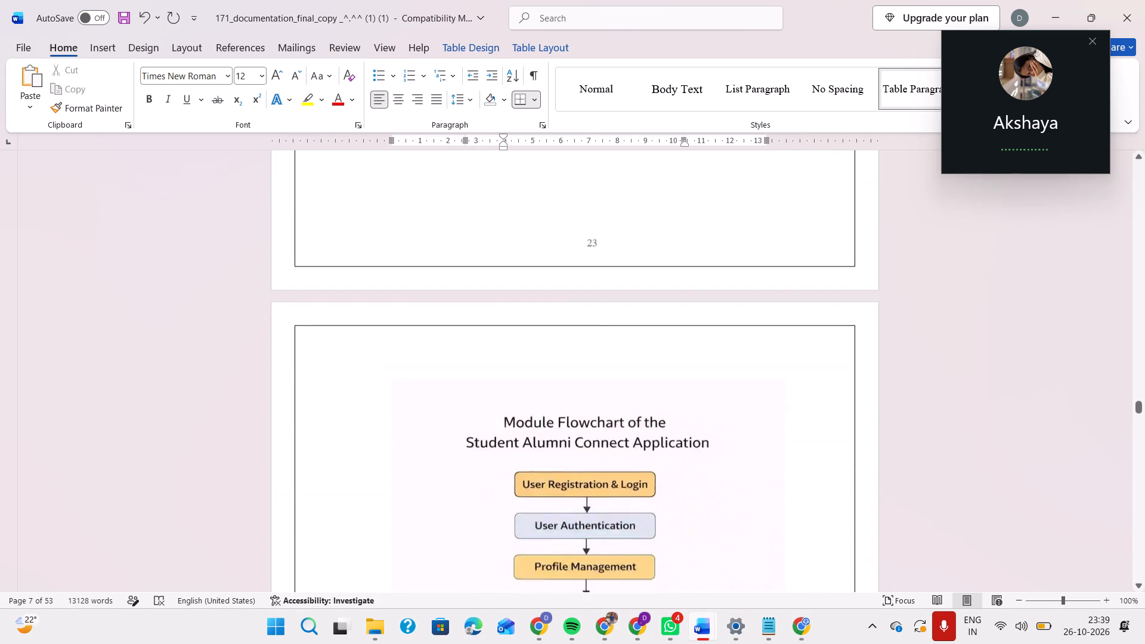
scroll(551, 384, "down", 6)
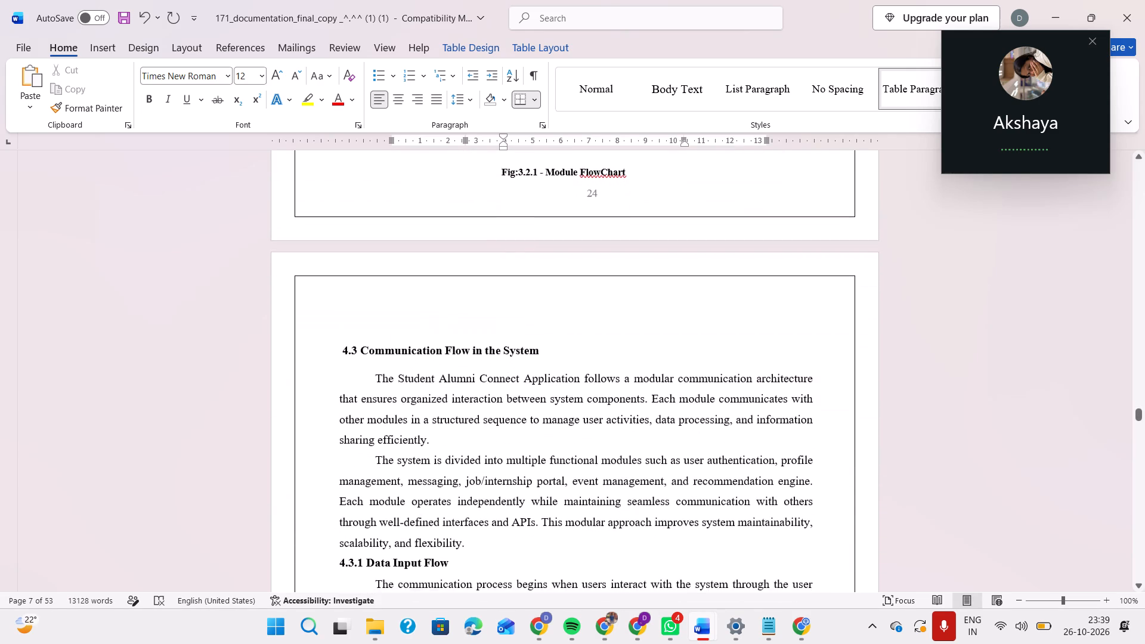
scroll(551, 384, "down", 1)
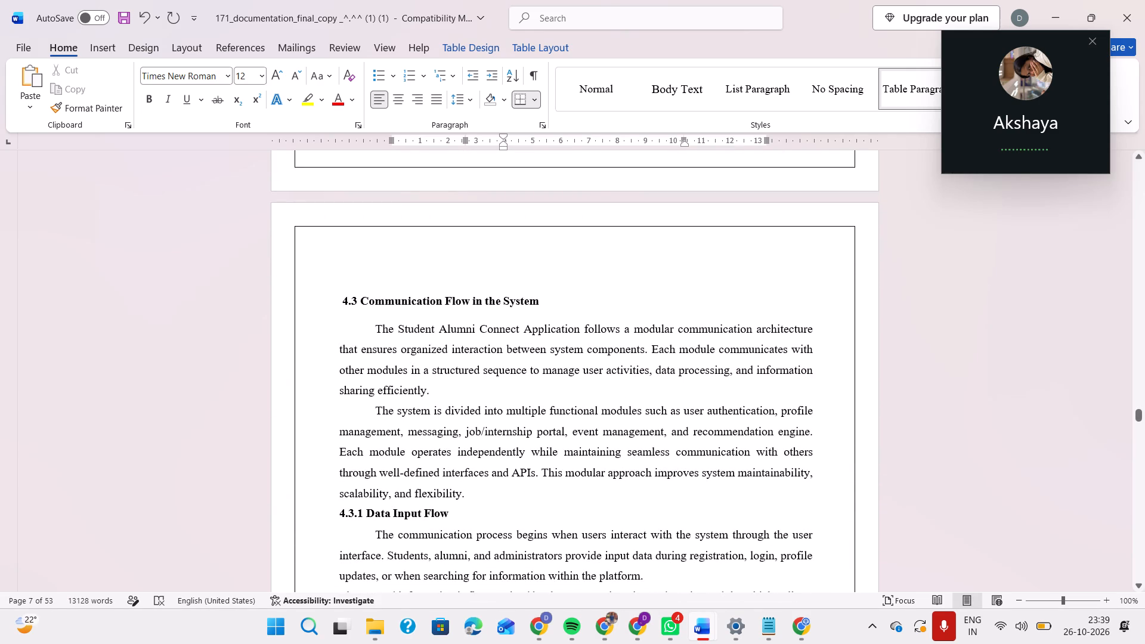
Complete the 4.1 entry in the contents table with the title "Proposed System".
scroll(551, 384, "up", 14)
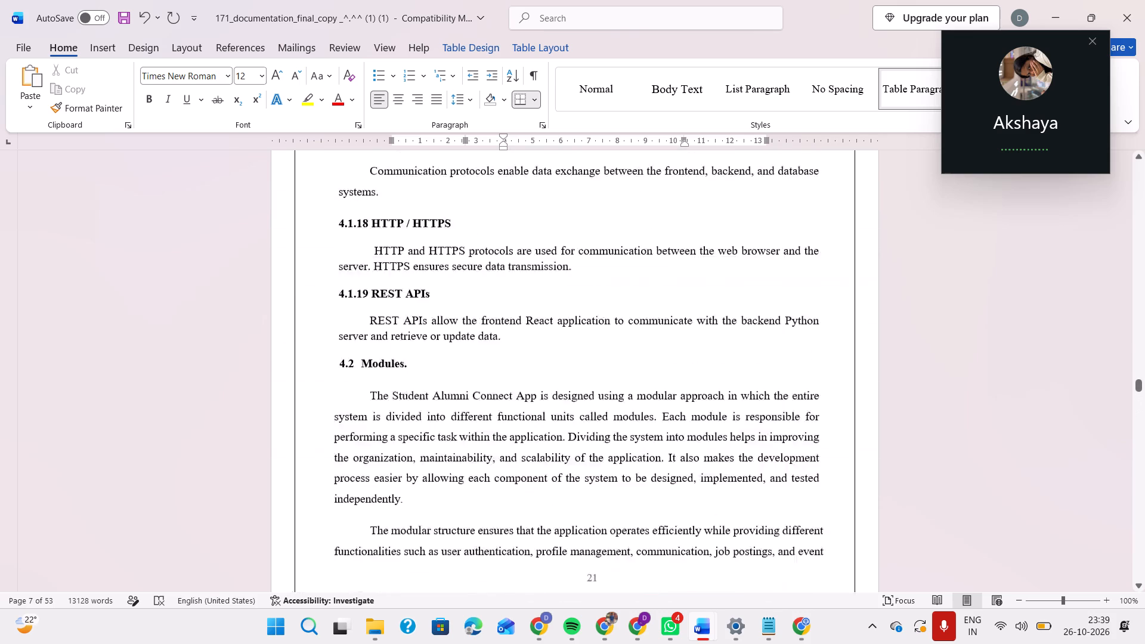
scroll(551, 384, "up", 12)
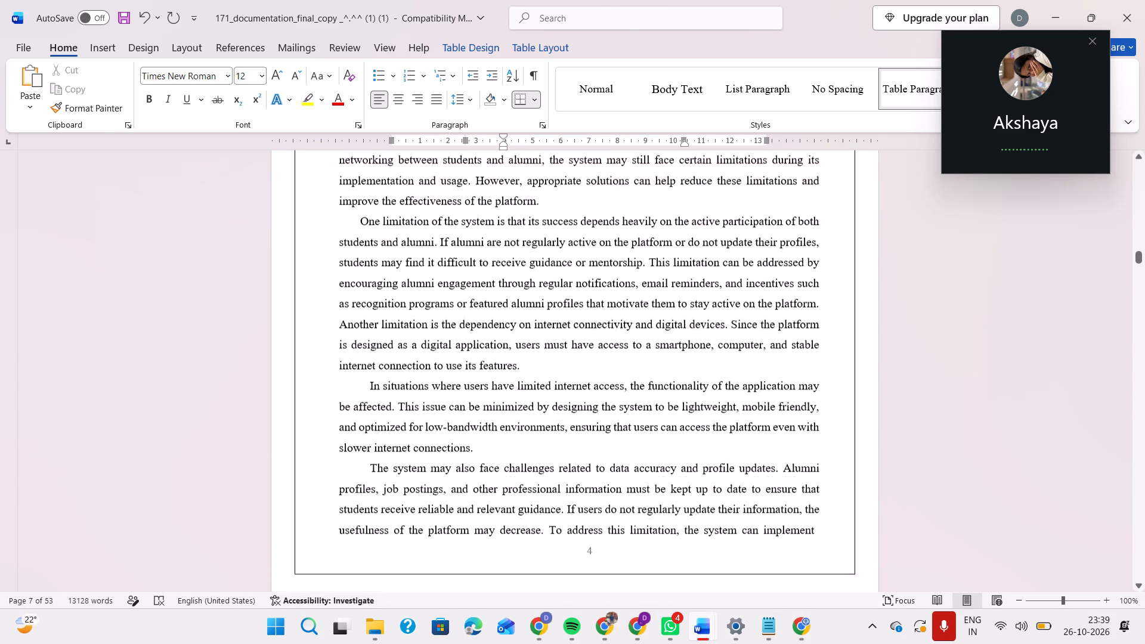
scroll(551, 384, "up", 8)
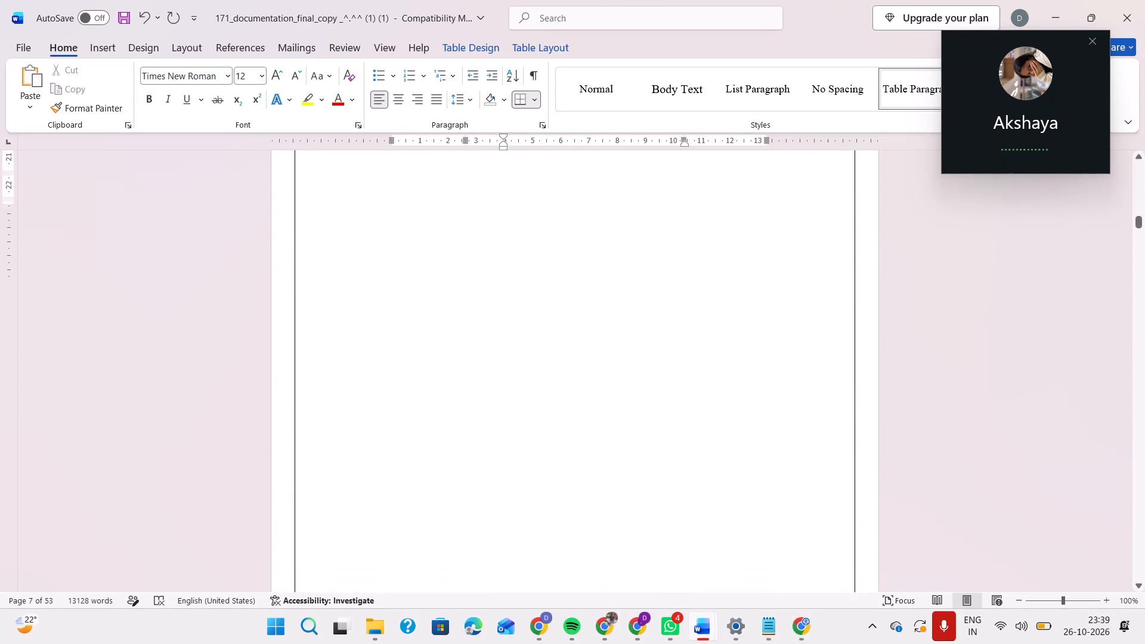
scroll(551, 384, "up", 2)
scroll(551, 384, "down", 3)
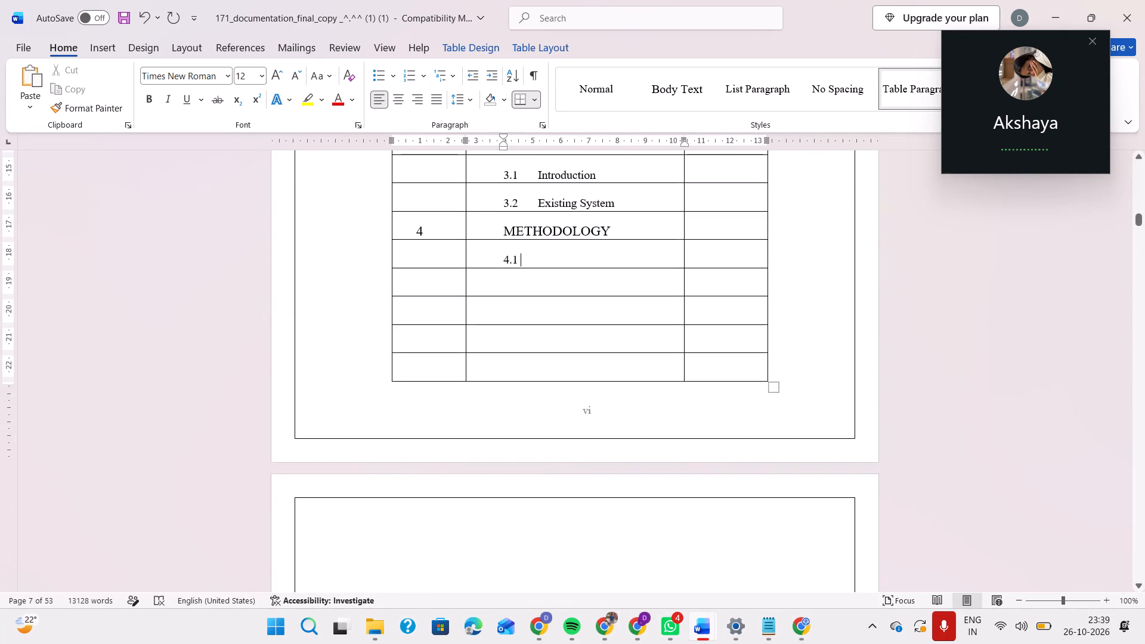
scroll(551, 384, "up", 1)
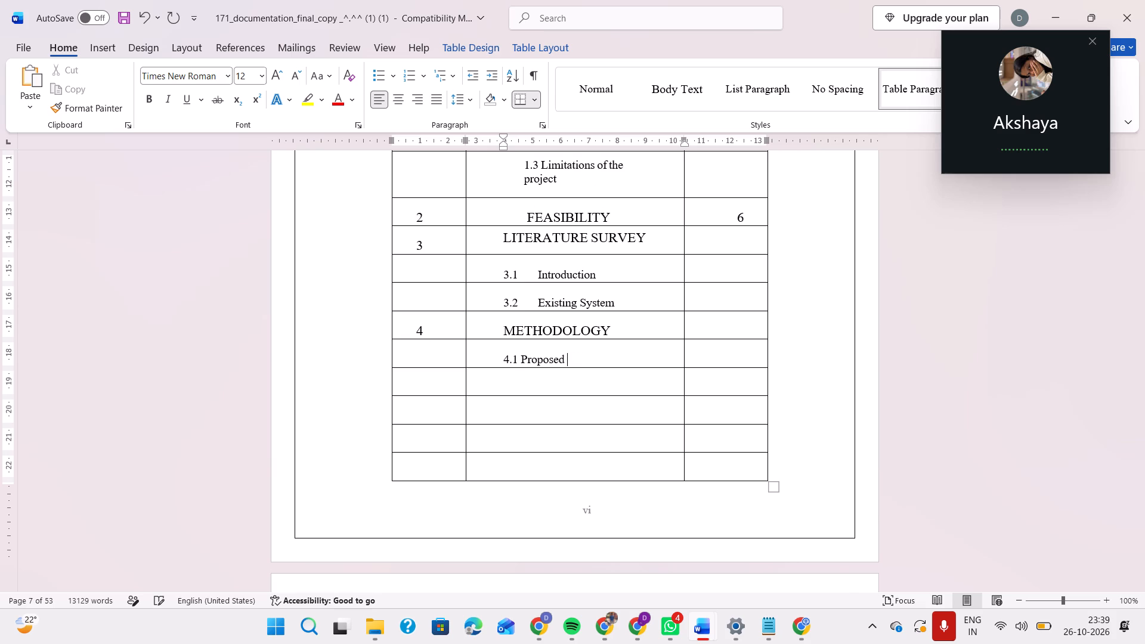
type("System")
Enter "4.2 Modules" in the title cell below 4.1 Proposed System, with two spaces between number and title.
key("Down")
type("2.")
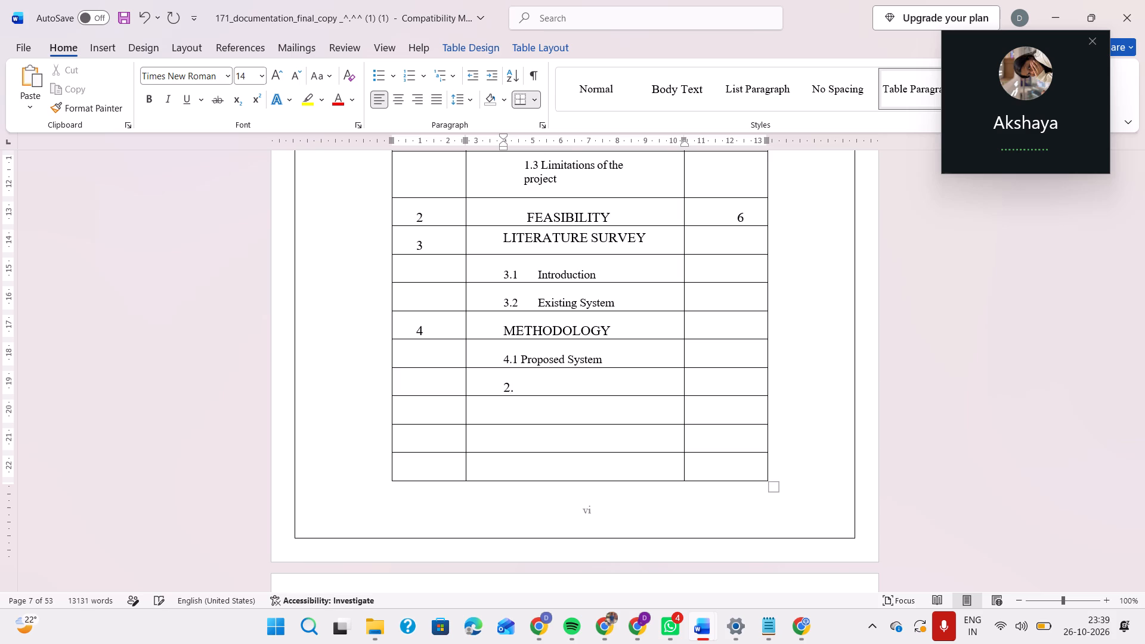
key("2")
key("BackSpace")
key("BackSpace")
key("BackSpace")
type("4.2")
key("space")
type("Modules")
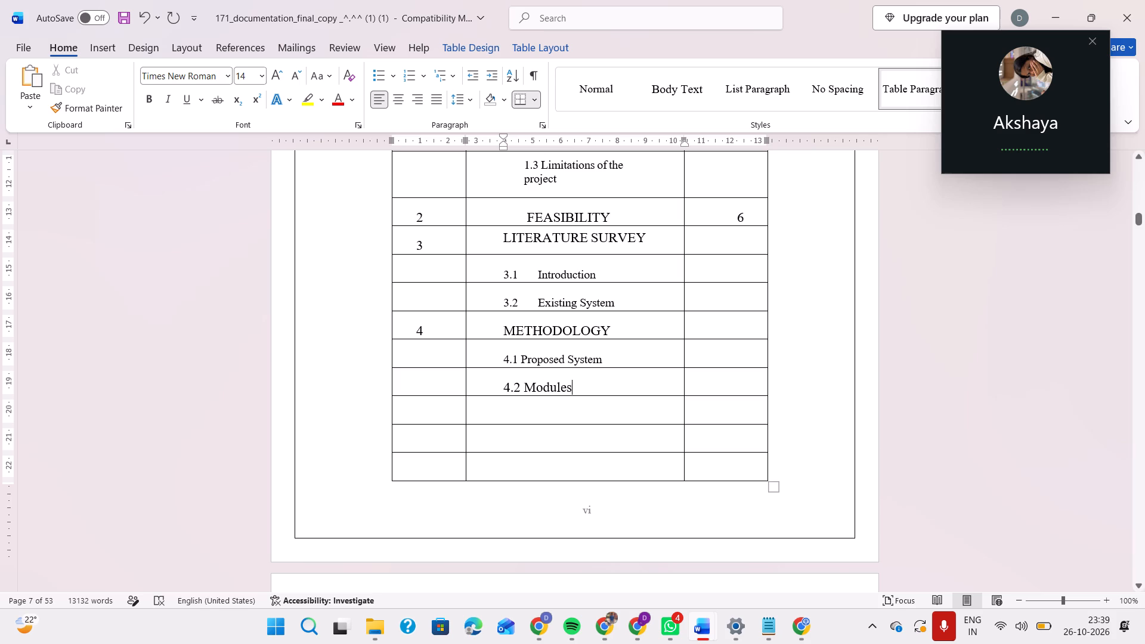
left_click(526, 385)
key("space")
Set the 4.2 Modules entry in the contents table to font size 12.
left_click_drag(583, 385, 497, 389)
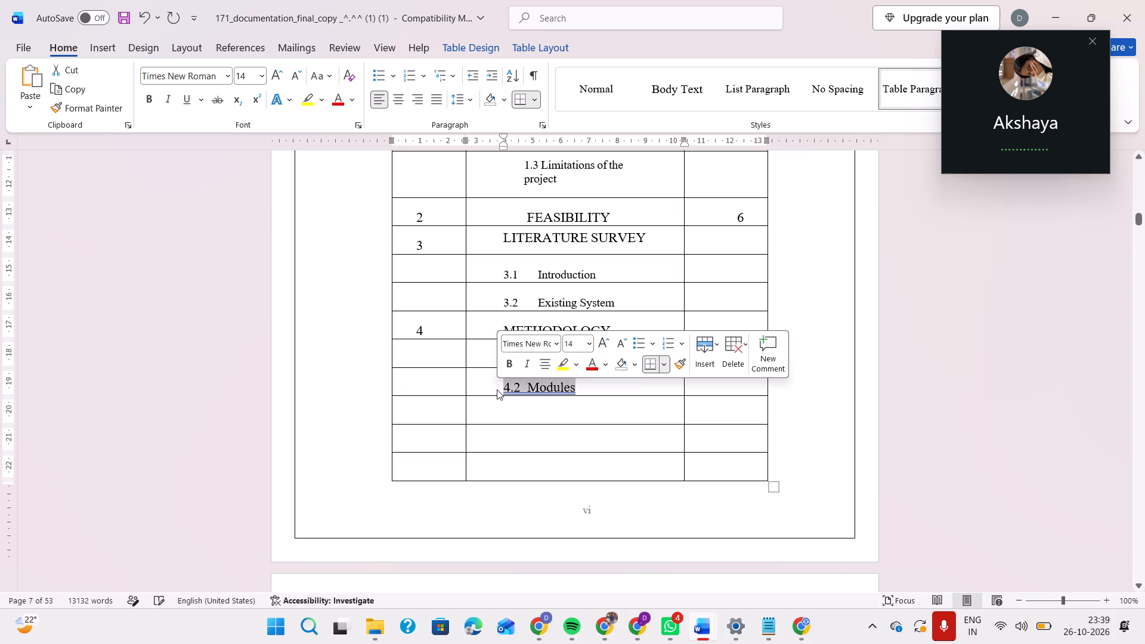
left_click(247, 75)
type("12")
key("Return")
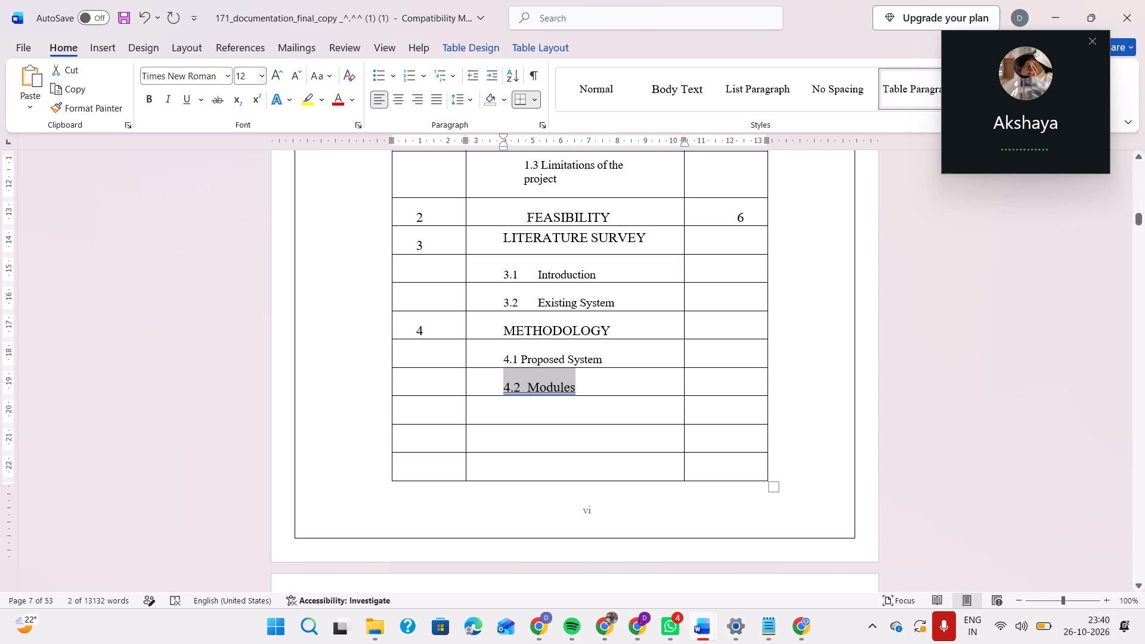
Enter the section number 4.3 in the title cell below 4.2 Modules in the contents table.
left_click(564, 414)
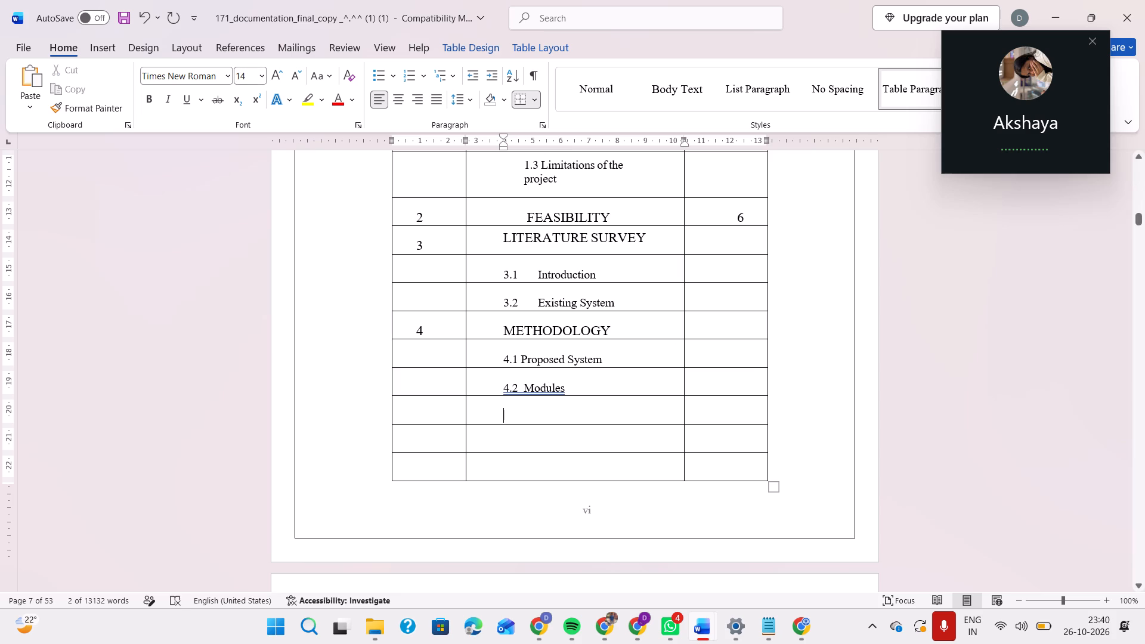
type("4.3")
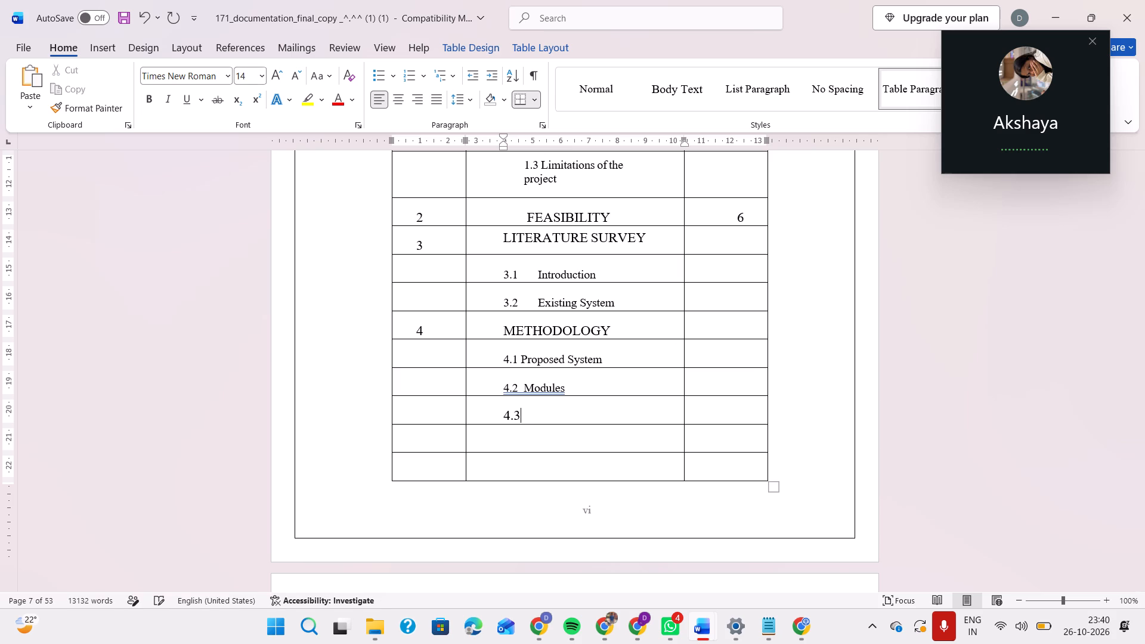
key("space")
Delete the break after the opening sentence of 4.1.2 Operating System, bringing "It manages system resources" onto the same page.
scroll(564, 414, "down", 19)
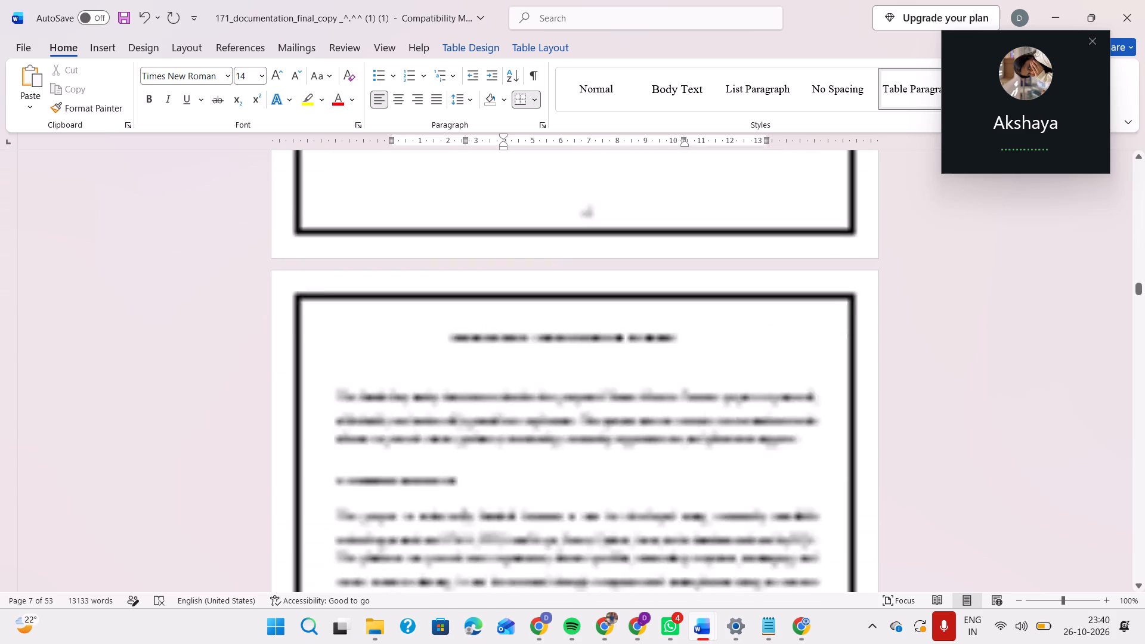
scroll(564, 414, "down", 6)
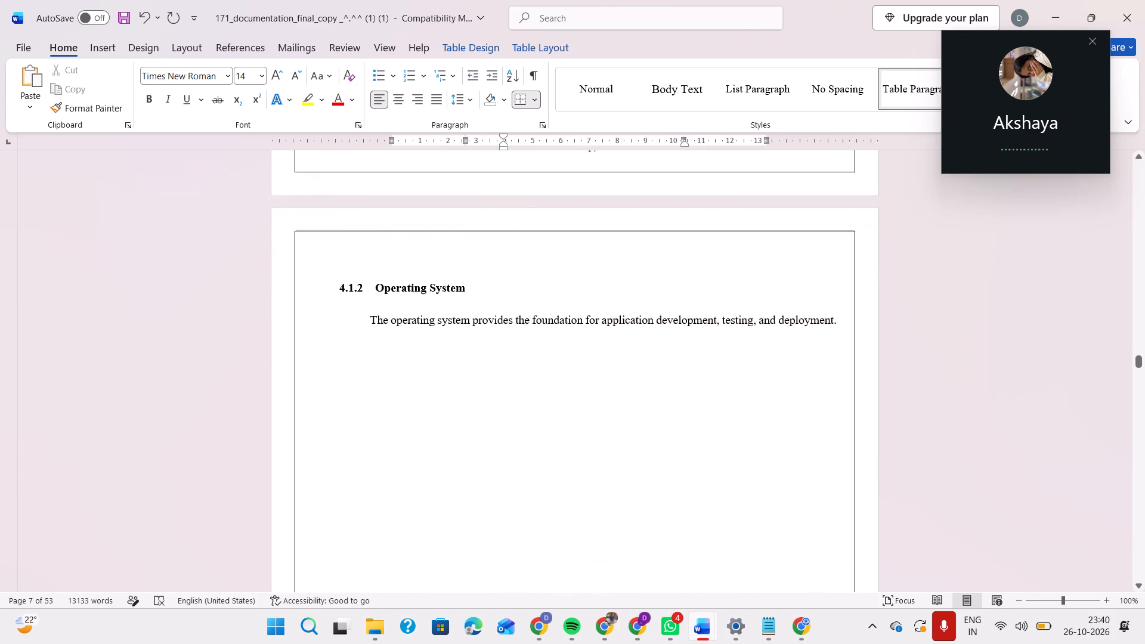
scroll(565, 386, "down", 3)
scroll(567, 346, "up", 5)
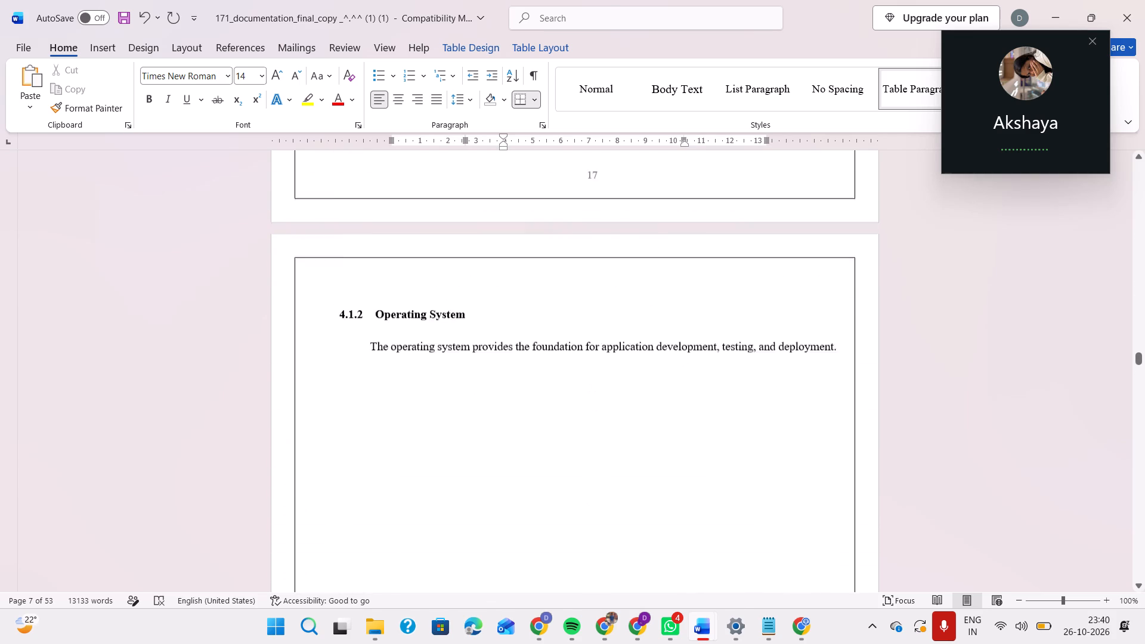
scroll(567, 346, "up", 1)
scroll(567, 346, "down", 5)
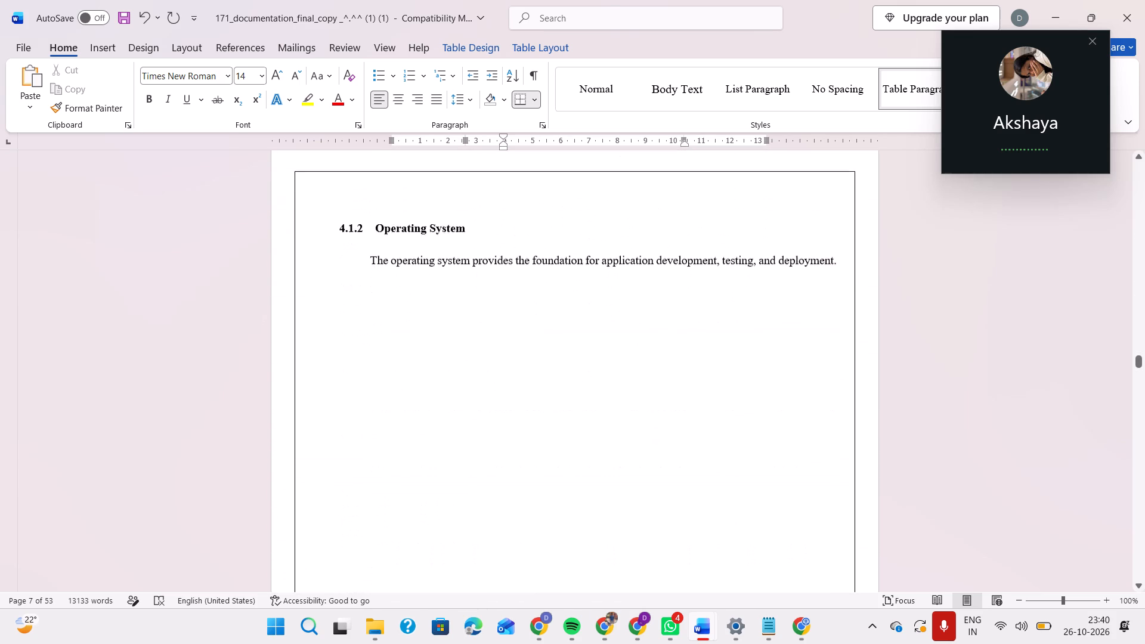
left_click(530, 374)
double_click(530, 374)
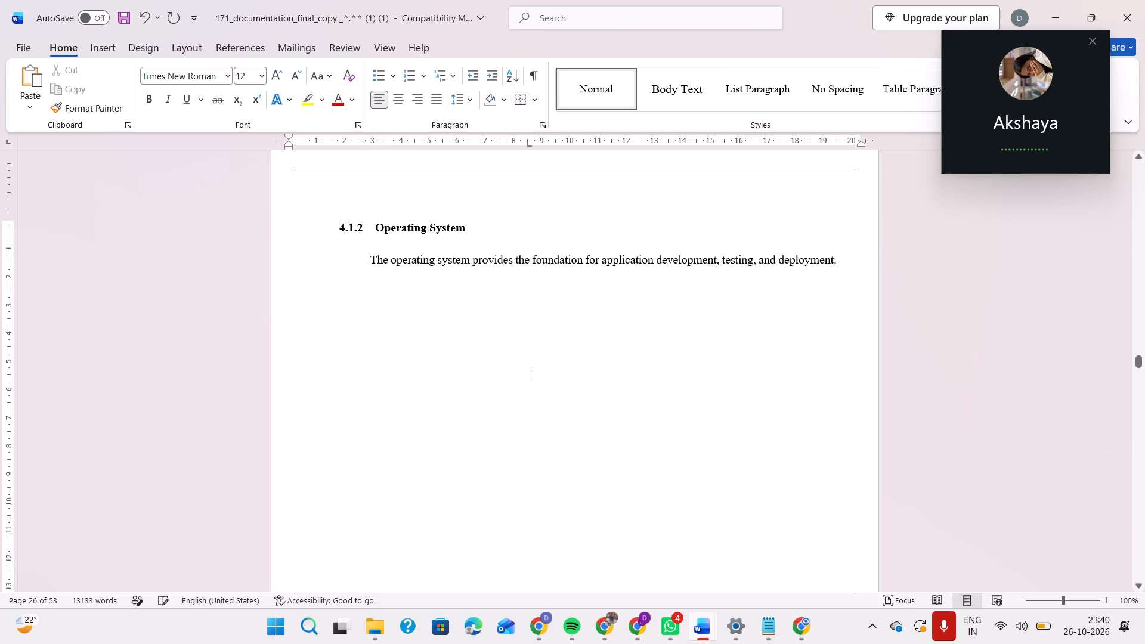
key("Delete")
key("Delete")
key("Delete")
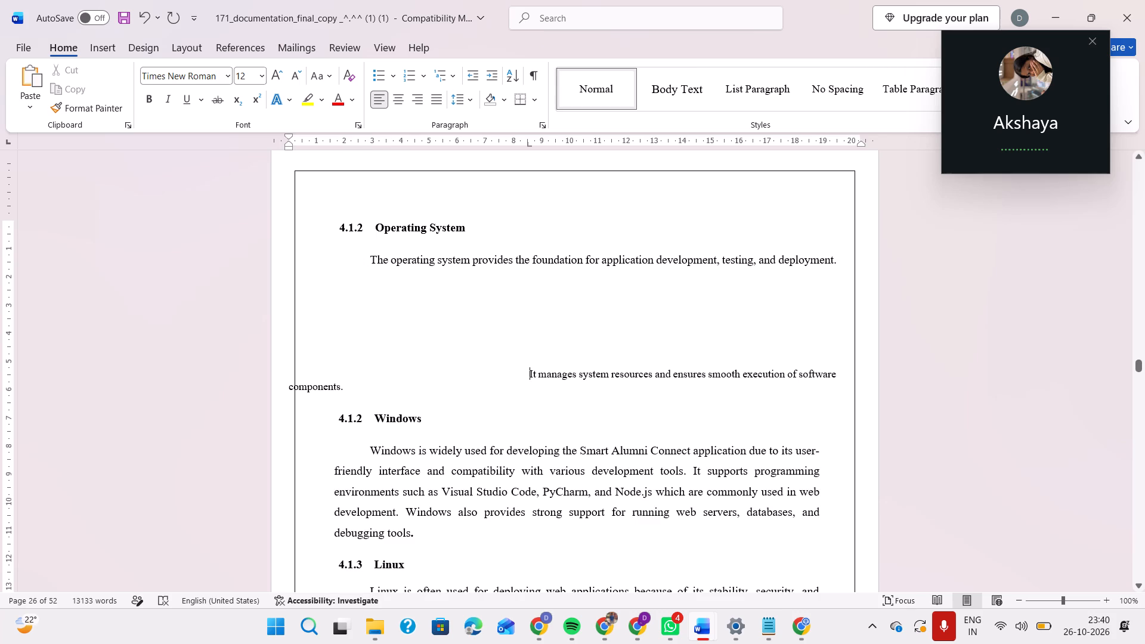
Insert a placeholder "a" before "It manages system resources" and delete the blank lines above that sentence in 4.1.2 Operating System.
key("a")
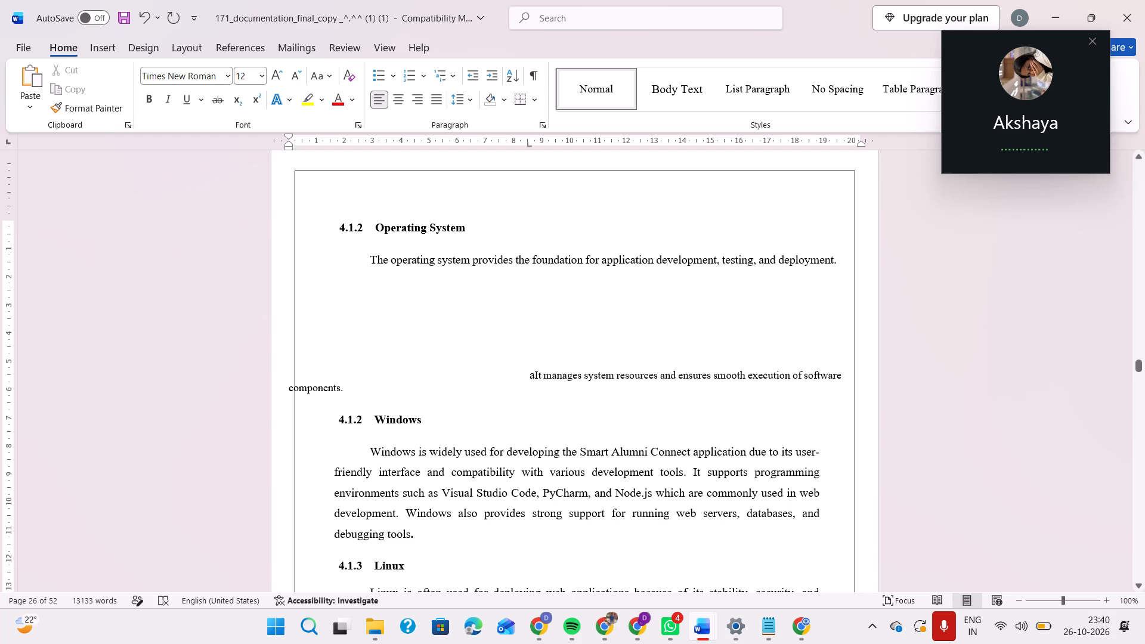
key("Left")
key("BackSpace")
key("BackSpace")
key("BackSpace")
key("BackSpace")
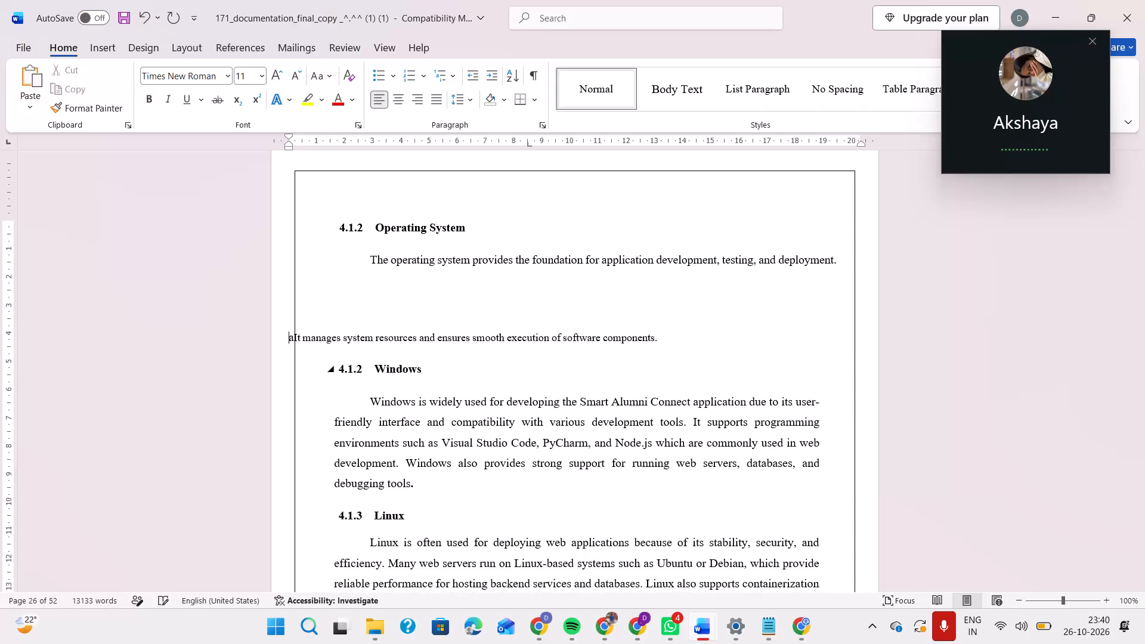
key("BackSpace")
key("BackSpace")
key("BackSpace")
key("BackSpace")
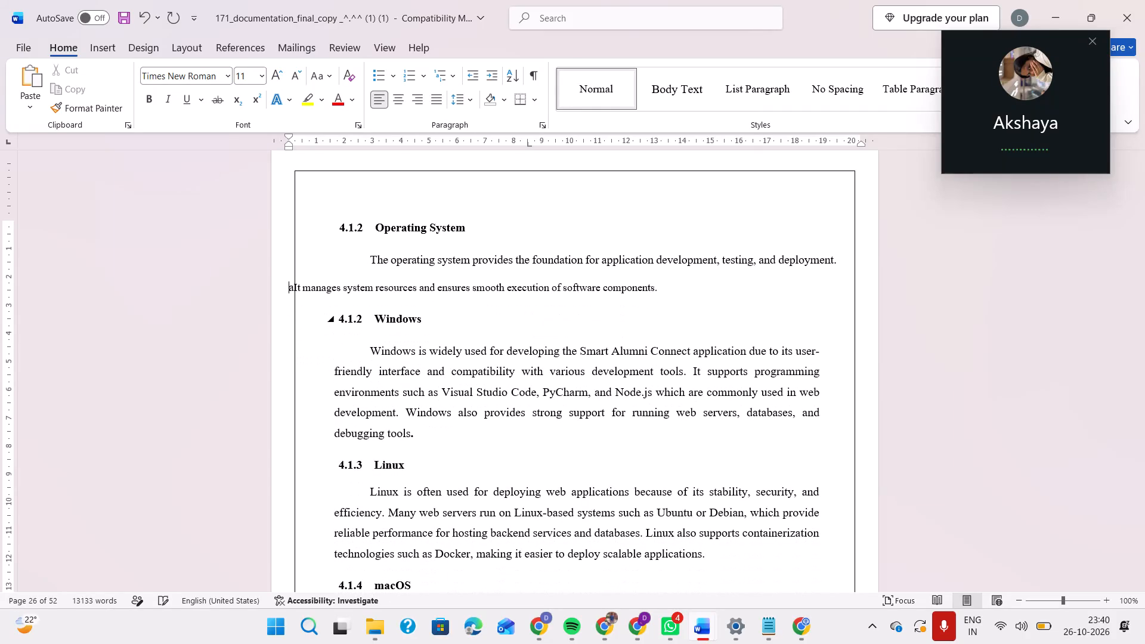
Remove the wide custom tab stop from the "It manages system resources" line and indent it to line up with the sentence above.
key("Tab")
key("ctrl+z")
key("Tab")
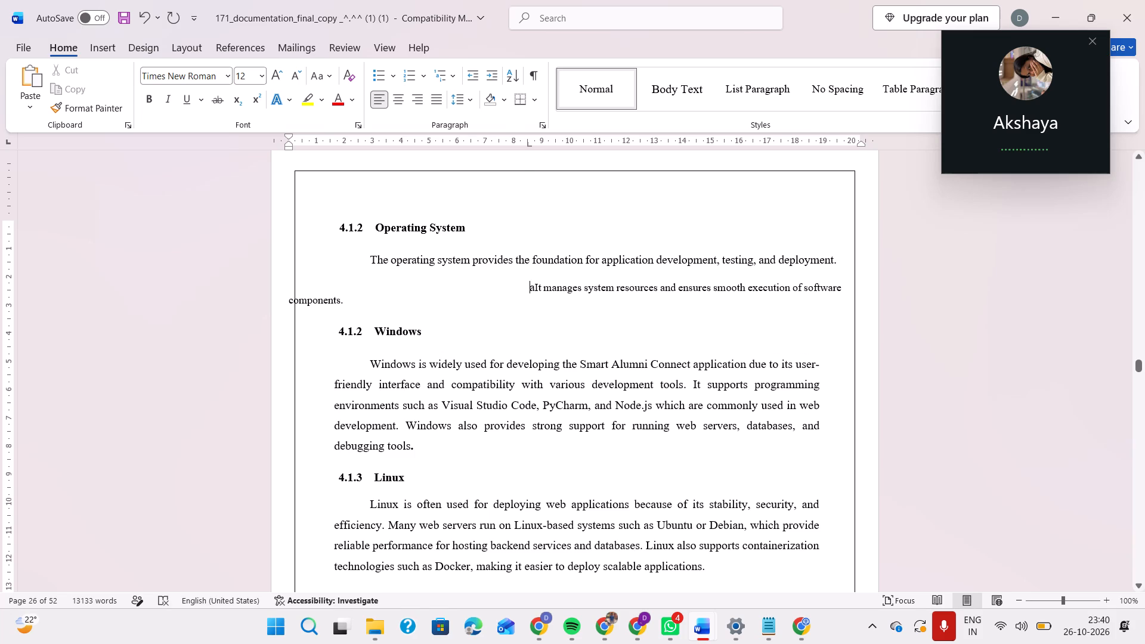
left_click_drag(528, 145, 376, 124)
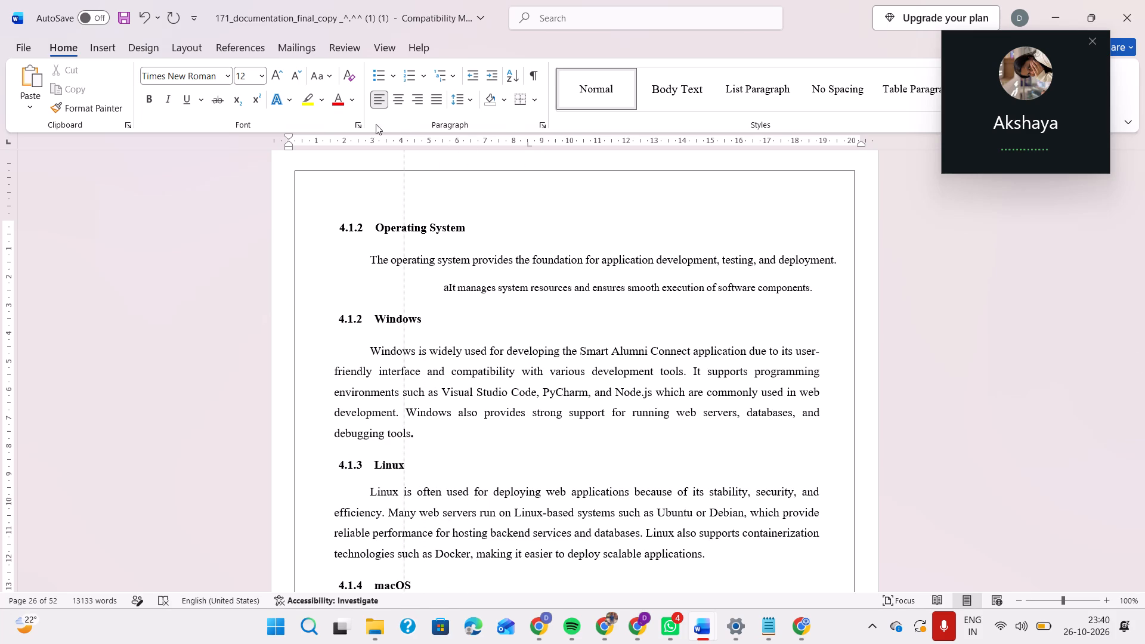
left_click_drag(376, 124, 358, 125)
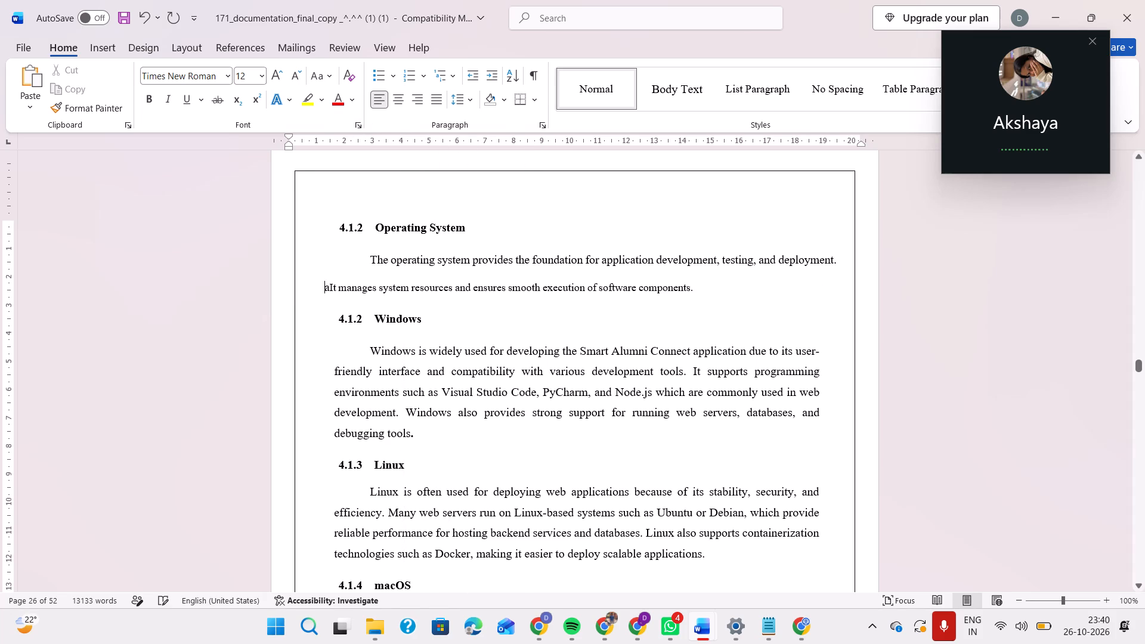
key("space")
key("Tab")
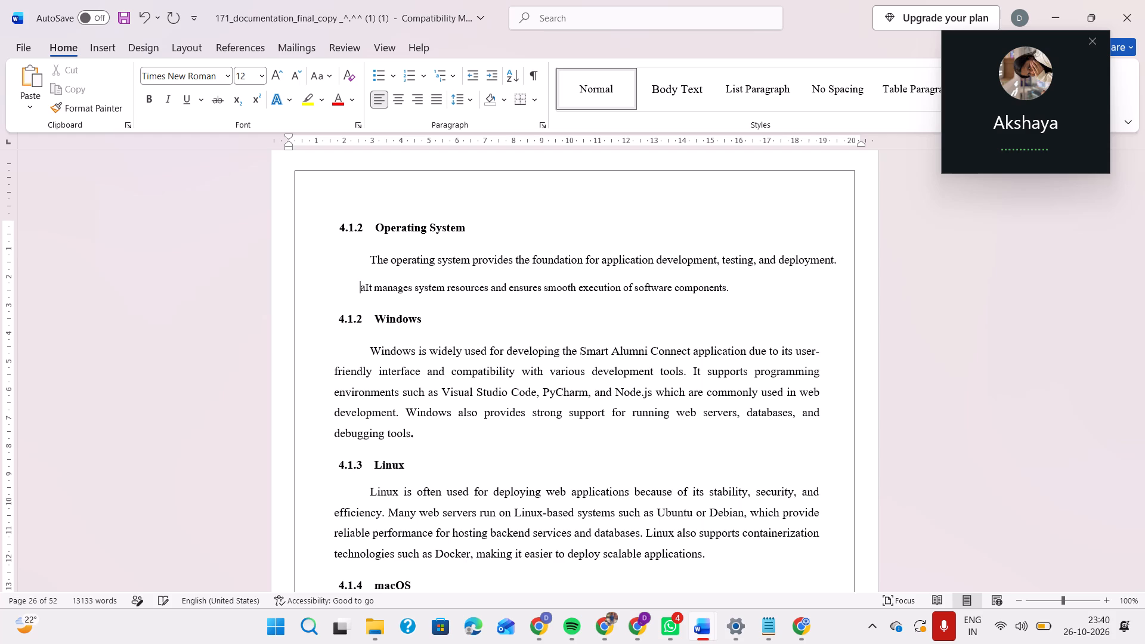
key("space")
key("space")
key("space")
key("space")
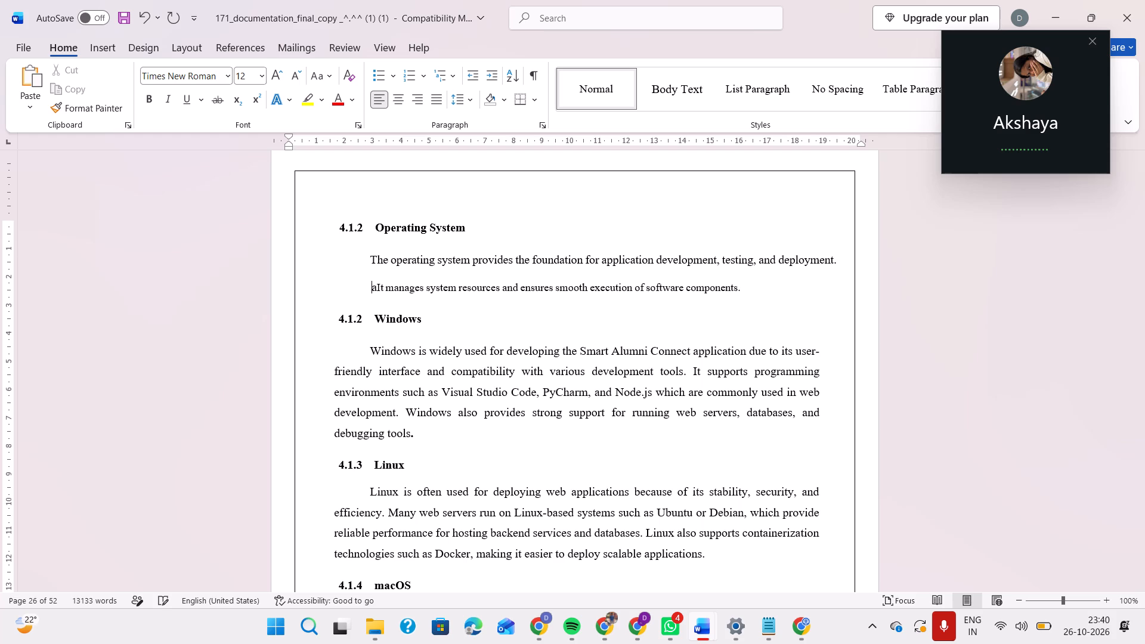
Delete the empty indented line above the 4.1.7 HTML and CSS heading at the start of its page.
scroll(507, 387, "down", 4)
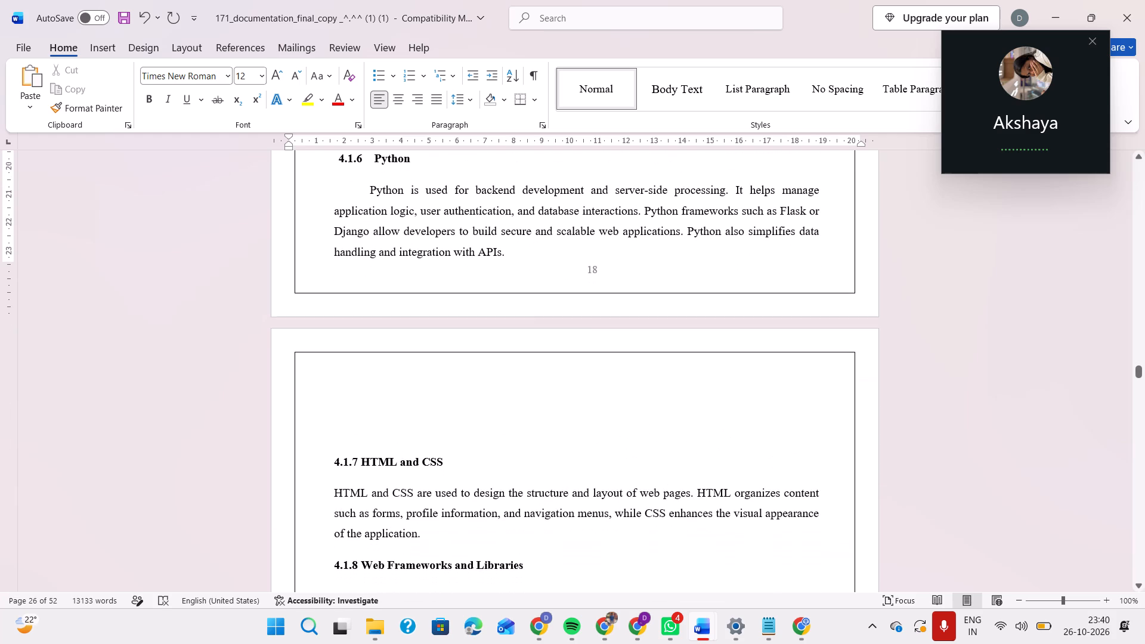
left_click(383, 441)
double_click(383, 441)
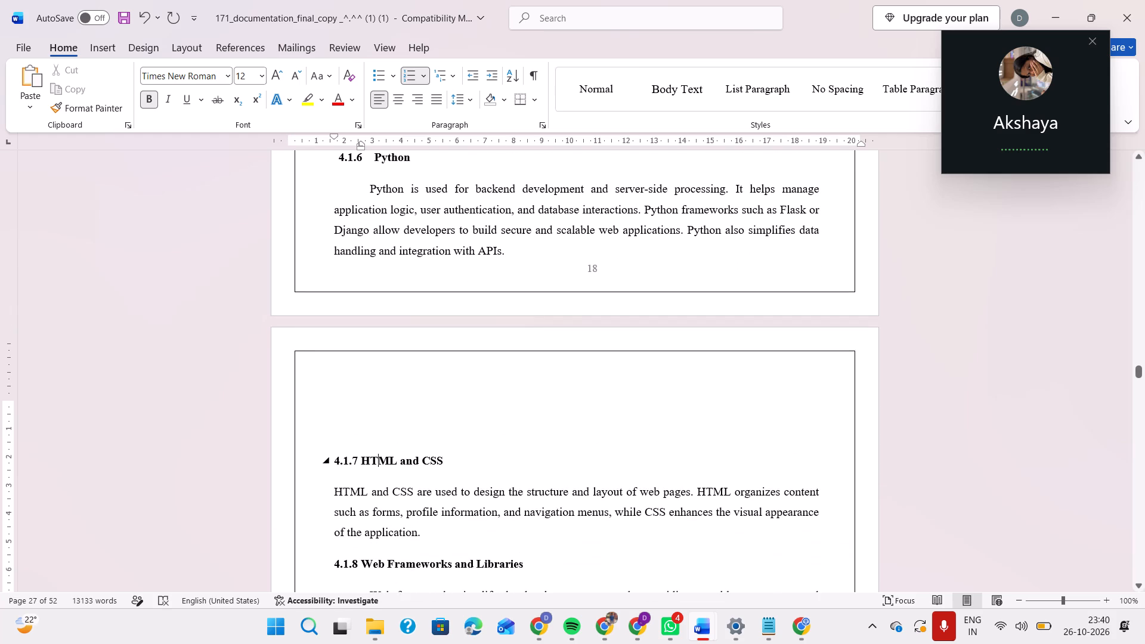
double_click(372, 424)
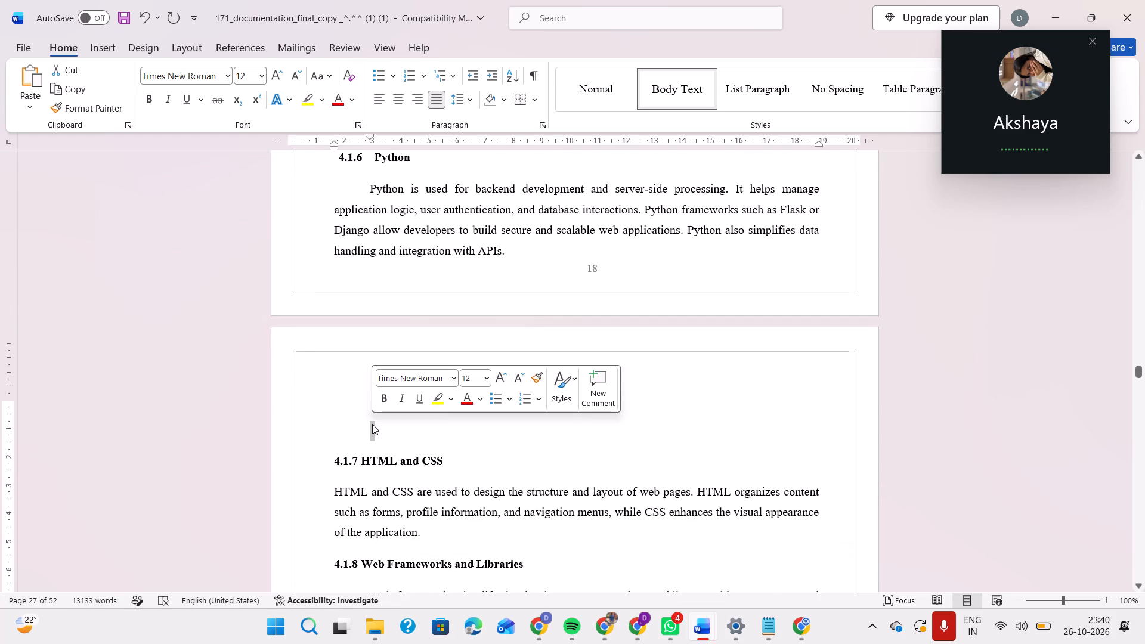
left_click(372, 424)
key("BackSpace")
key("BackSpace")
key("BackSpace")
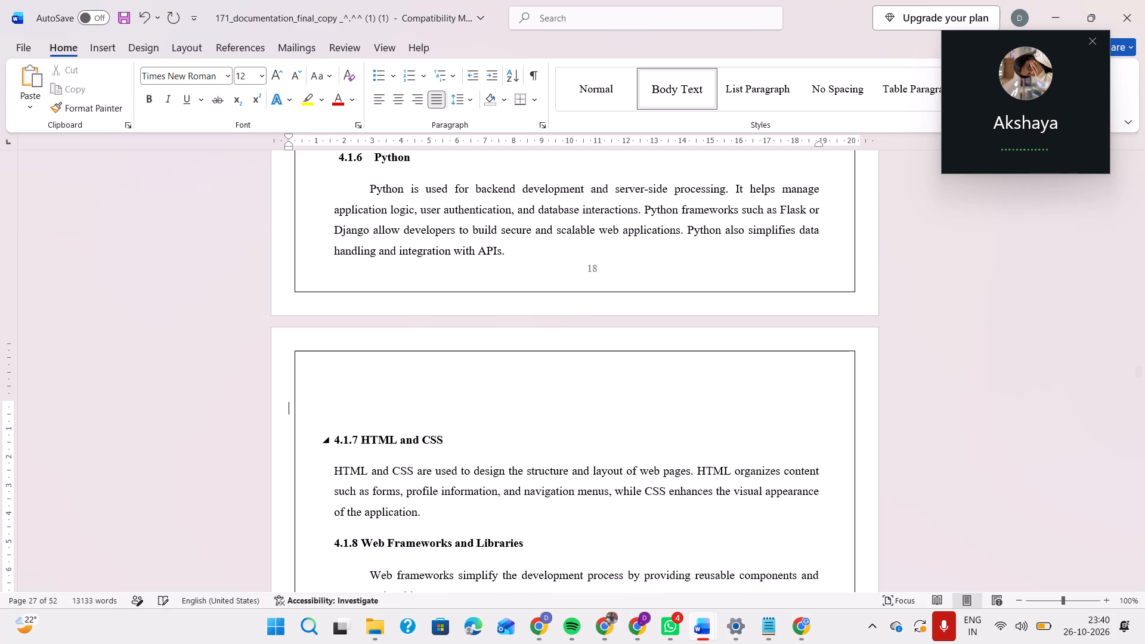
Examine the layout of the pages from 4.1.9 React.js through the 4.2 modules to the 4.3.5 communication flow section.
scroll(428, 580, "down", 4)
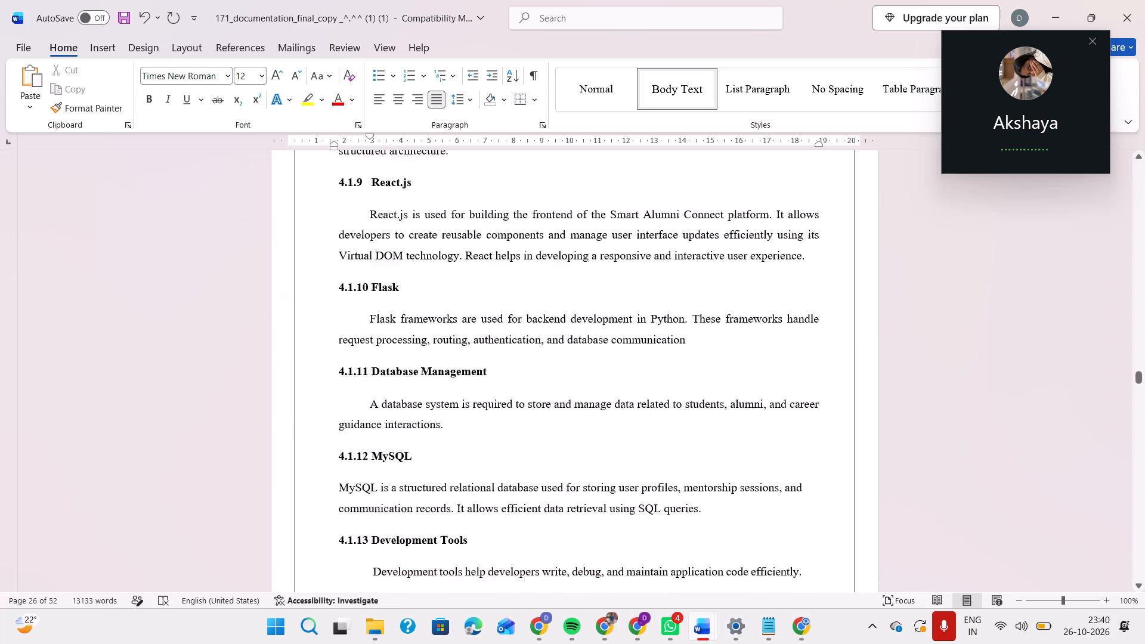
scroll(341, 603, "down", 3)
scroll(514, 399, "down", 3)
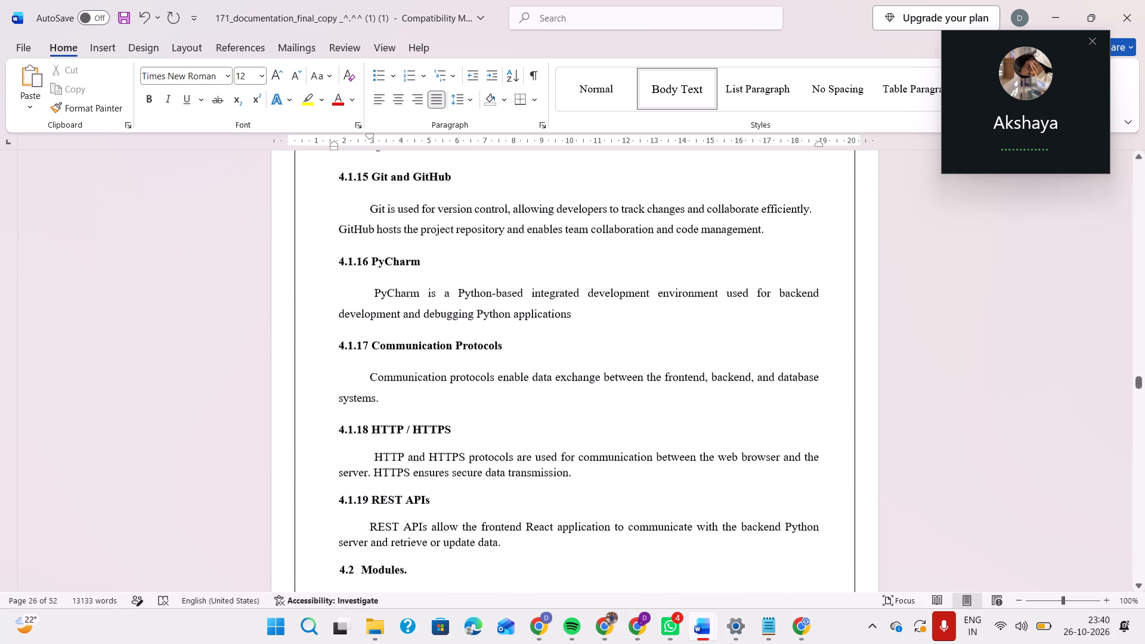
scroll(554, 379, "up", 2)
scroll(554, 379, "down", 5)
scroll(554, 379, "up", 2)
scroll(554, 379, "down", 3)
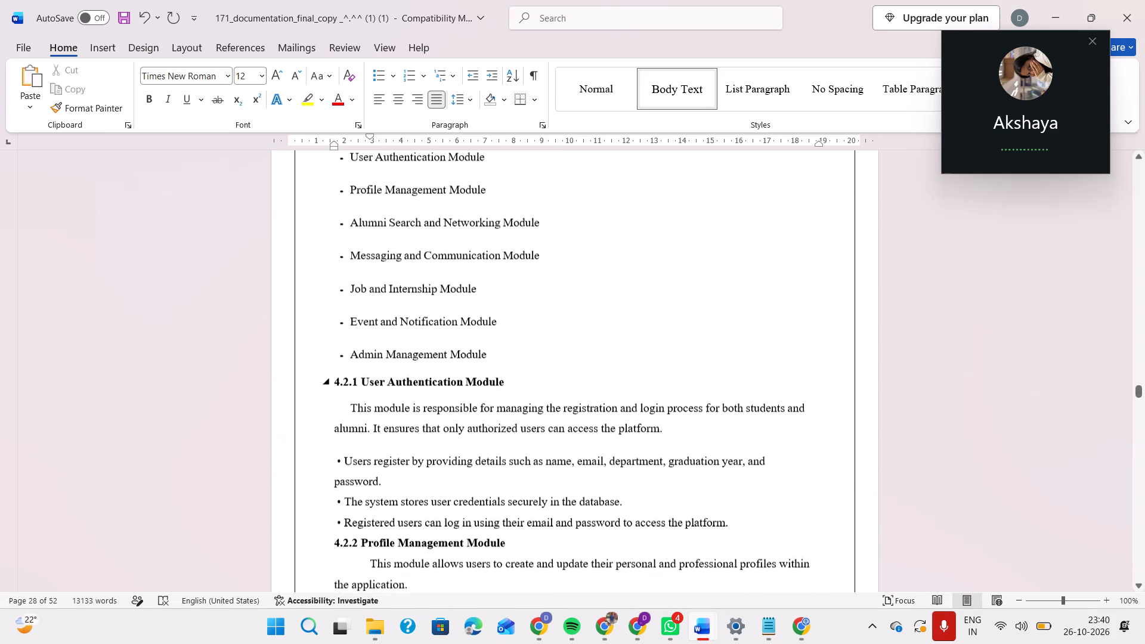
scroll(554, 379, "down", 6)
scroll(554, 379, "up", 1)
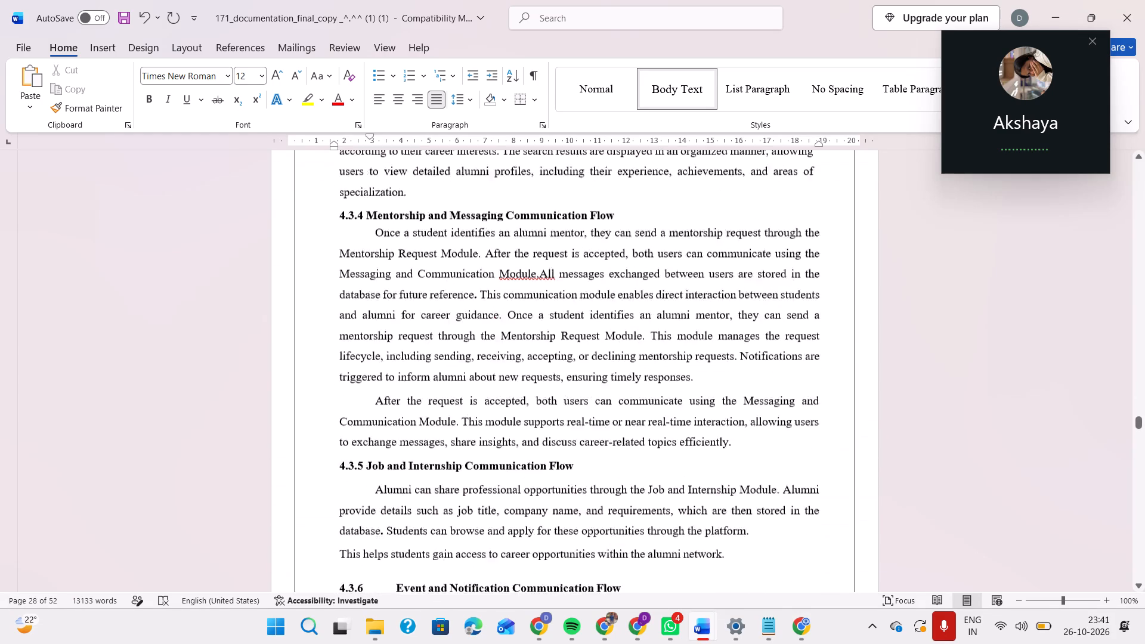
scroll(554, 379, "up", 3)
scroll(554, 379, "down", 4)
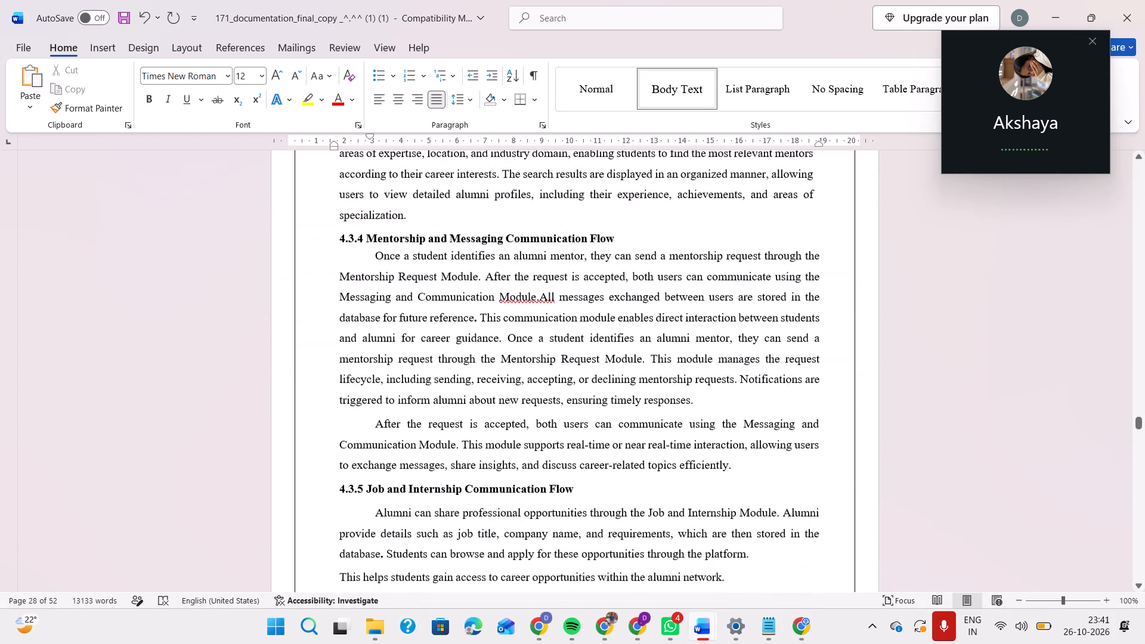
Push the 4.3.6 Event and Notification Communication Flow heading onto the next page by adding empty lines after the 4.3.5 text.
scroll(554, 379, "down", 2)
scroll(554, 379, "up", 3)
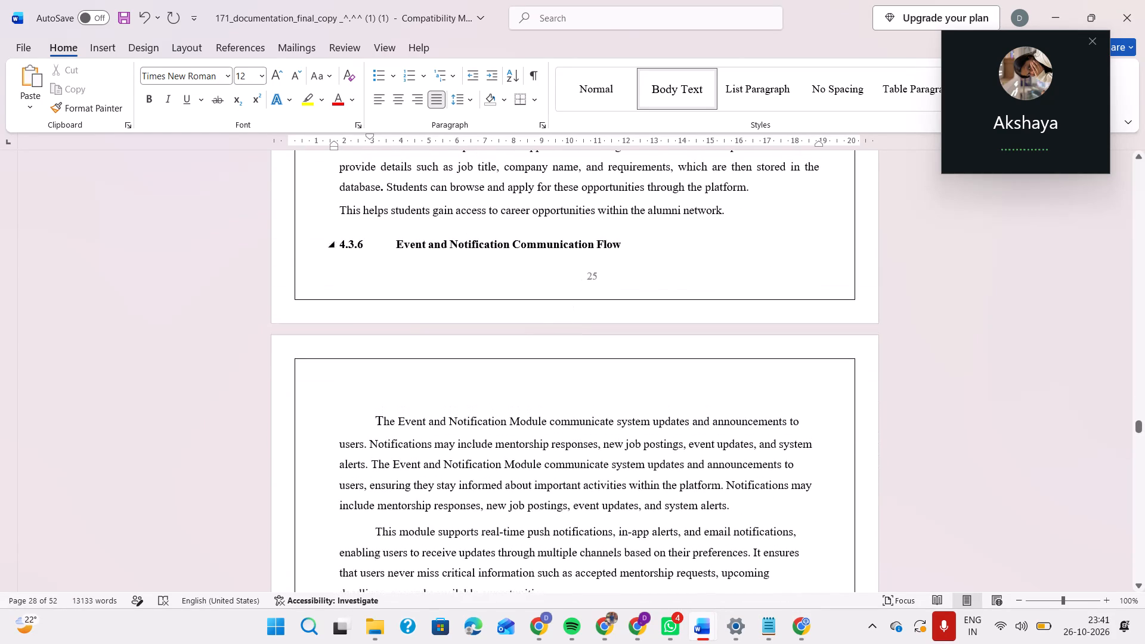
left_click(730, 212)
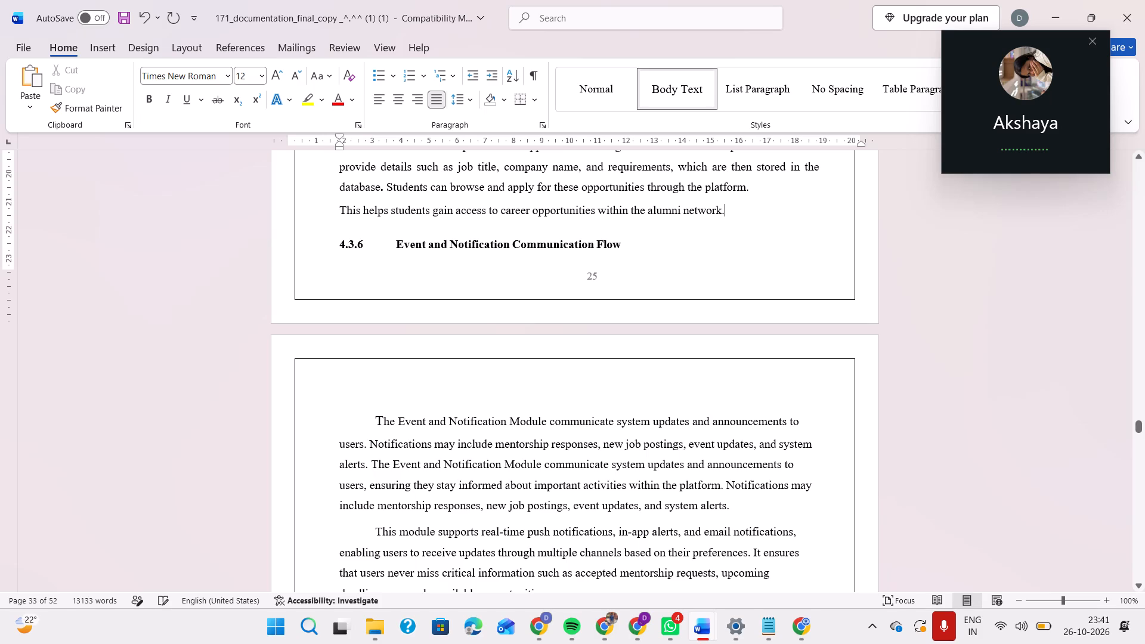
key("Return")
key("Return")
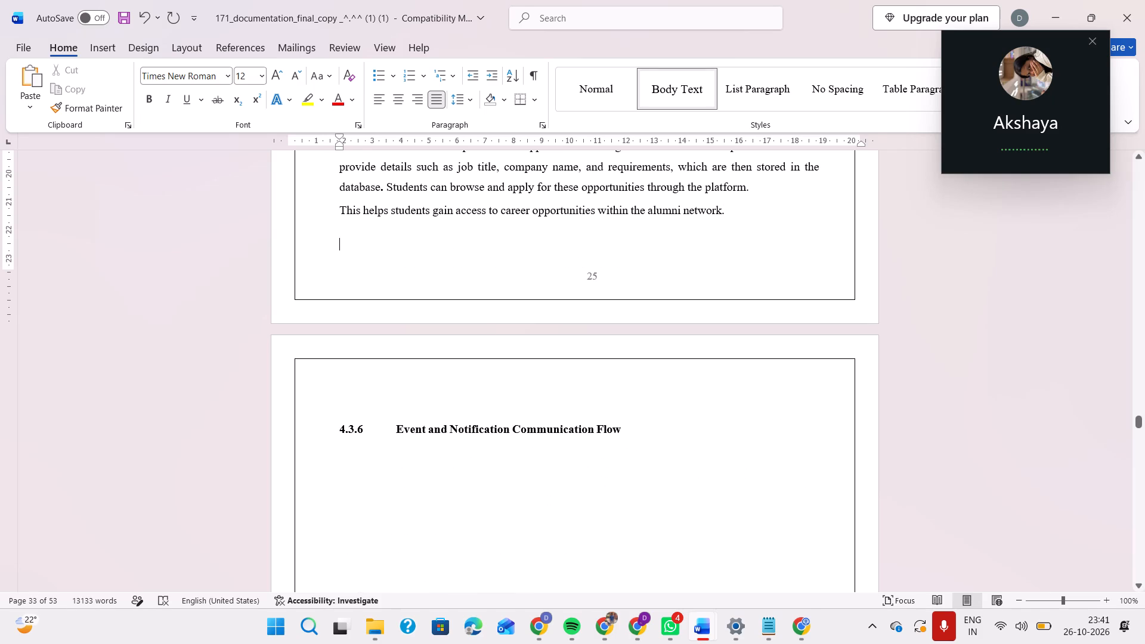
Delete the empty space below the 4.3.6 heading so its text follows directly, and remove the opening paragraph's first-line indent.
left_click(591, 454)
double_click(591, 454)
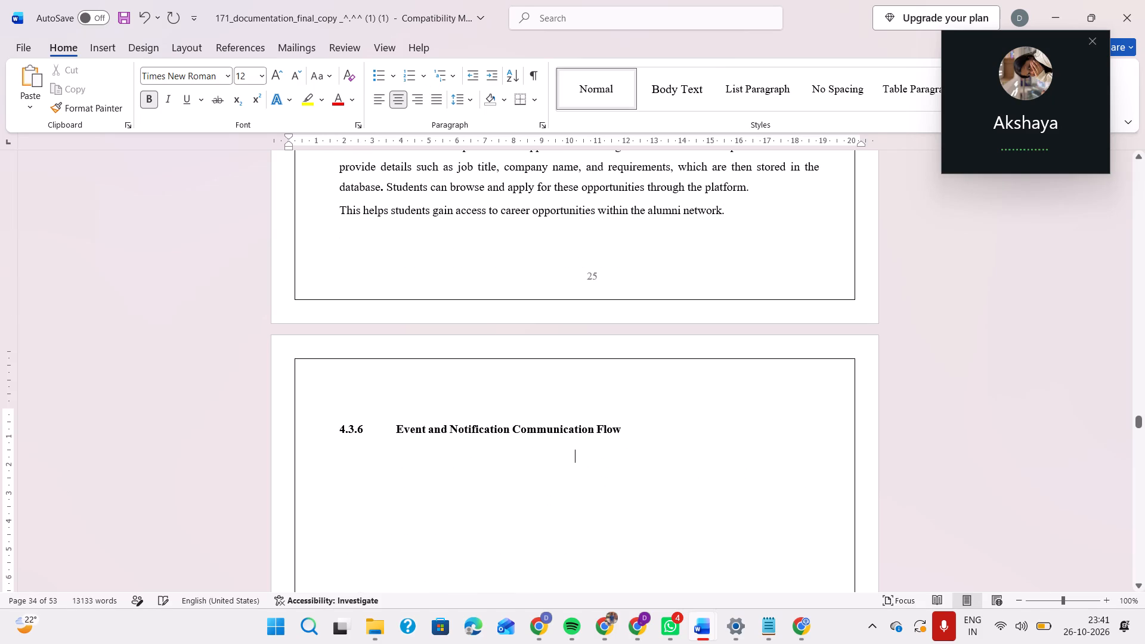
key("Delete")
key("Delete")
key("Delete")
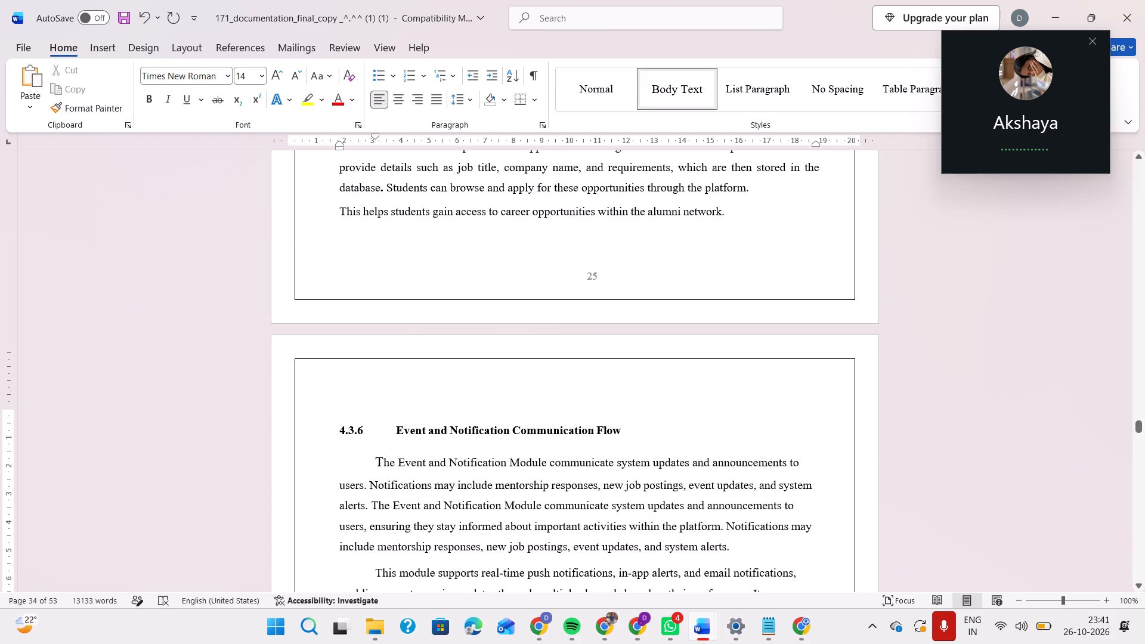
key("BackSpace")
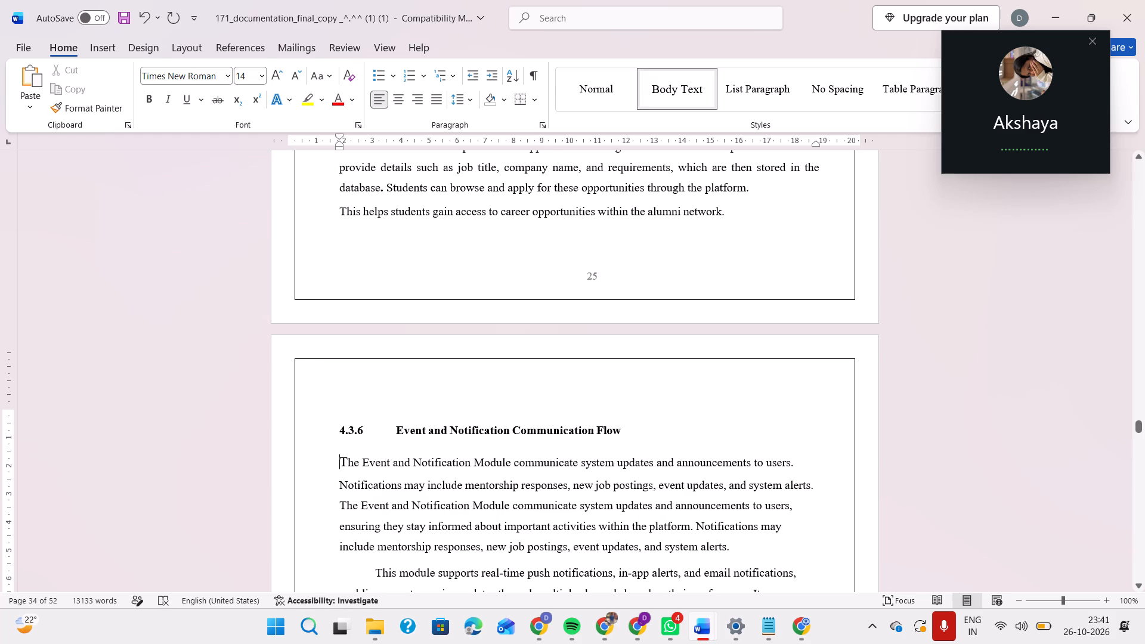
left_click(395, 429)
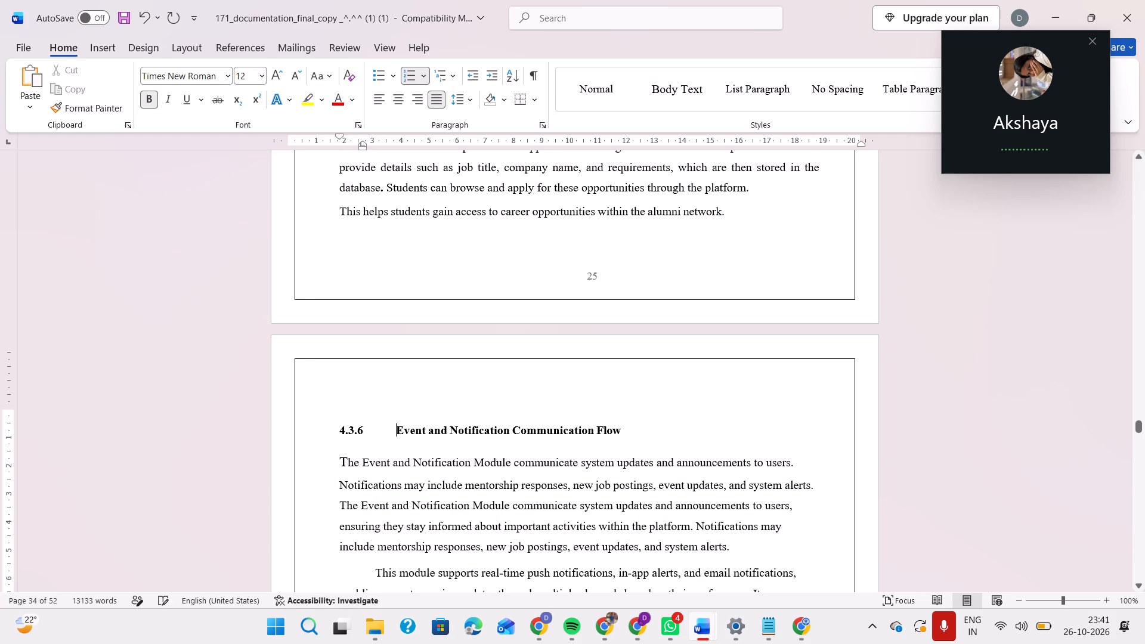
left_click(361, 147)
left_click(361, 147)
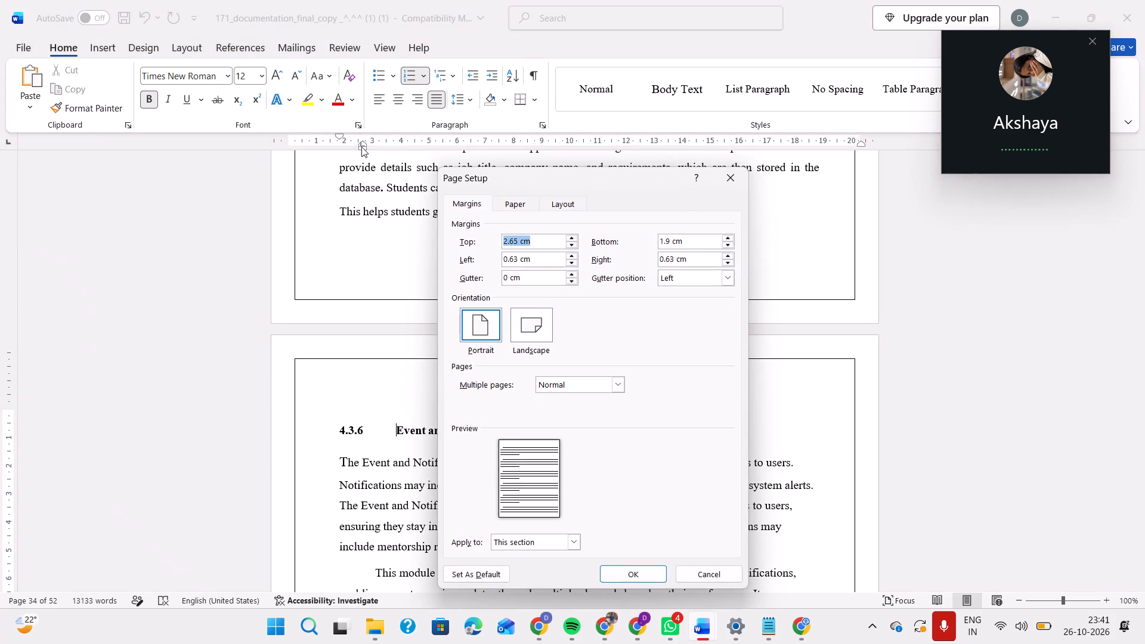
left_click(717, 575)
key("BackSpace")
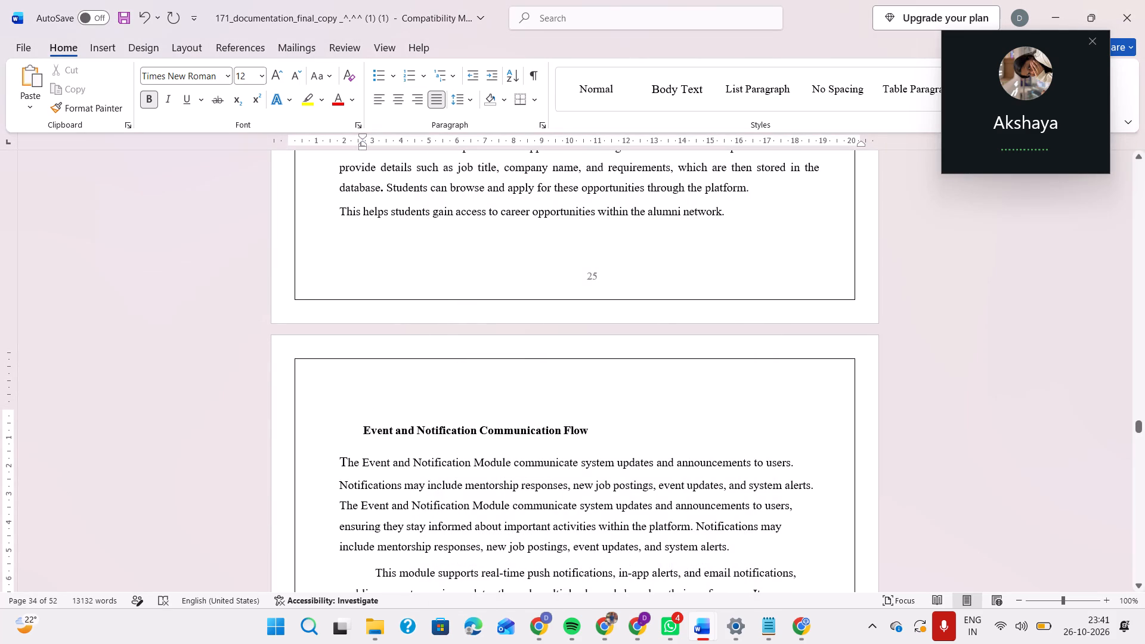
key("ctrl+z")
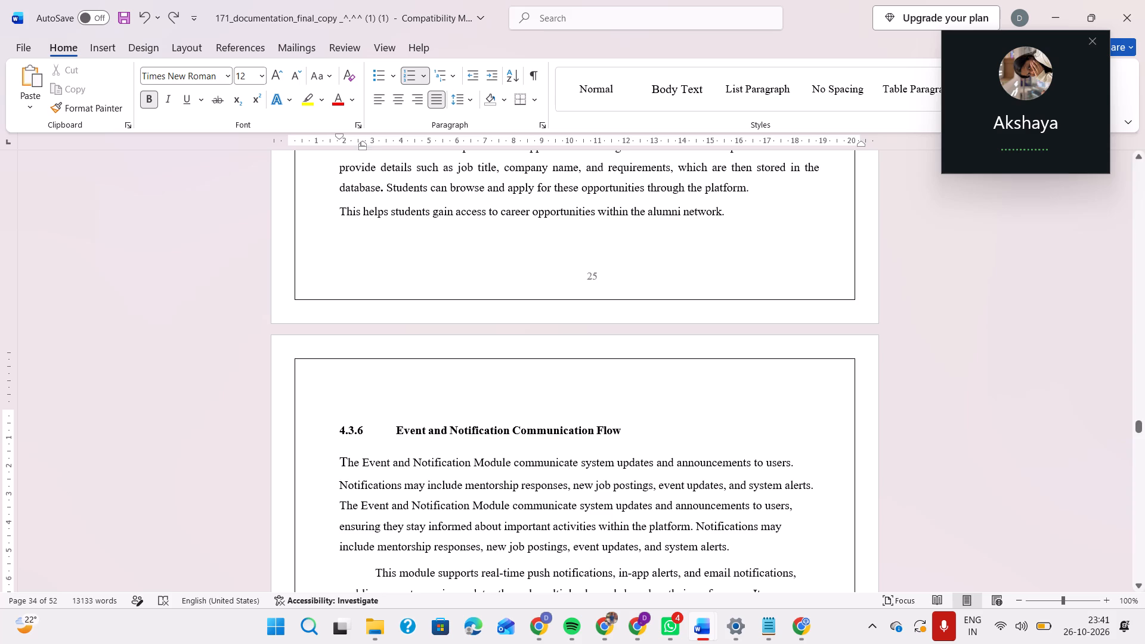
Shift the 4.3.6 heading's indent to close the wide gap after its number, and add a space before "Event".
left_click_drag(361, 145, 327, 145)
left_click(364, 148)
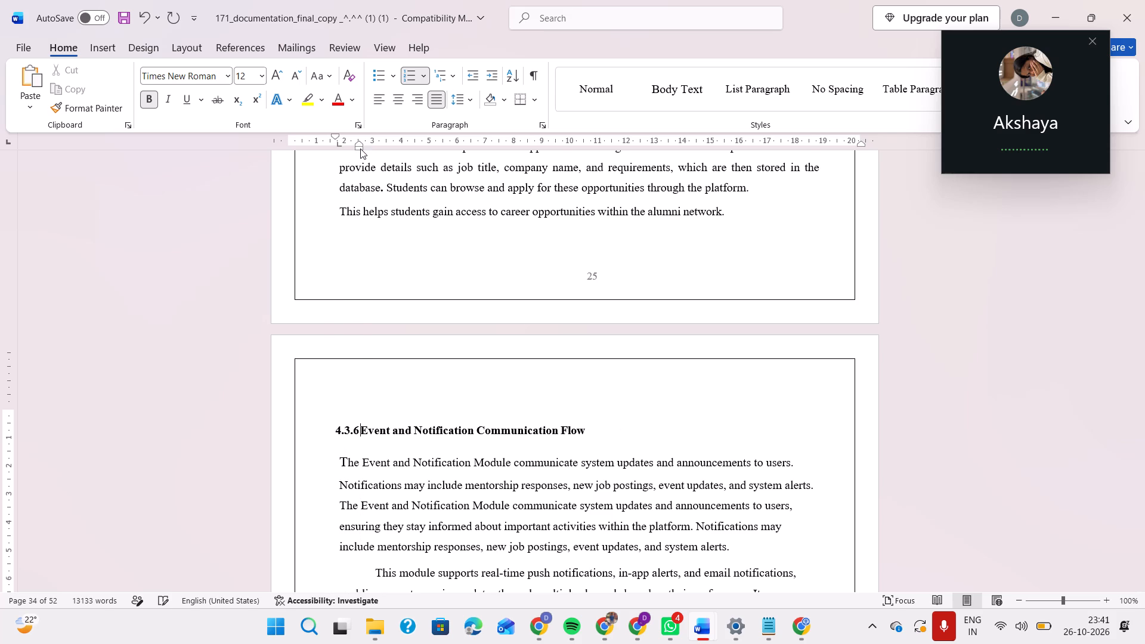
key("space")
Examine the layout and numbering of the pages from Chapter 4: Methodology through Chapter 4: Design to the 4.2.6 Profile Management Module section.
scroll(566, 389, "down", 3)
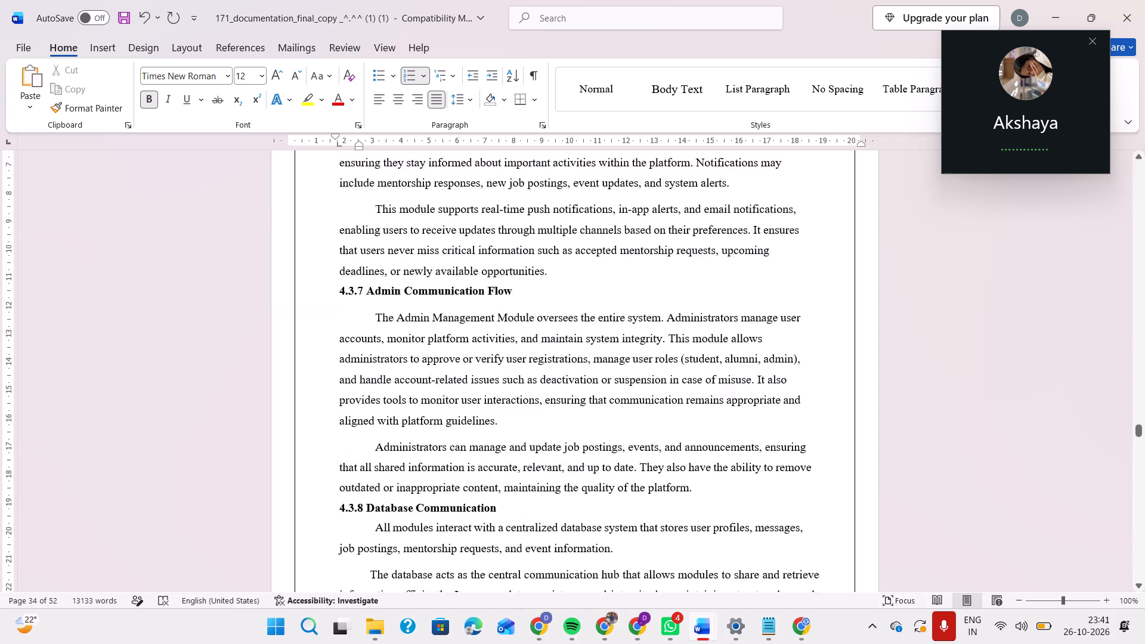
scroll(566, 389, "down", 3)
scroll(566, 389, "up", 4)
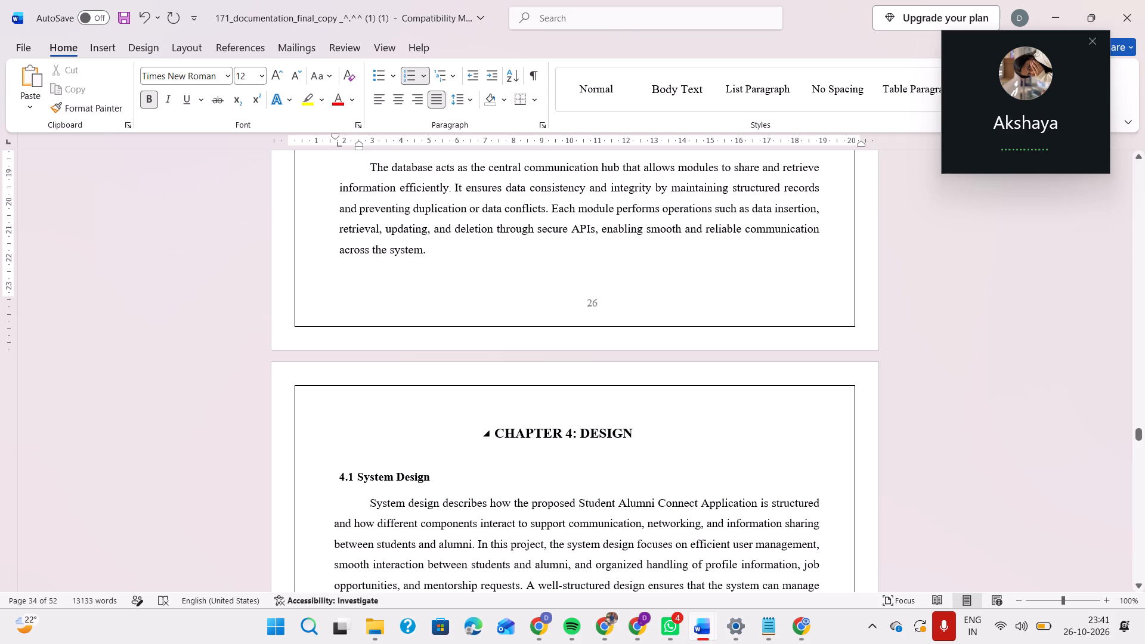
scroll(493, 432, "up", 7)
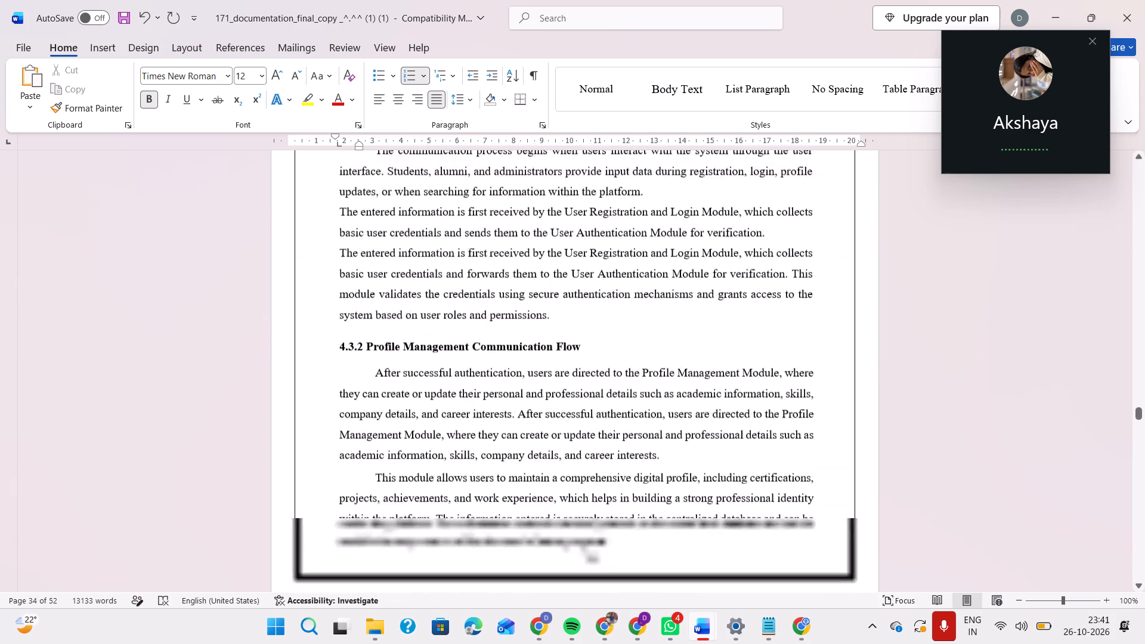
scroll(493, 432, "up", 5)
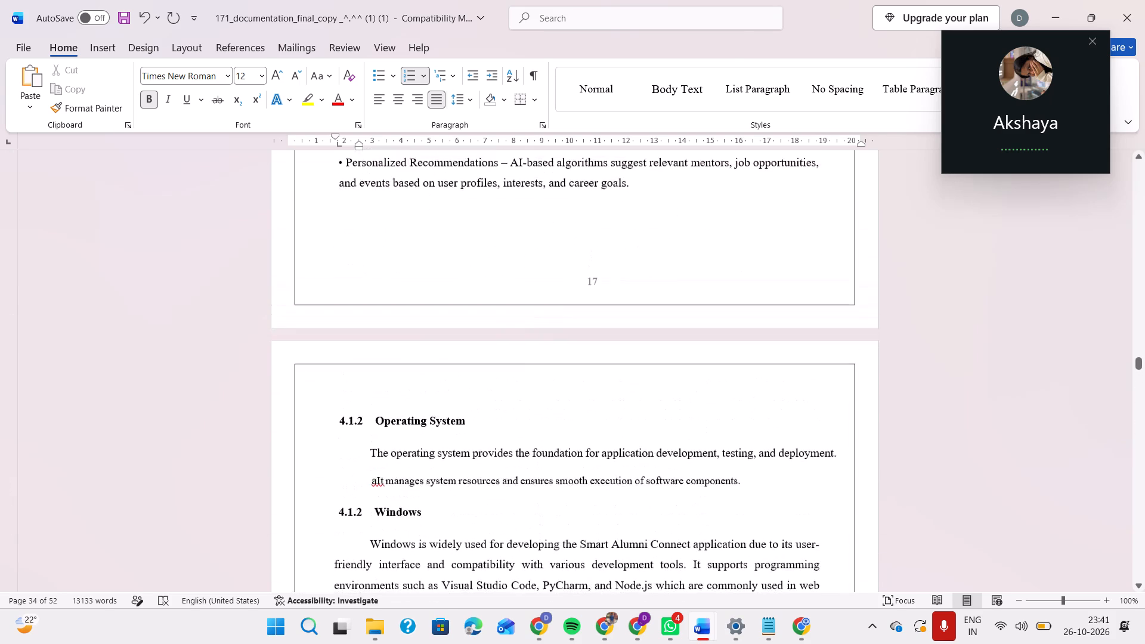
scroll(493, 432, "up", 4)
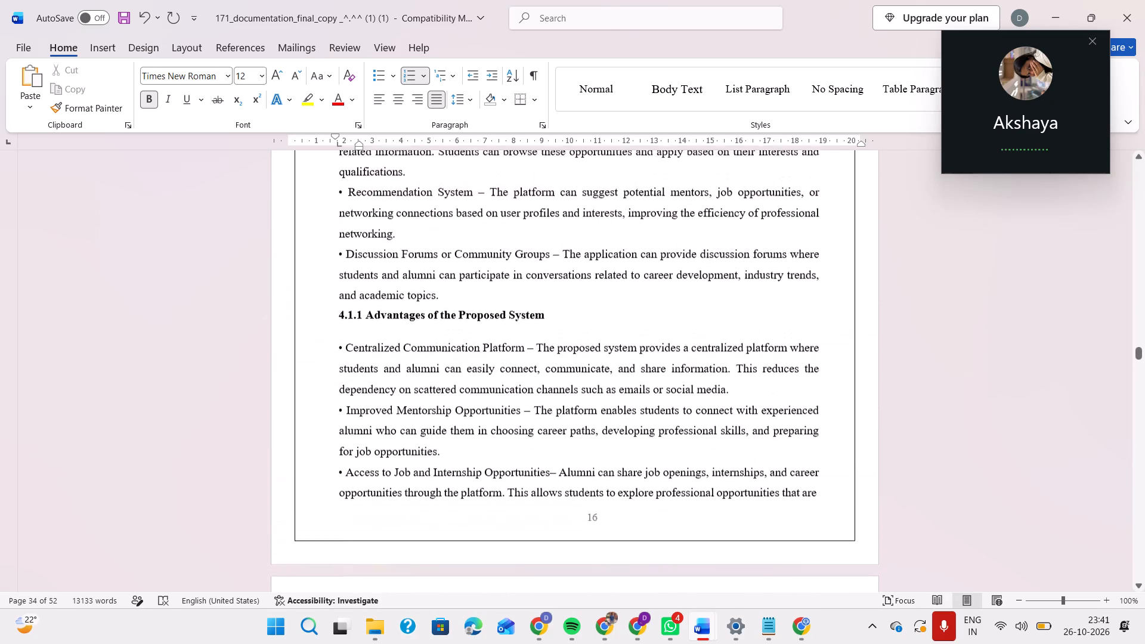
scroll(493, 432, "up", 2)
scroll(493, 432, "down", 5)
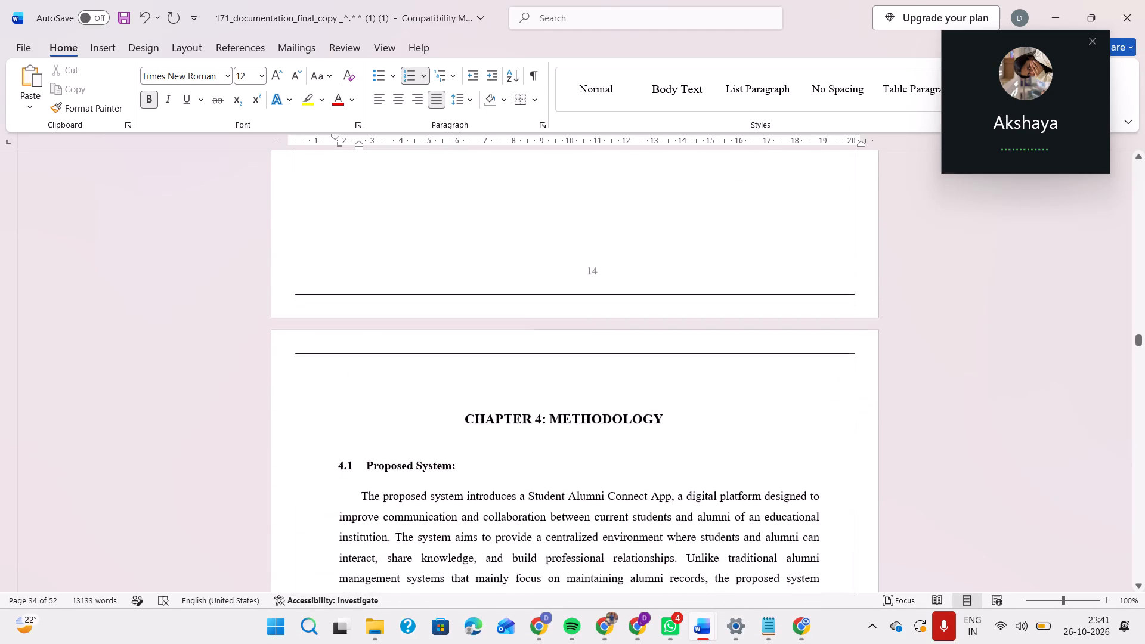
scroll(493, 432, "down", 1)
scroll(549, 386, "down", 11)
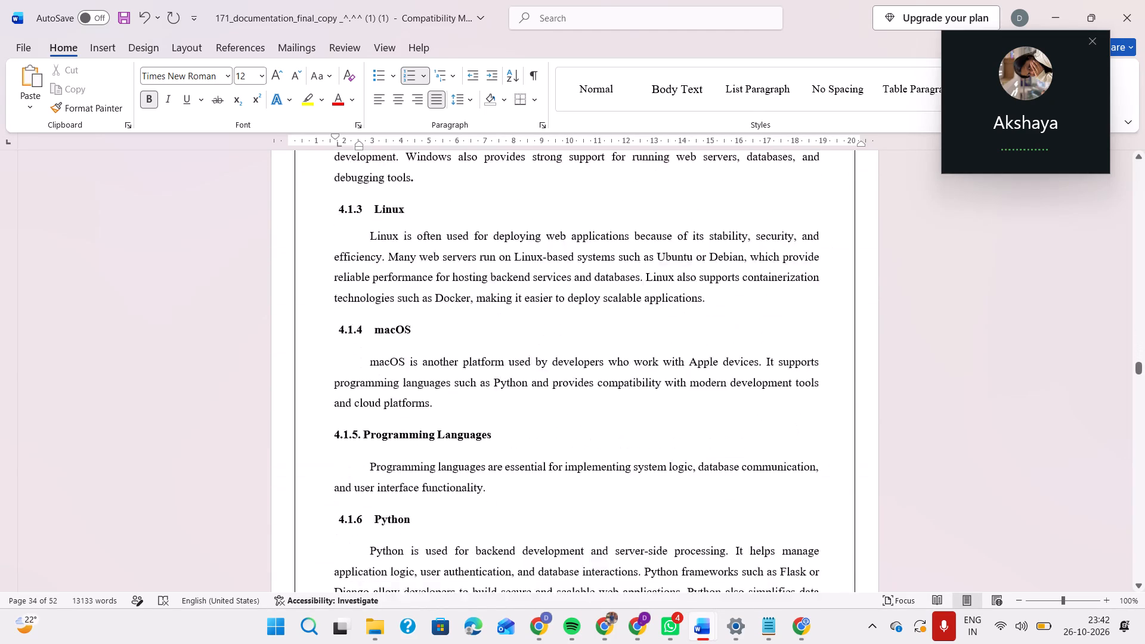
scroll(549, 386, "down", 5)
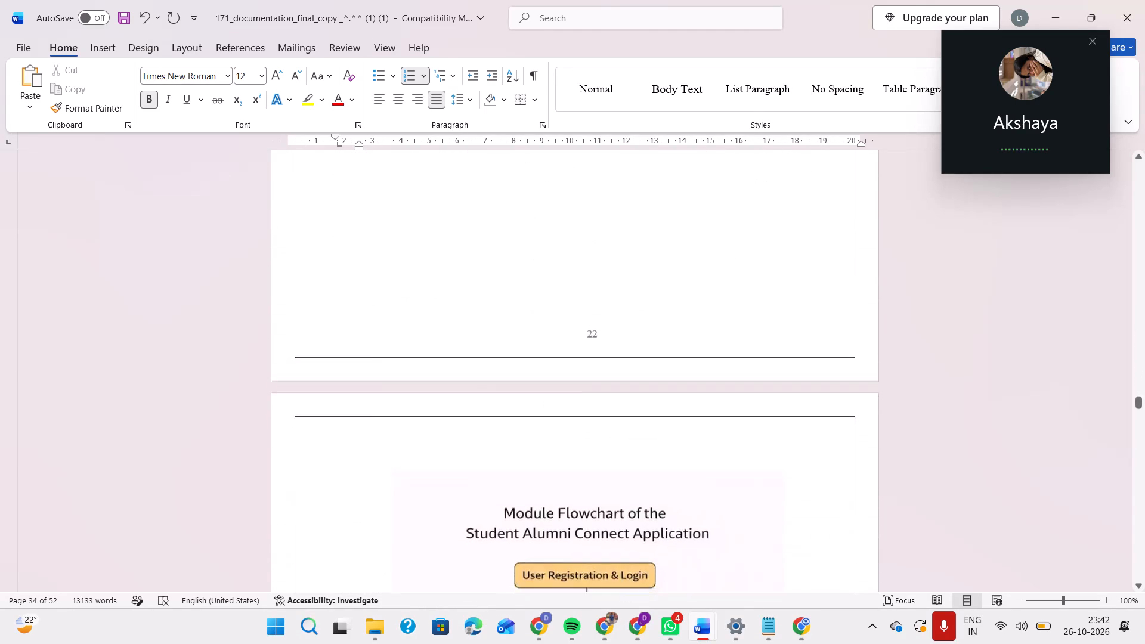
scroll(549, 386, "down", 12)
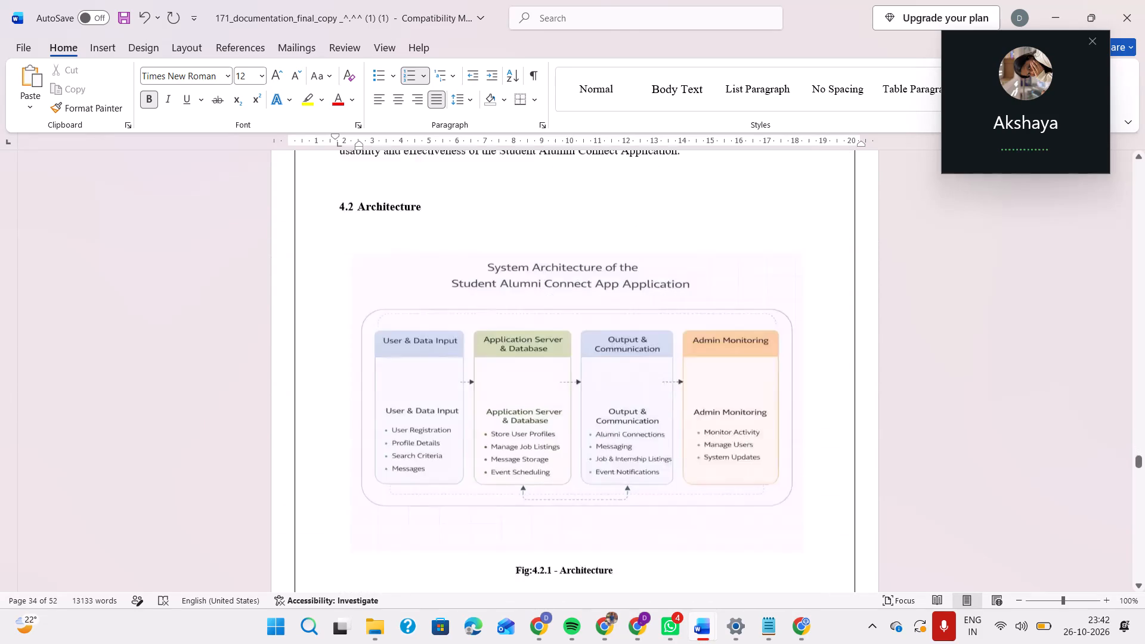
scroll(549, 386, "down", 4)
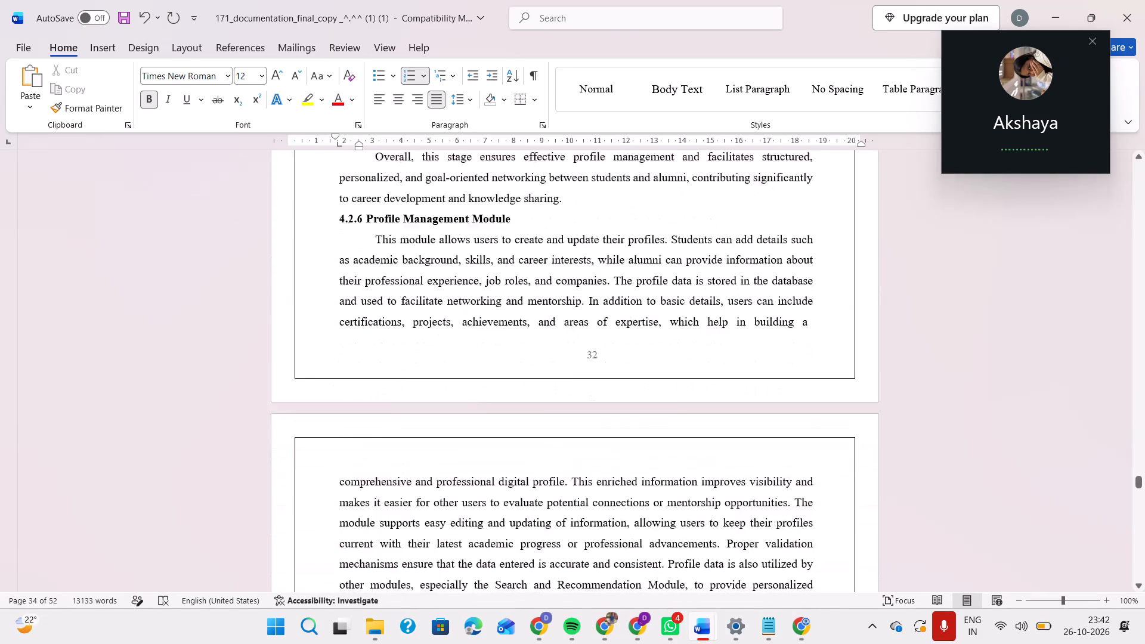
scroll(549, 386, "down", 2)
Delete everything from the Chapter 4: Design heading after 4.3.8 Database Communication through to the end of the document.
scroll(549, 386, "up", 8)
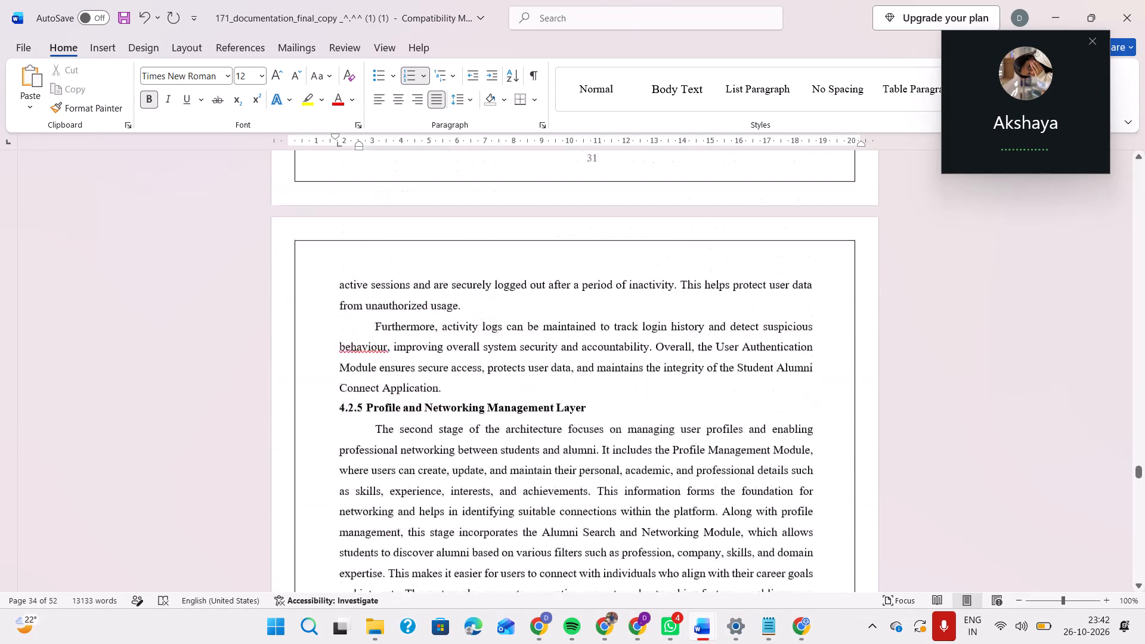
scroll(549, 386, "up", 13)
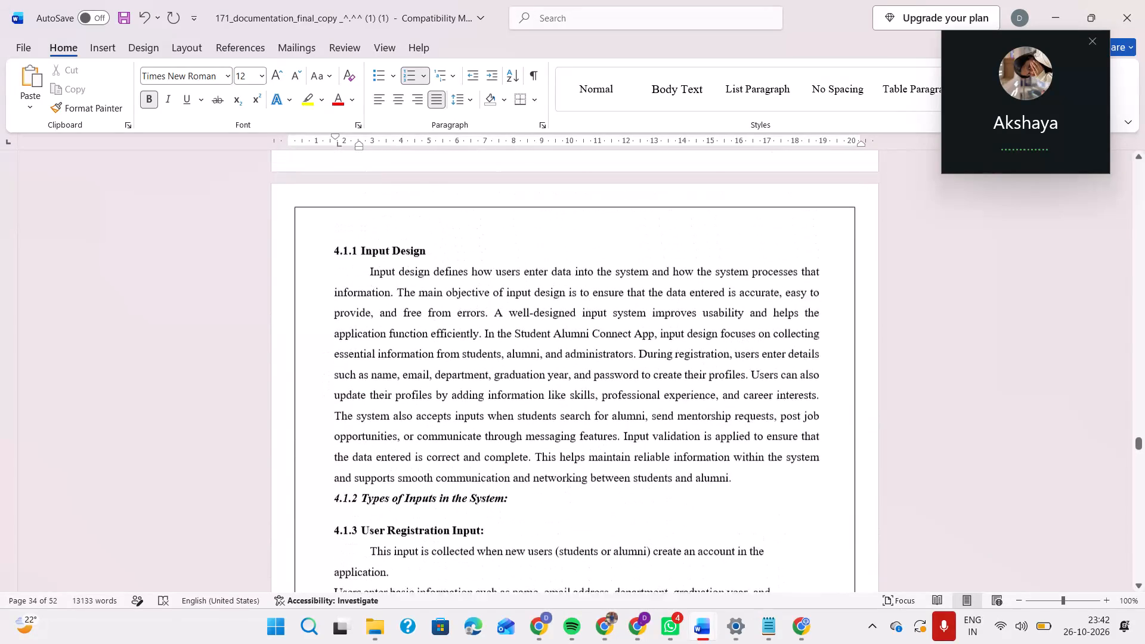
scroll(549, 386, "up", 6)
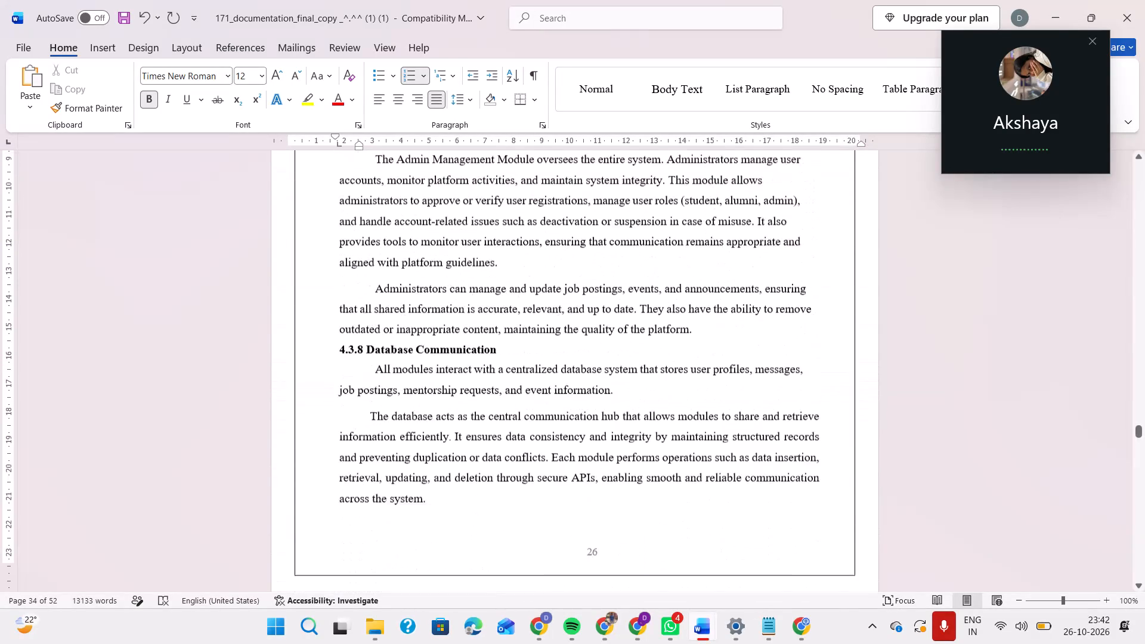
scroll(549, 386, "down", 1)
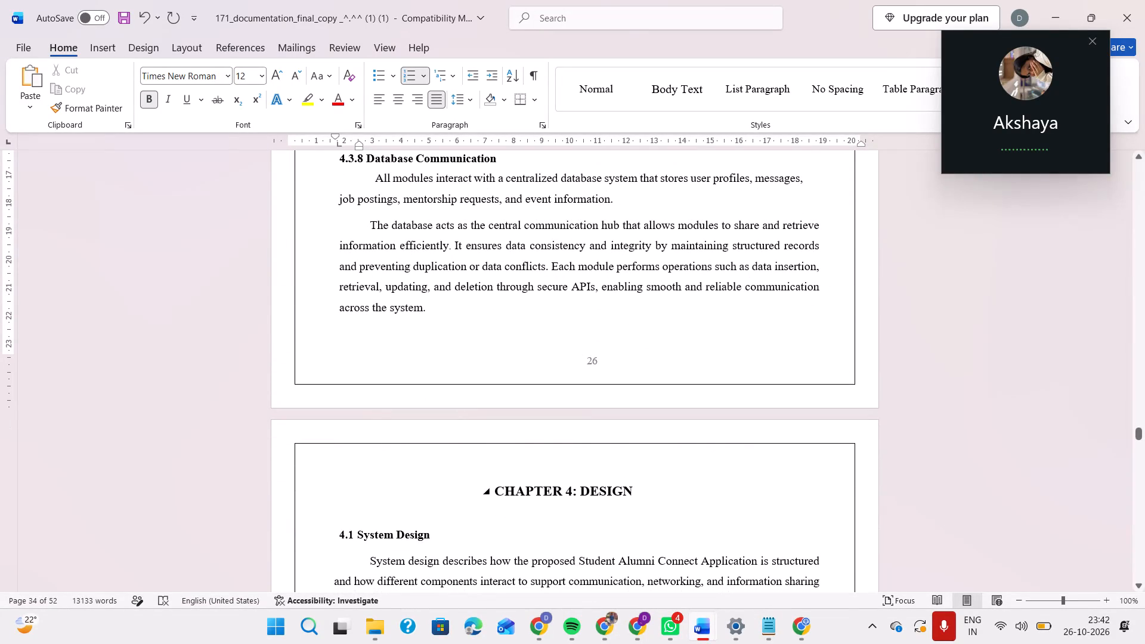
left_click_drag(492, 490, 583, 643)
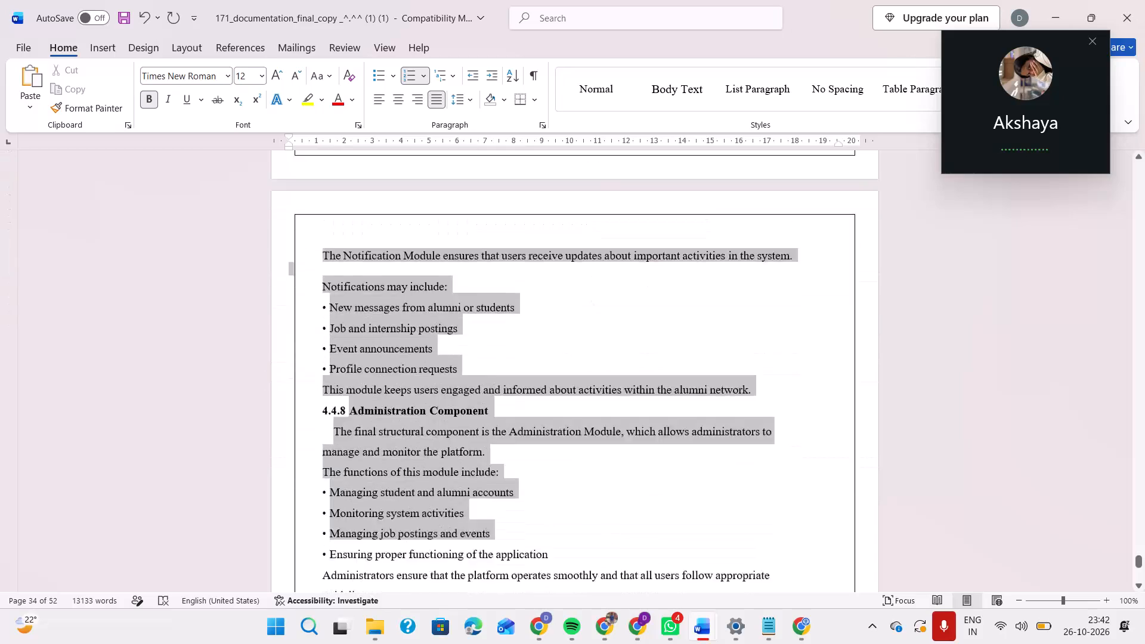
left_click_drag(583, 643, 577, 259)
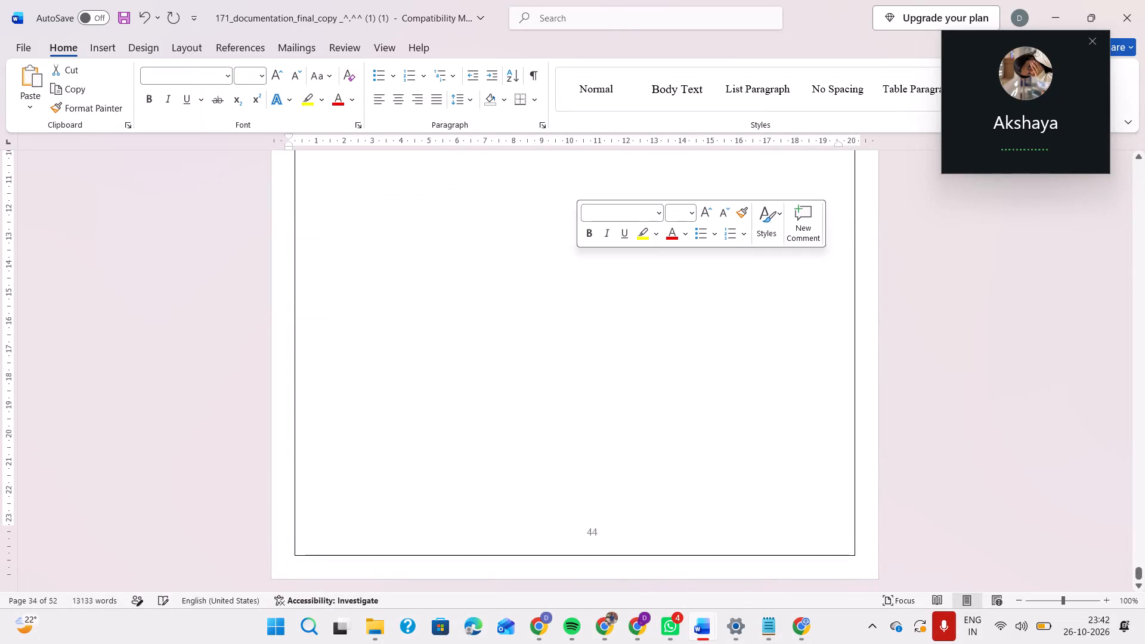
key("Delete")
scroll(549, 312, "up", 2)
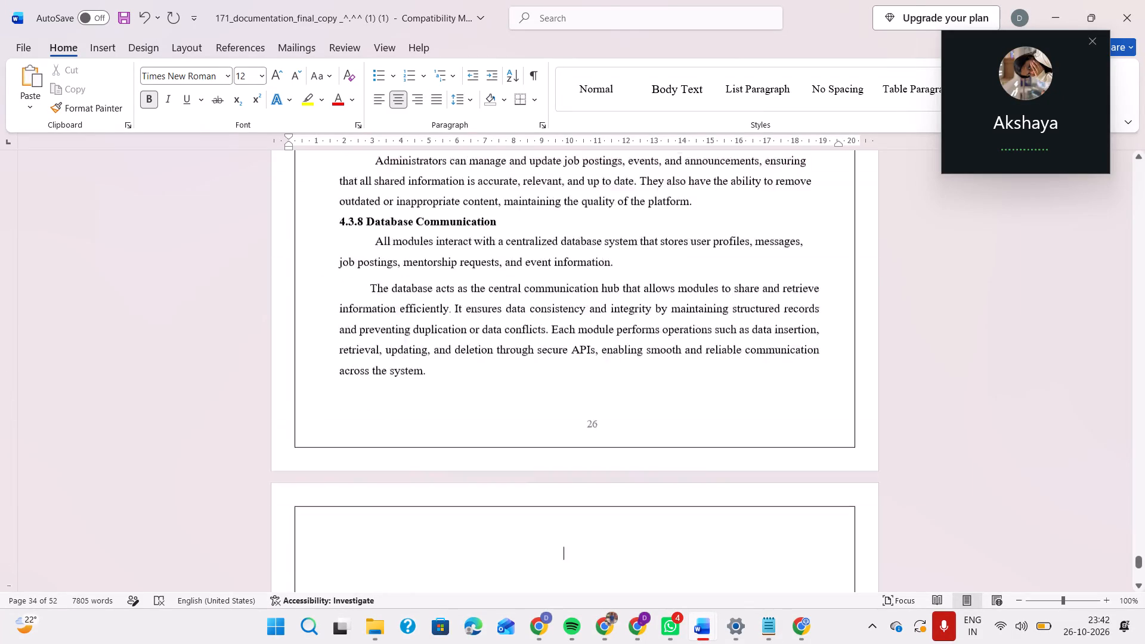
scroll(549, 312, "down", 1)
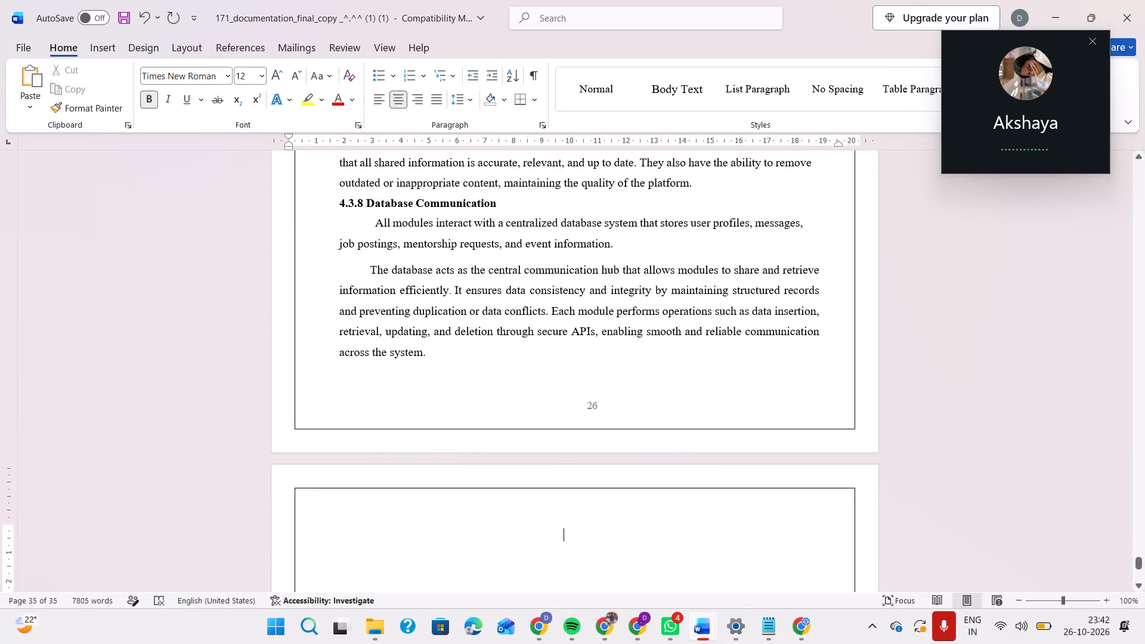
Examine the remaining Chapter 4: Methodology pages, from the chapter heading through the 4.2 modules to the 4.3.3 section.
scroll(519, 367, "up", 6)
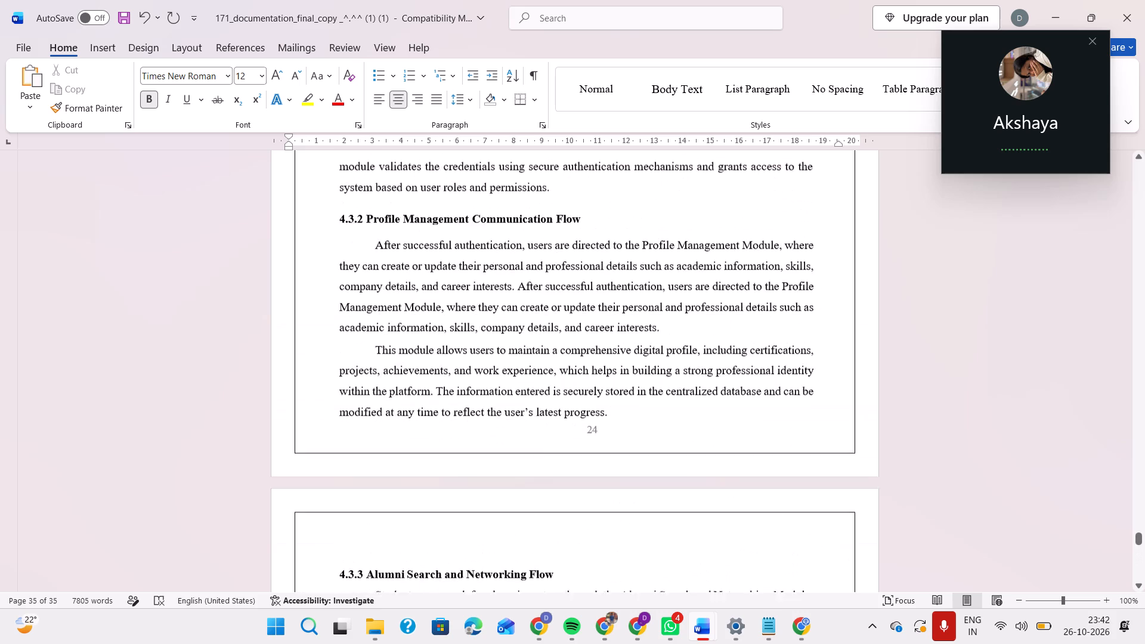
scroll(519, 367, "up", 4)
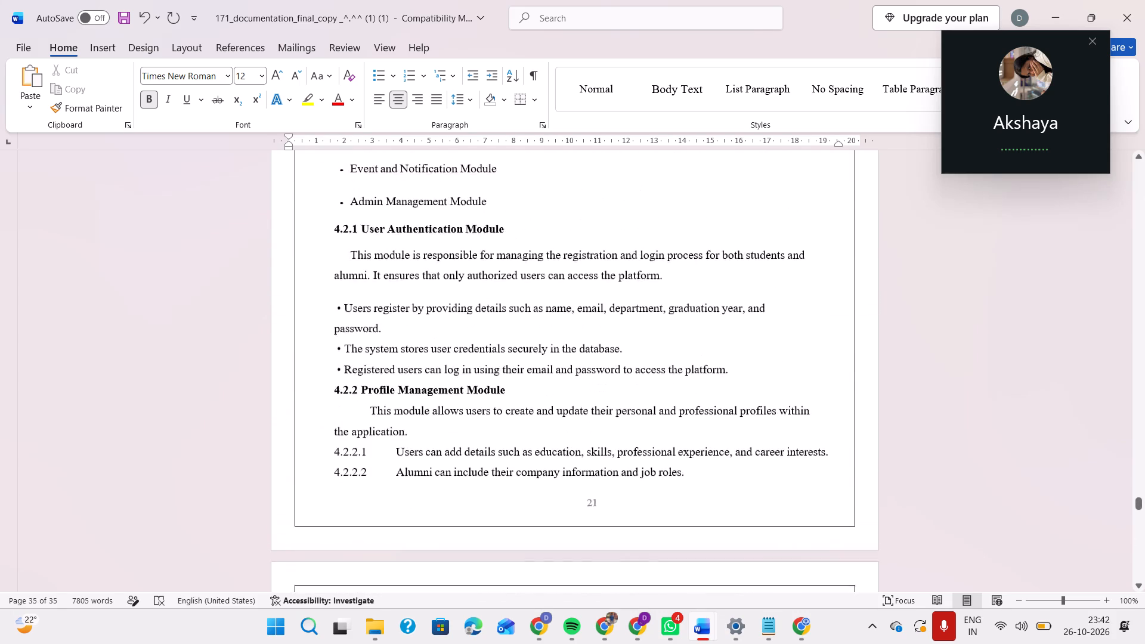
scroll(519, 367, "up", 5)
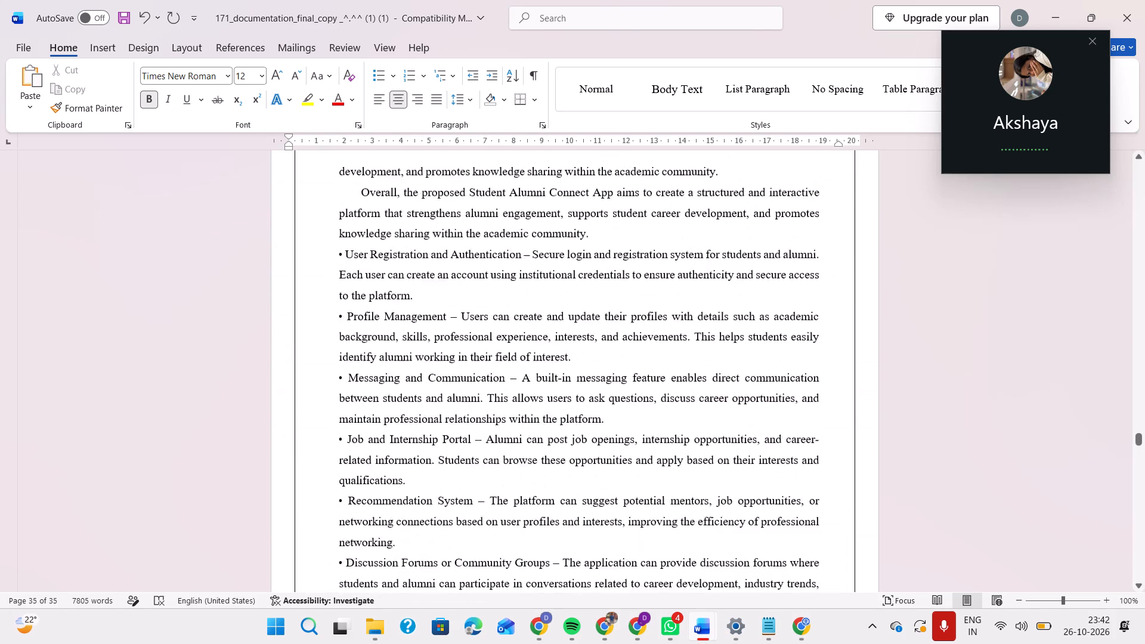
scroll(519, 367, "up", 7)
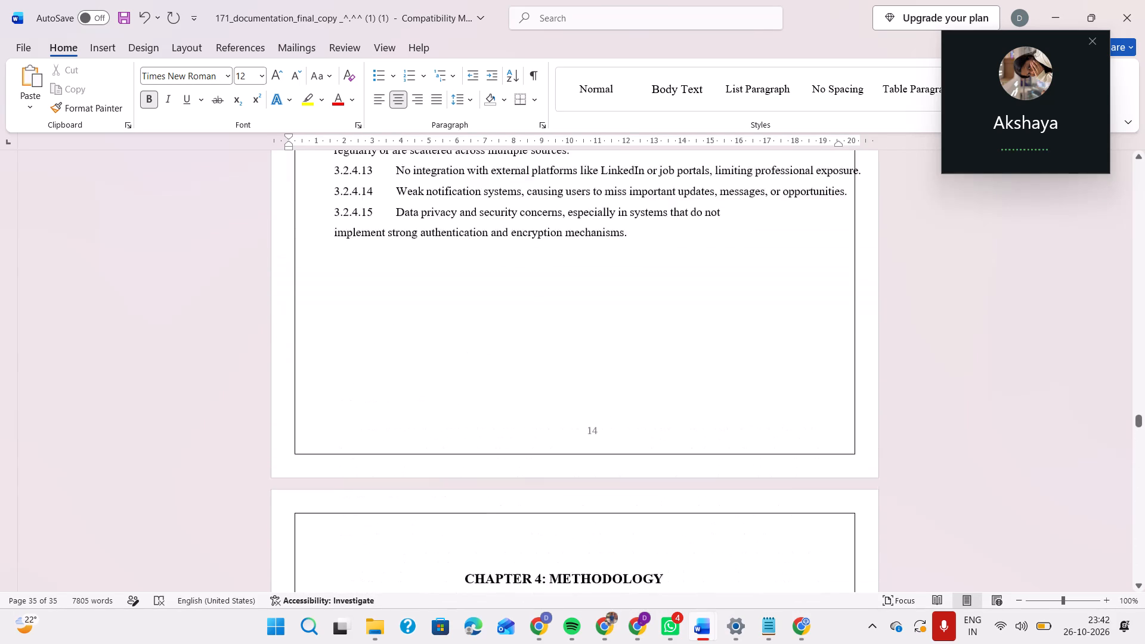
scroll(519, 367, "down", 9)
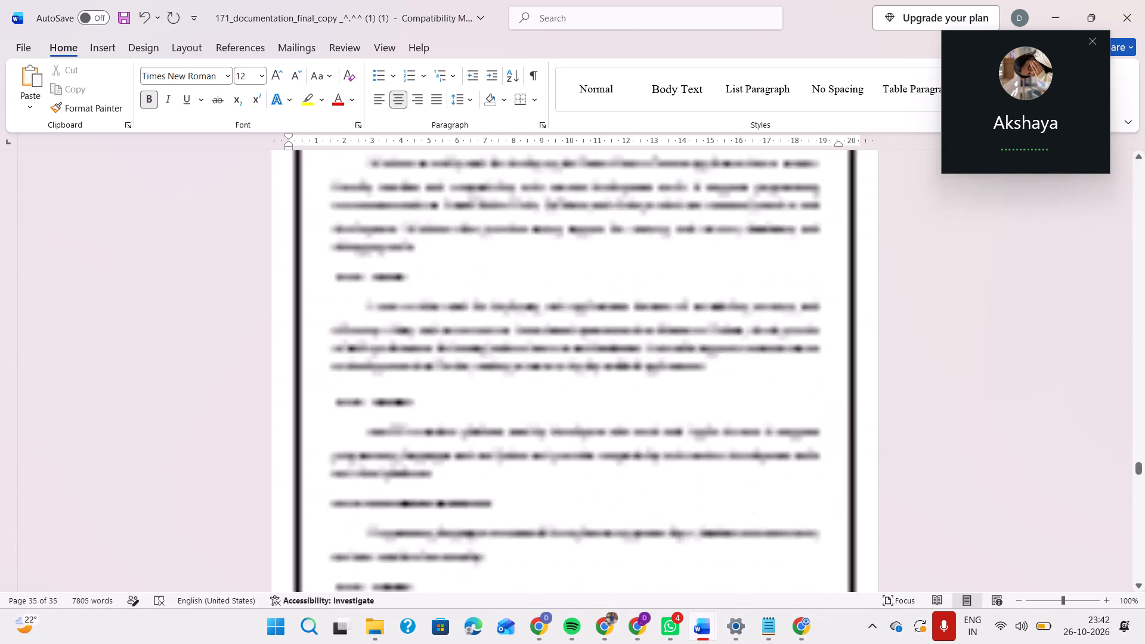
scroll(519, 367, "down", 3)
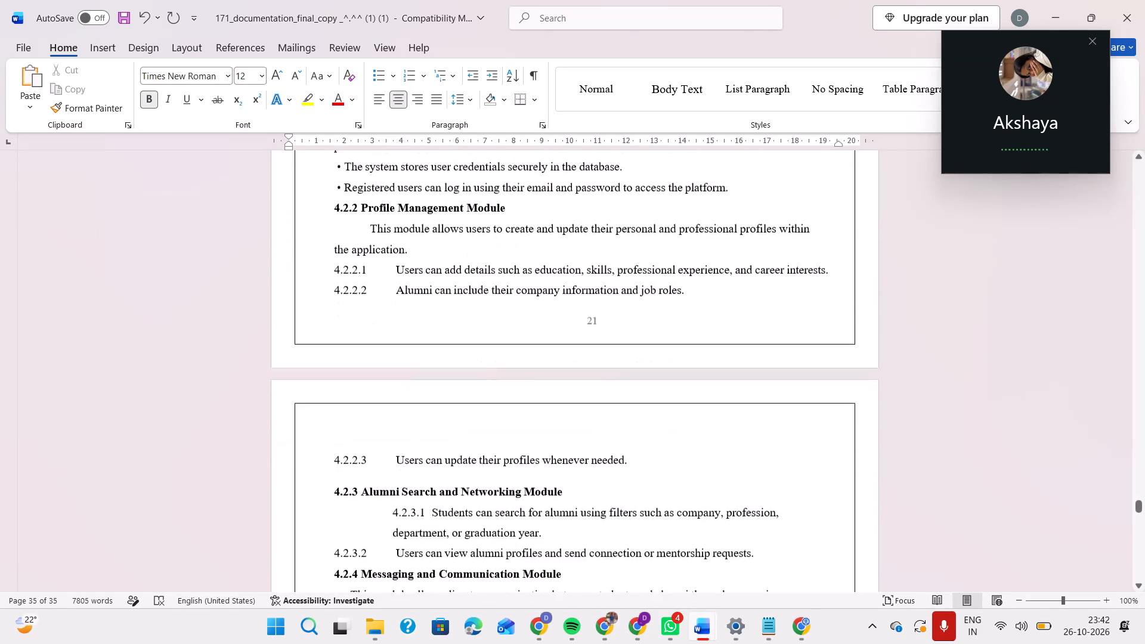
scroll(519, 367, "down", 5)
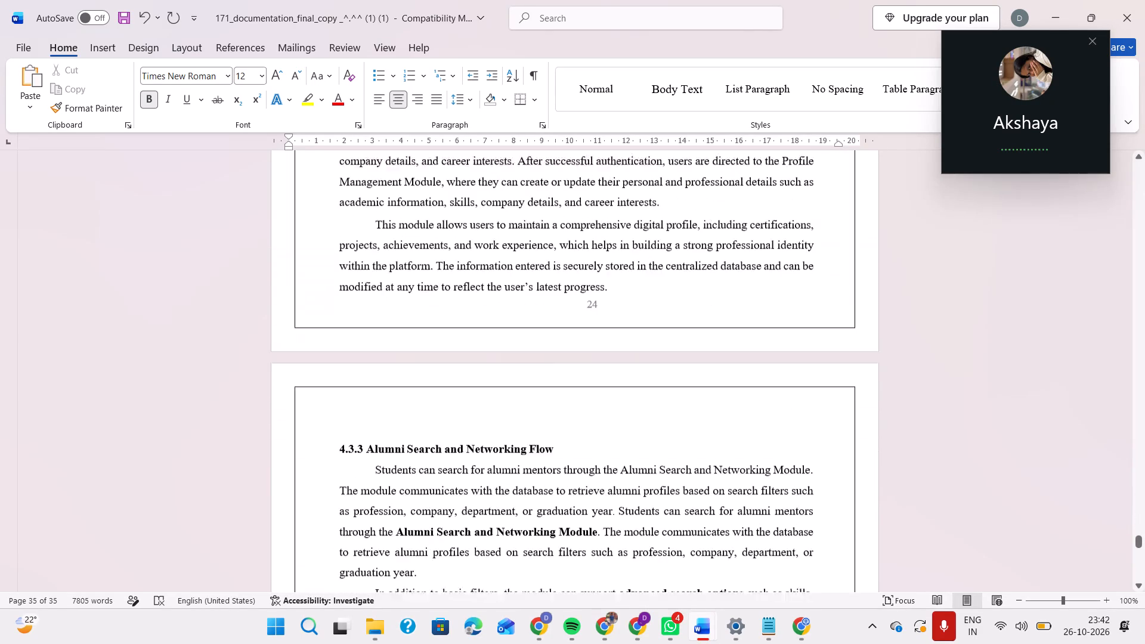
Copy the 4.3 heading text "Communication Flow in the System" into the 4.3 row of the contents table.
scroll(519, 367, "up", 3)
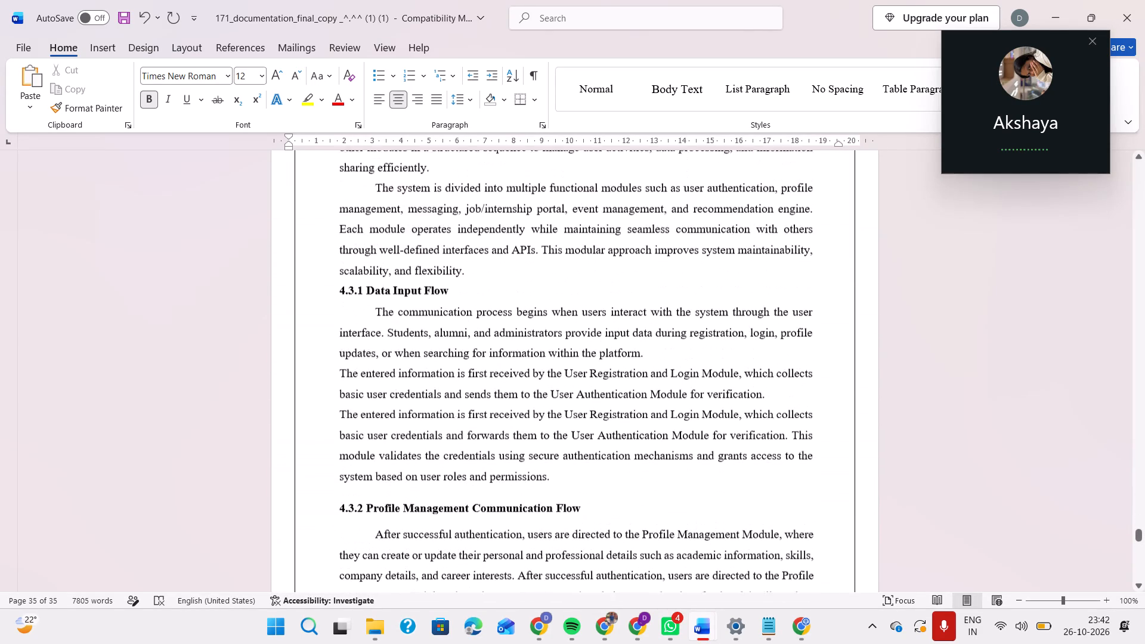
scroll(519, 367, "up", 2)
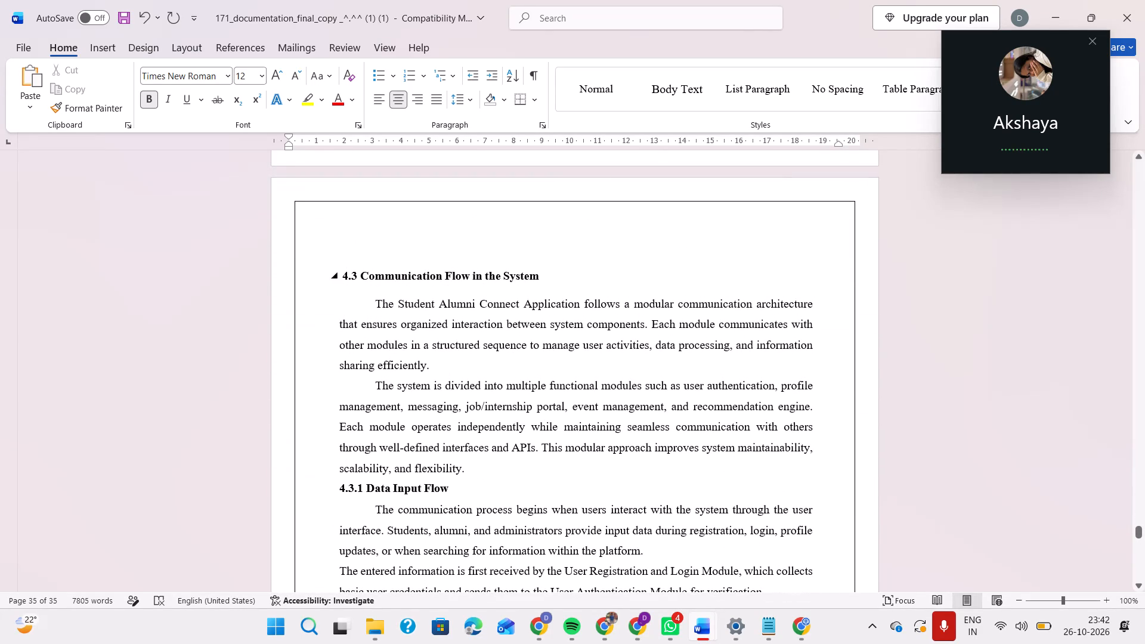
left_click_drag(544, 275, 366, 258)
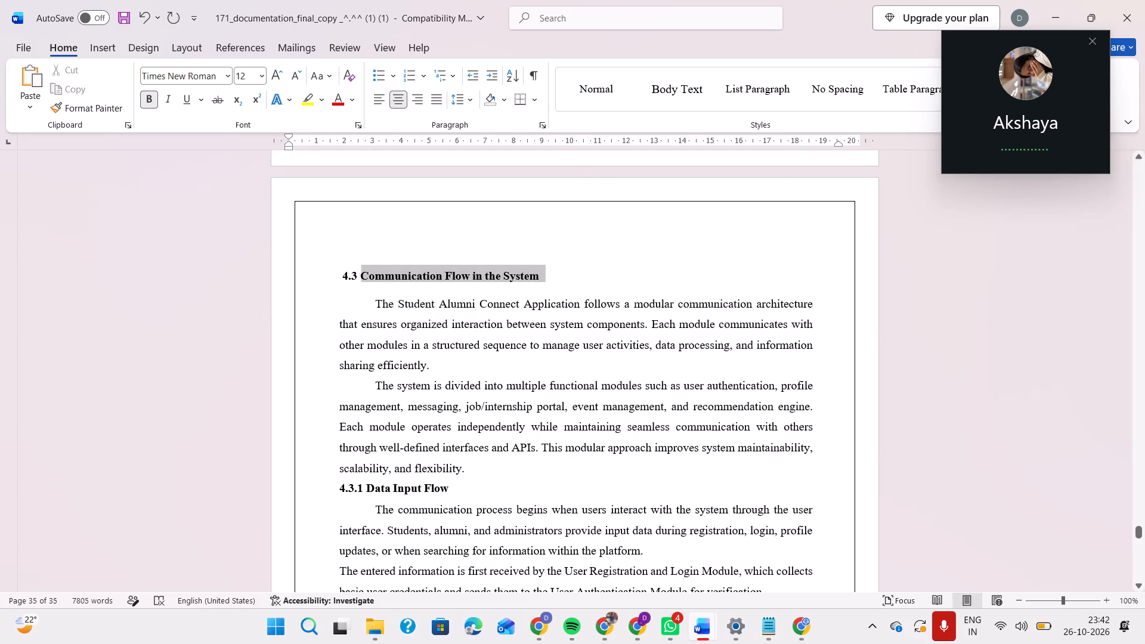
key("ctrl+c")
scroll(657, 338, "up", 19)
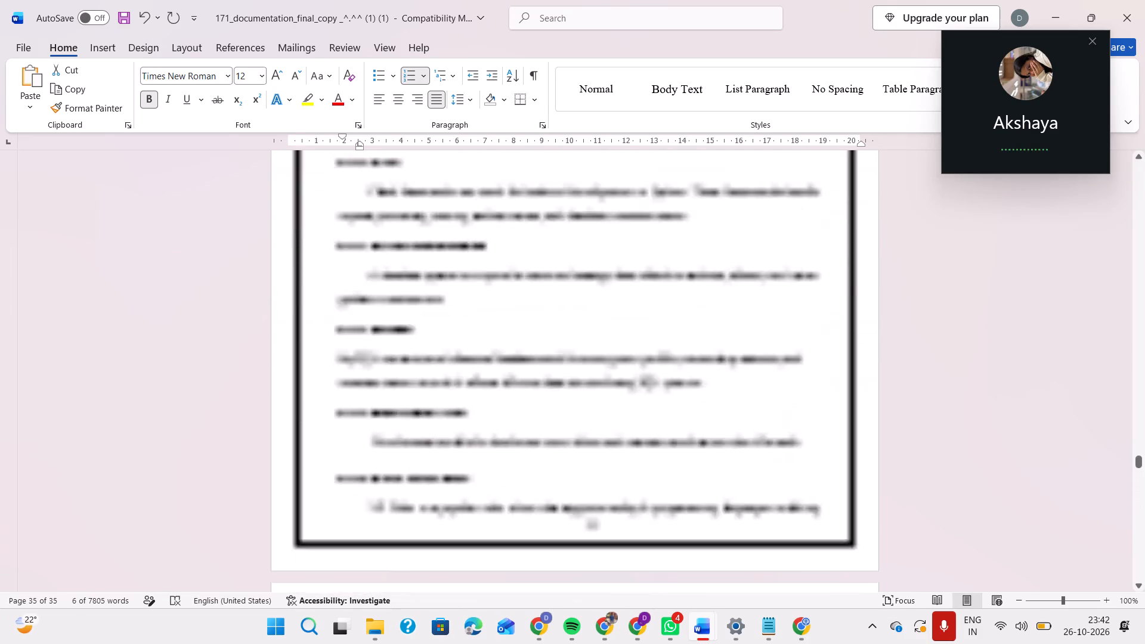
scroll(657, 338, "up", 17)
scroll(564, 423, "down", 5)
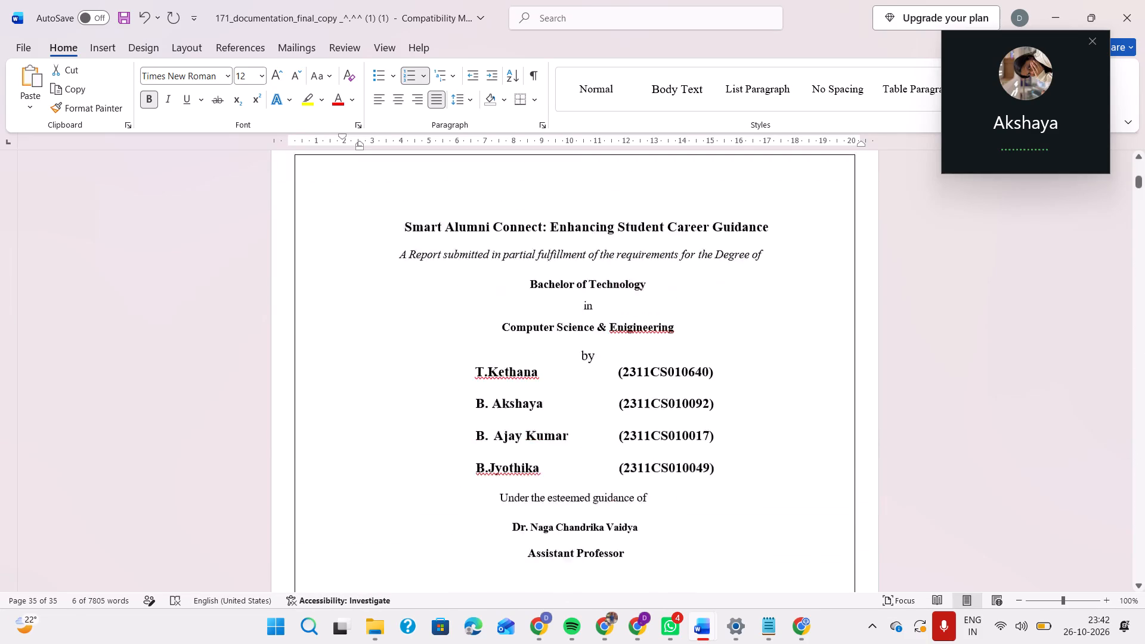
scroll(564, 423, "down", 7)
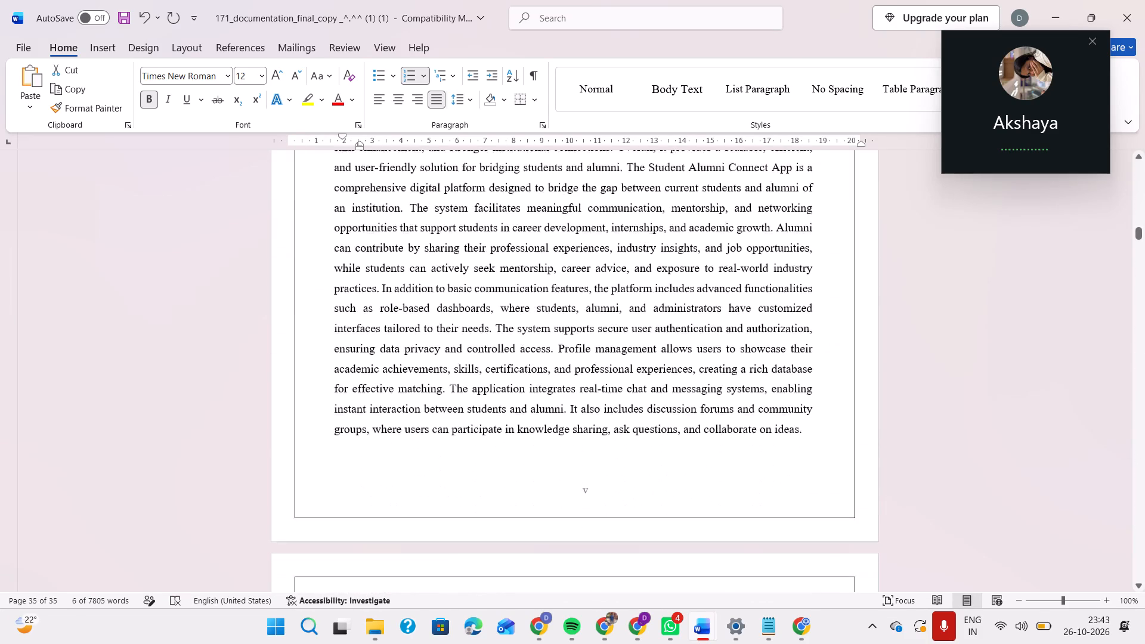
scroll(564, 423, "down", 4)
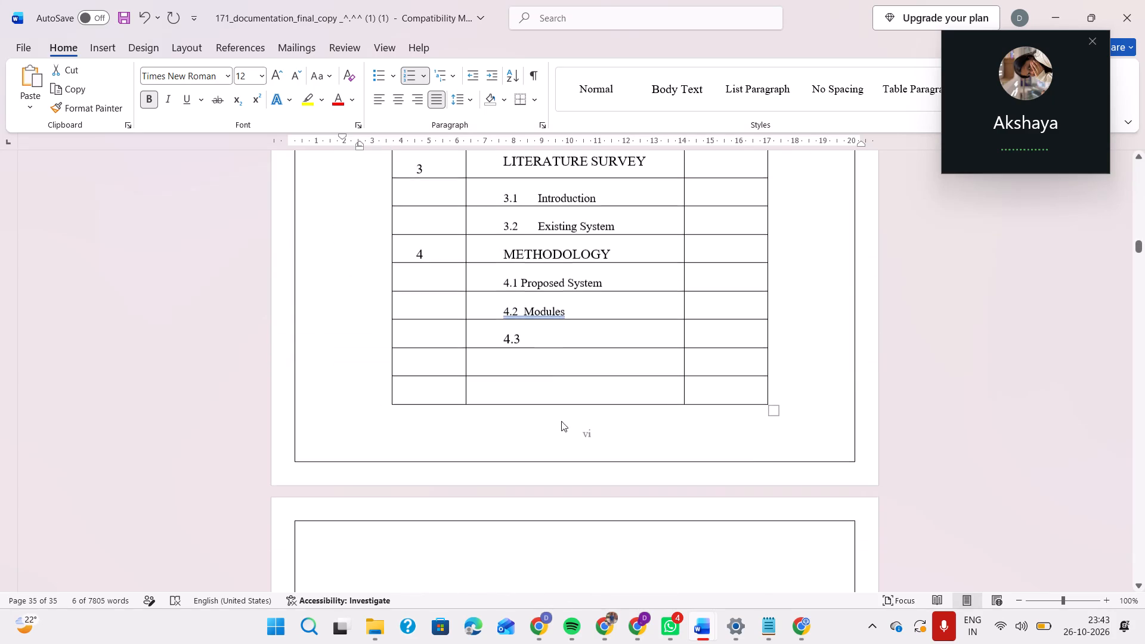
left_click(540, 323)
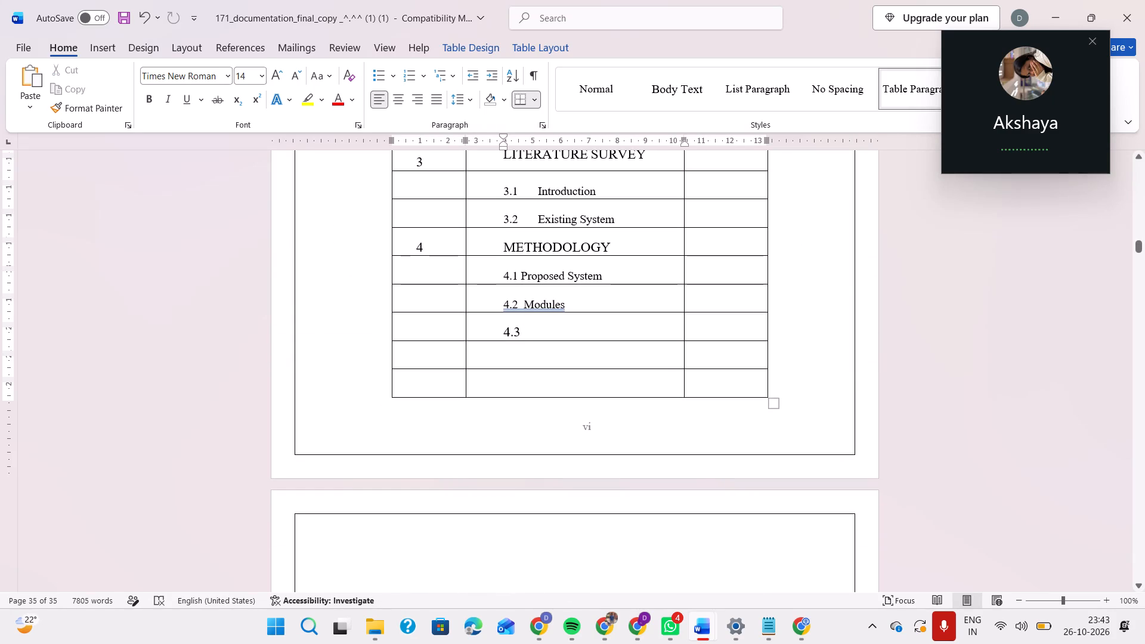
key("ctrl+v")
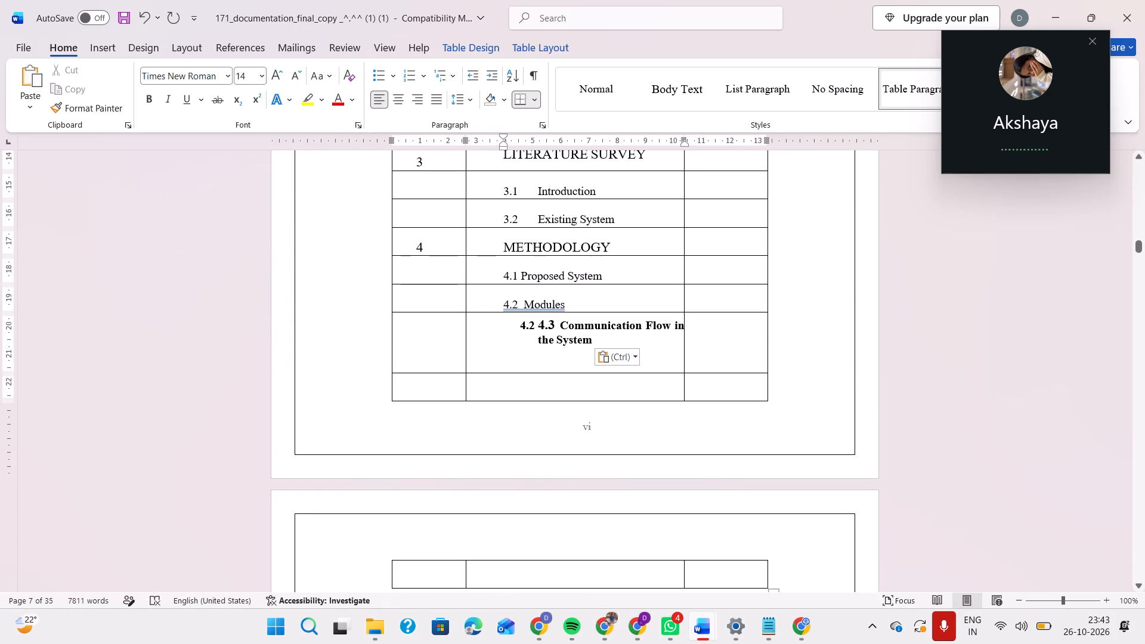
Replace the duplicated numbering before "Communication Flow in the System" in the contents table with a single "4.3".
left_click(558, 321)
key("BackSpace")
key("BackSpace")
key("BackSpace")
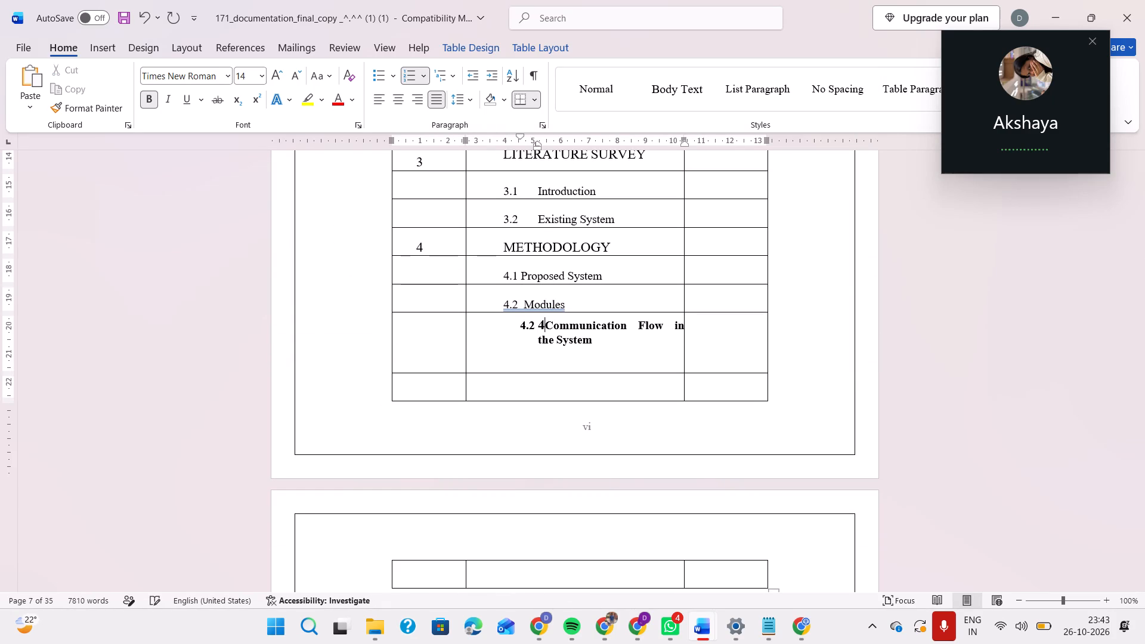
key("BackSpace")
key("BackSpace")
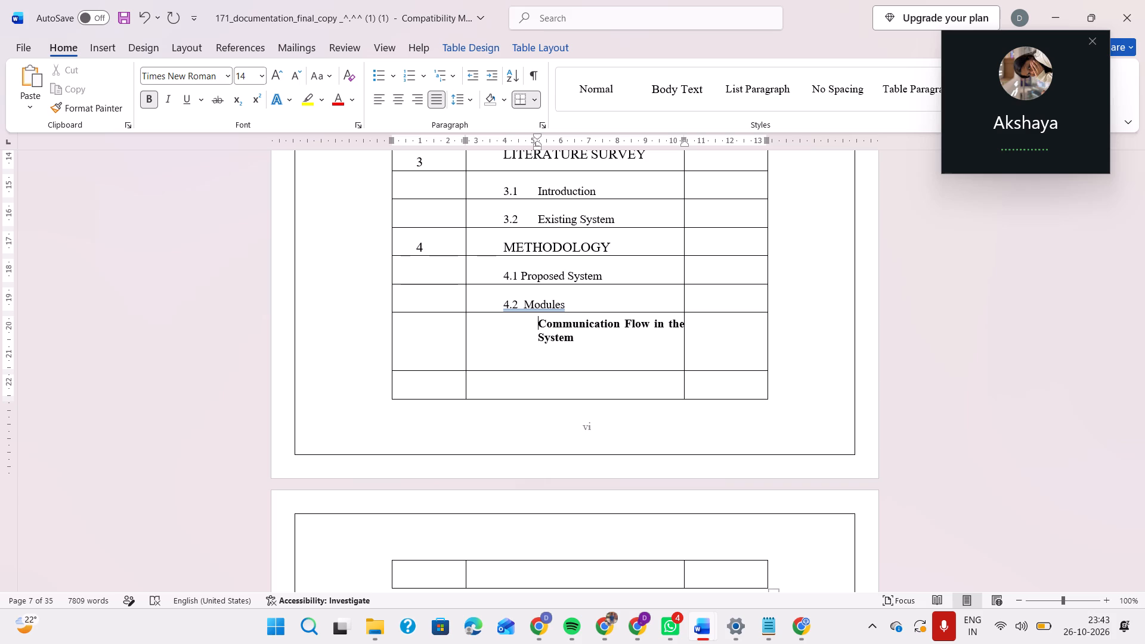
type("4.3")
key("space")
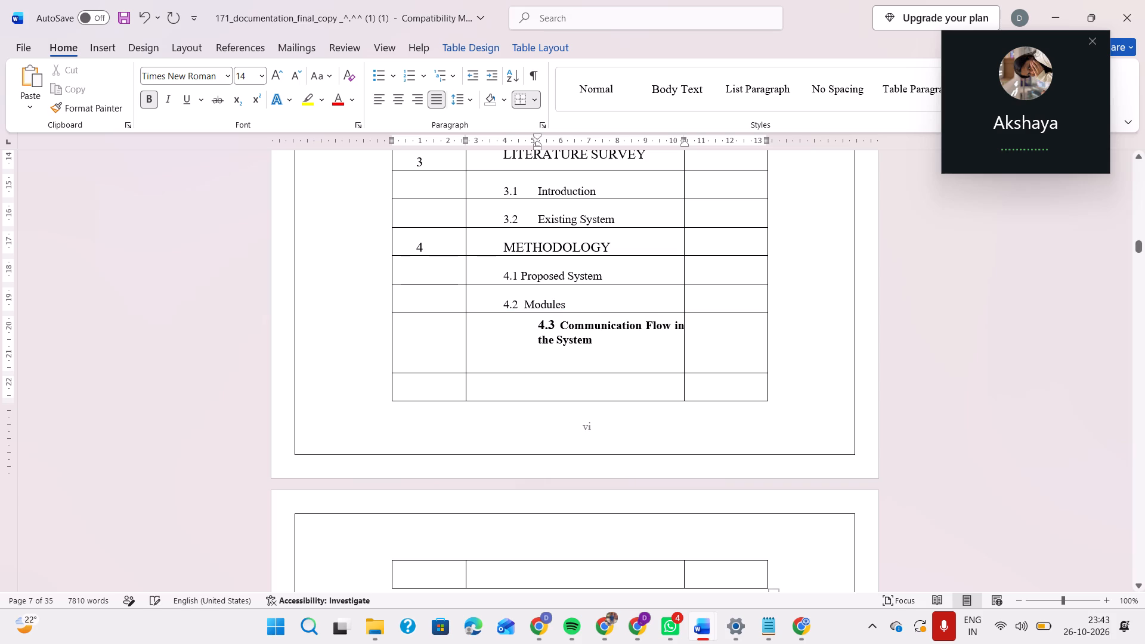
Format the contents entry "4.3 Communication Flow in the System" as 12 pt, non-bold and centred.
left_click_drag(537, 321, 602, 345)
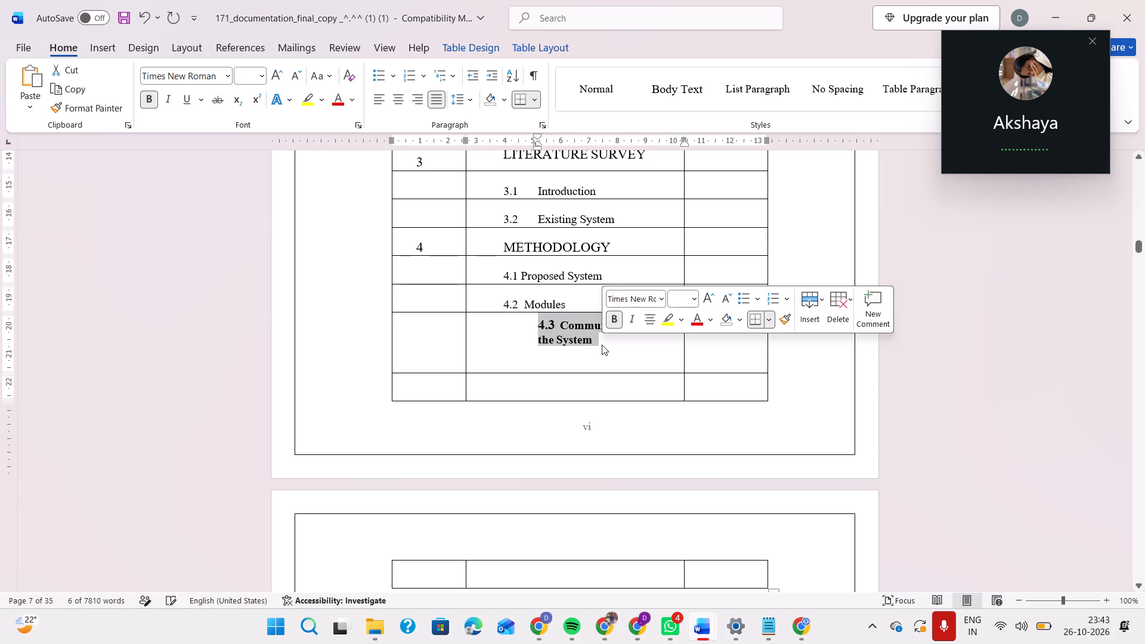
left_click(243, 73)
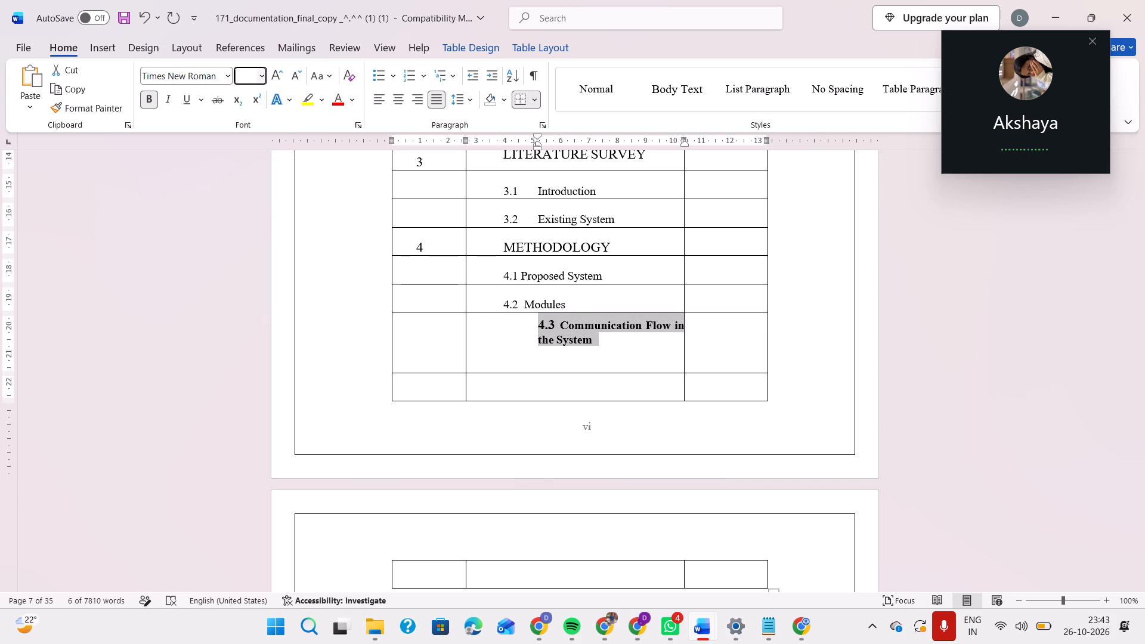
type("12")
key("Return")
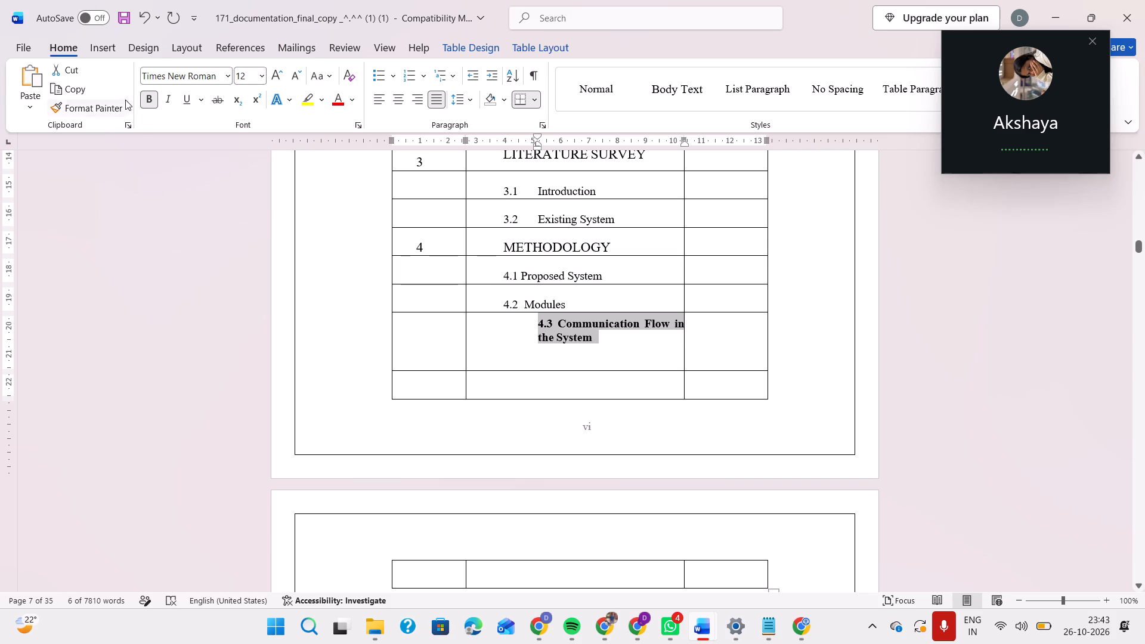
left_click(142, 101)
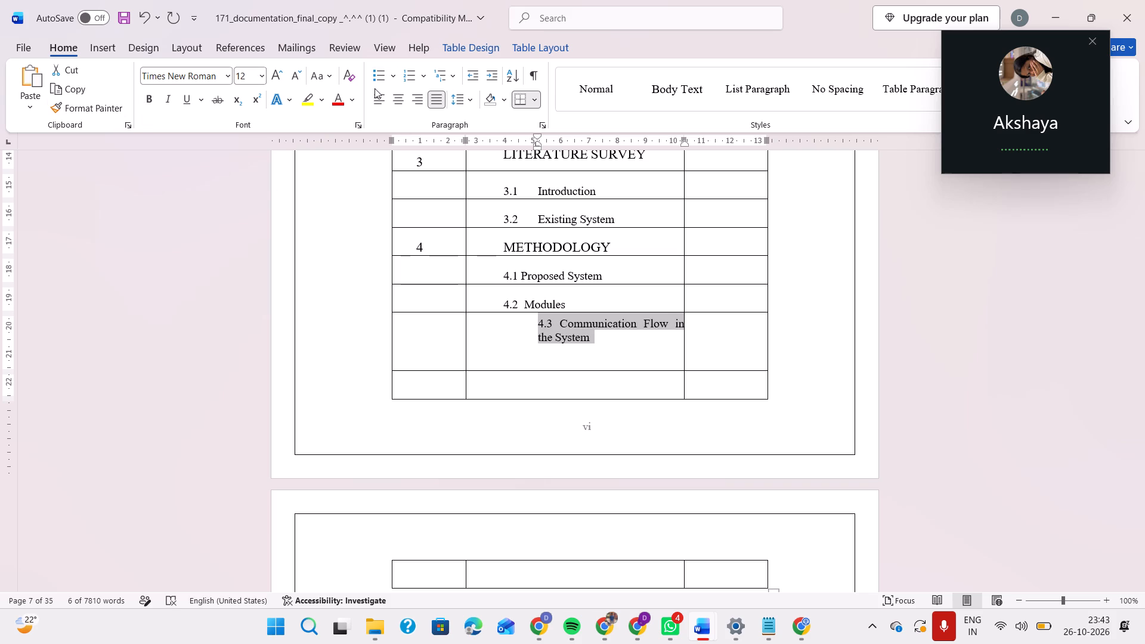
left_click(399, 102)
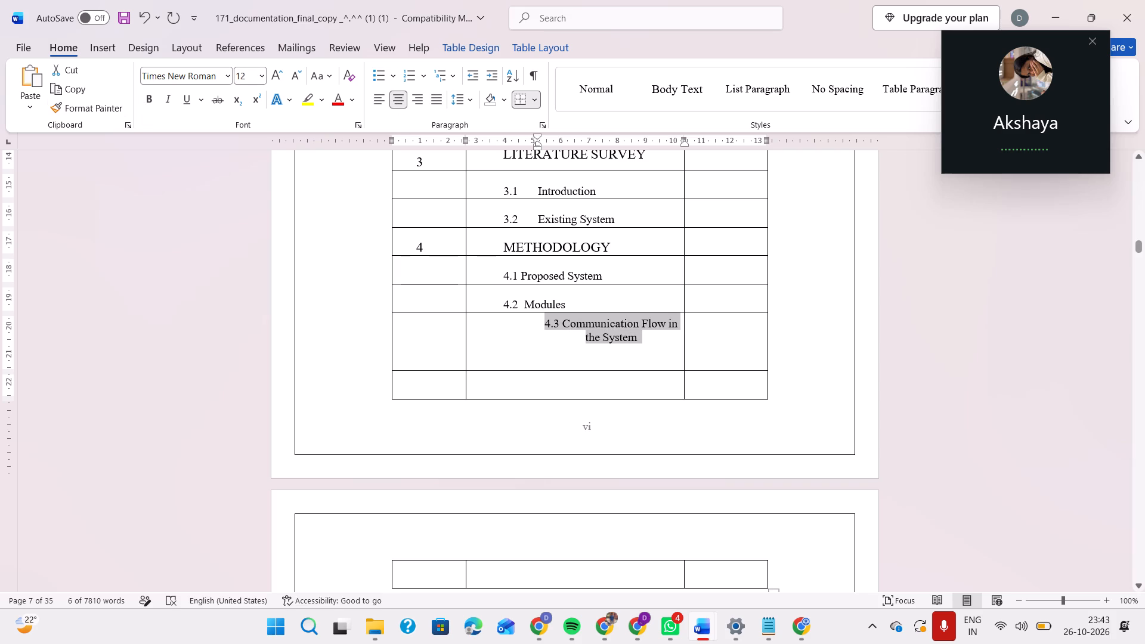
Left-align the 4.3 contents entry and reduce its first-line indent so its number lines up with the 4.2 Modules entry above.
left_click(537, 324)
key("BackSpace")
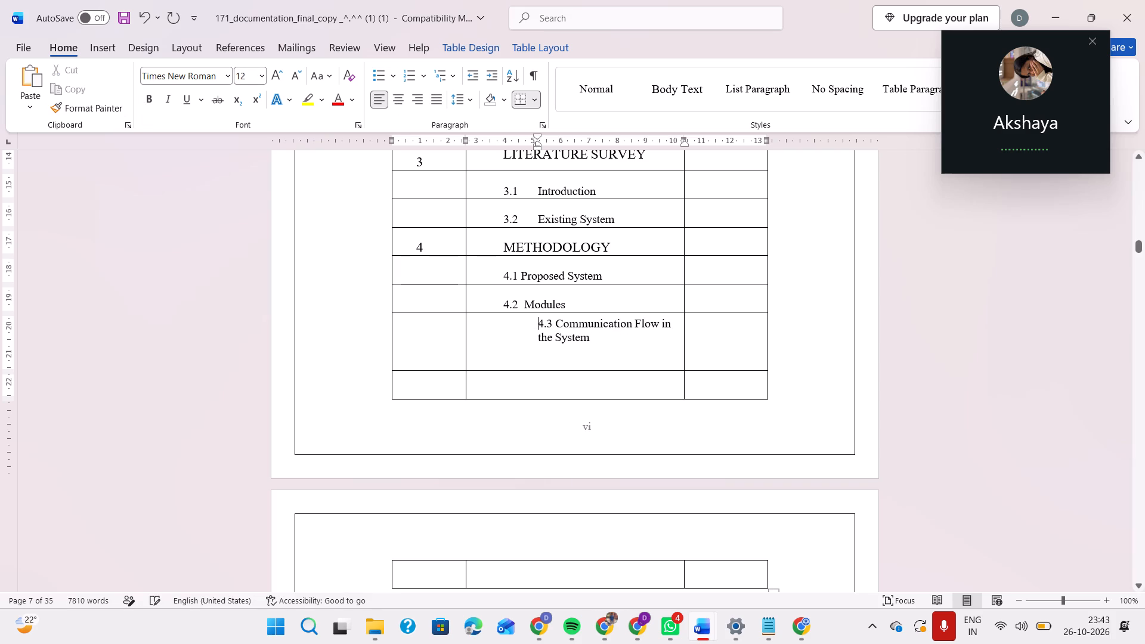
key("BackSpace")
key("BackSpace")
key("BackSpace")
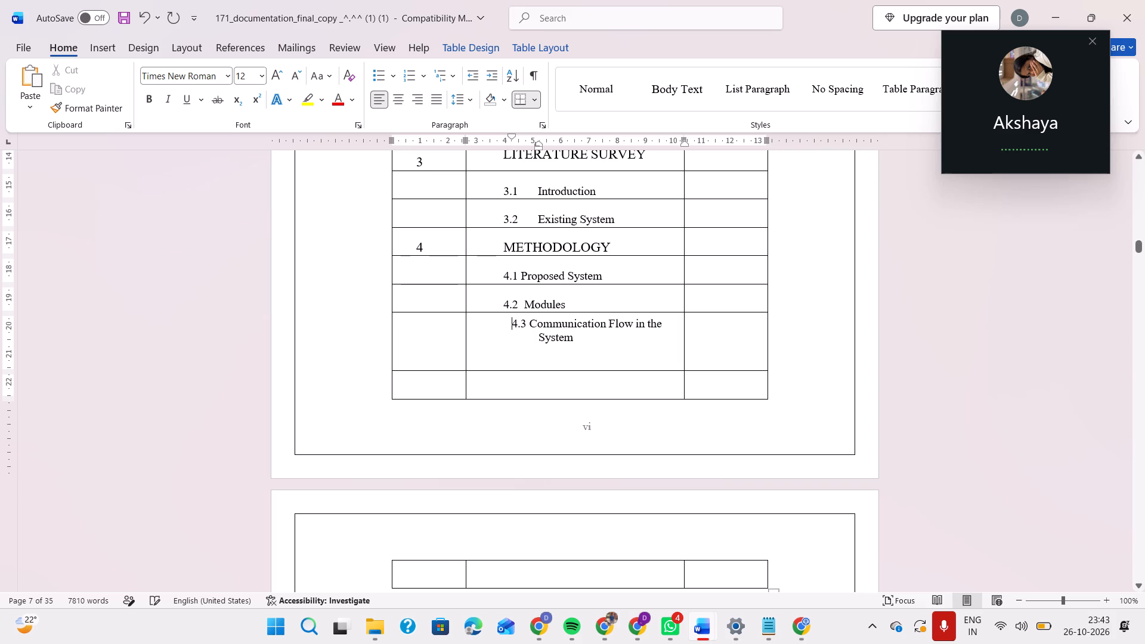
key("BackSpace")
key("BackSpace")
key("BackSpace")
key("BackSpace")
key("BackSpace")
key("BackSpace")
left_click_drag(510, 135, 509, 136)
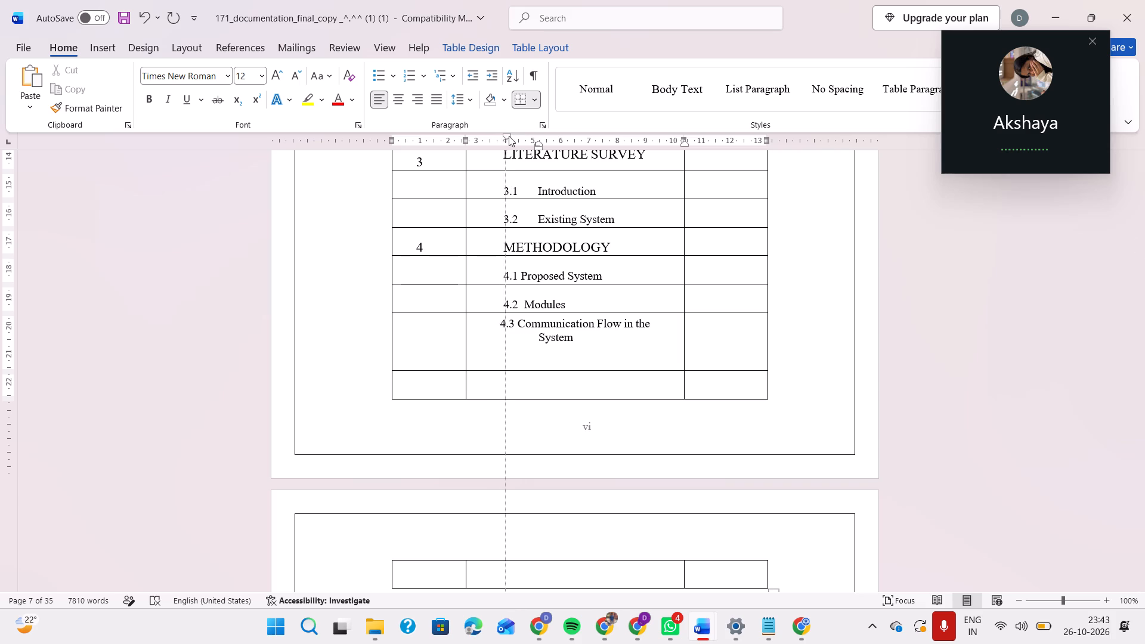
left_click_drag(509, 136, 502, 136)
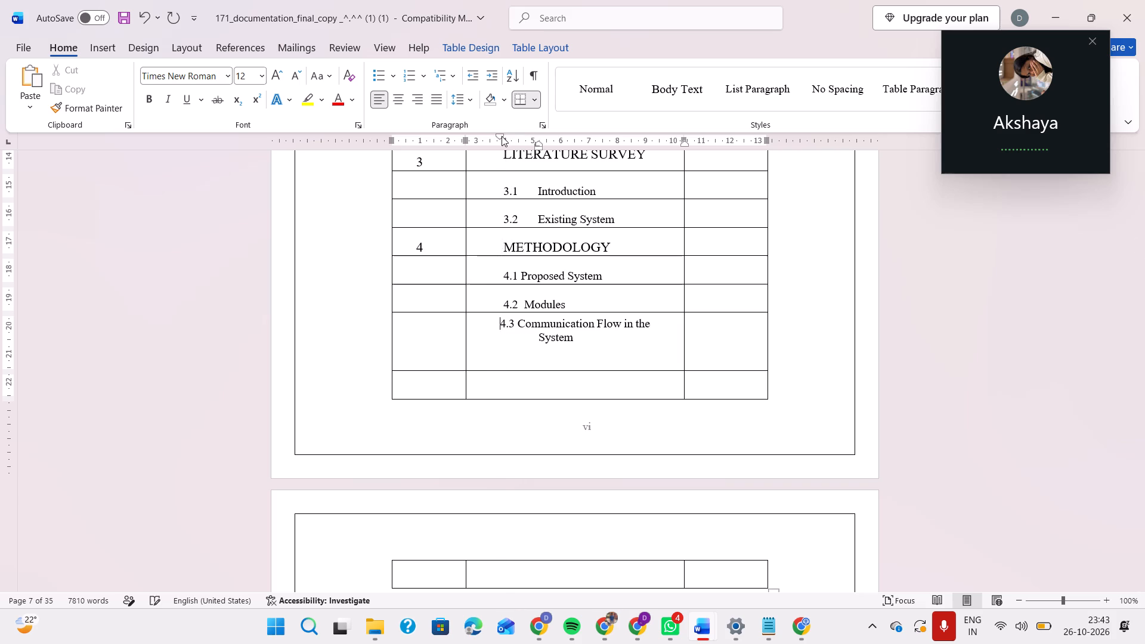
key("space")
key("space")
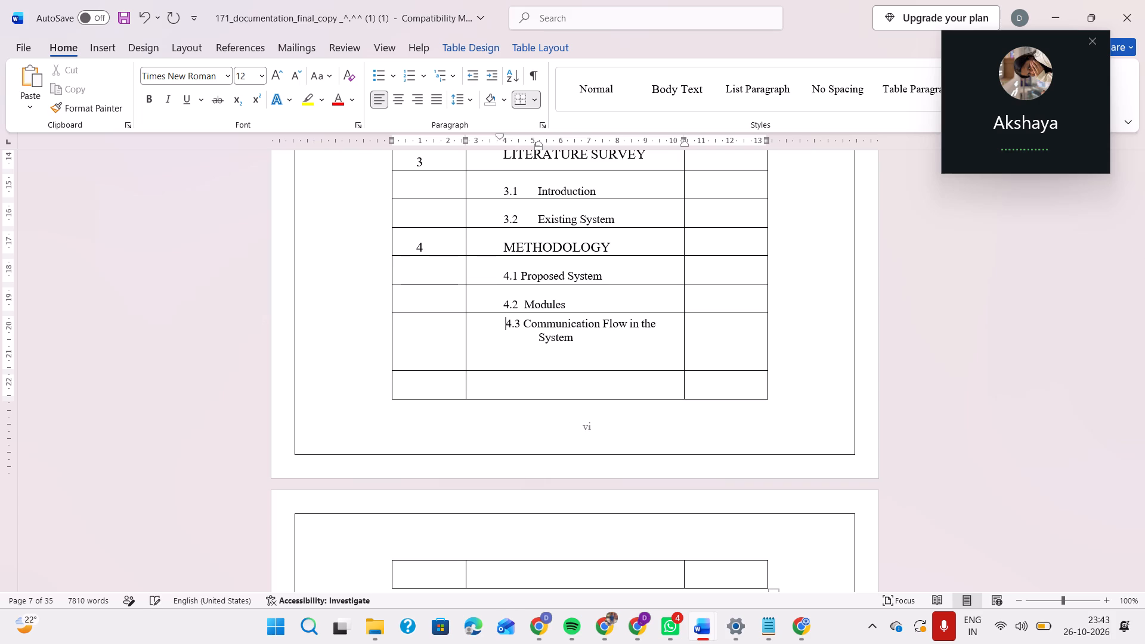
key("BackSpace")
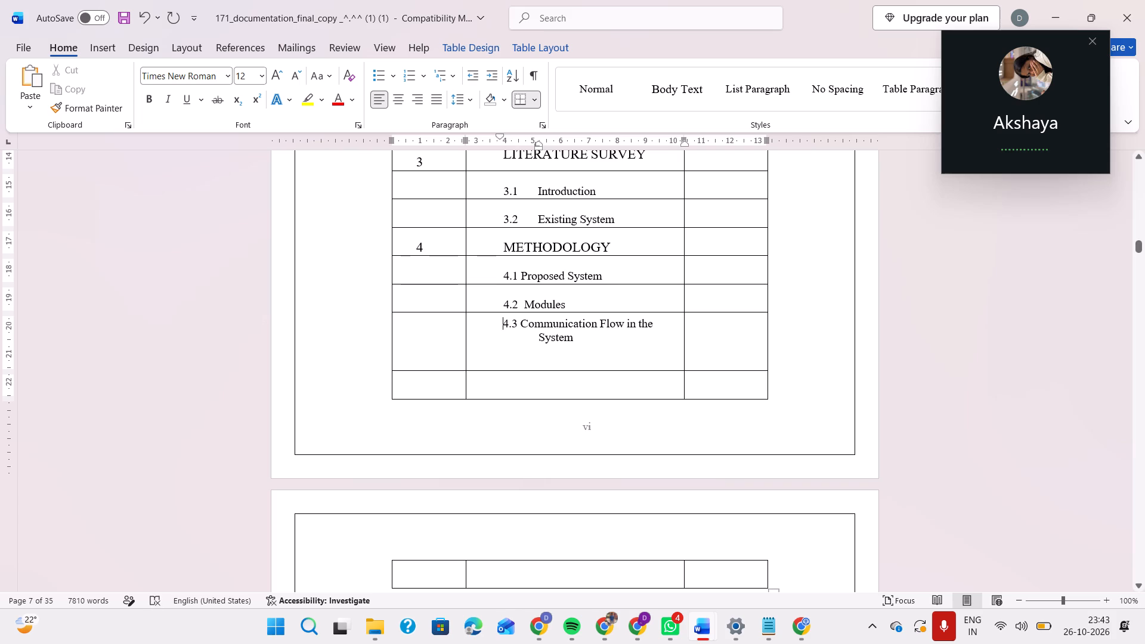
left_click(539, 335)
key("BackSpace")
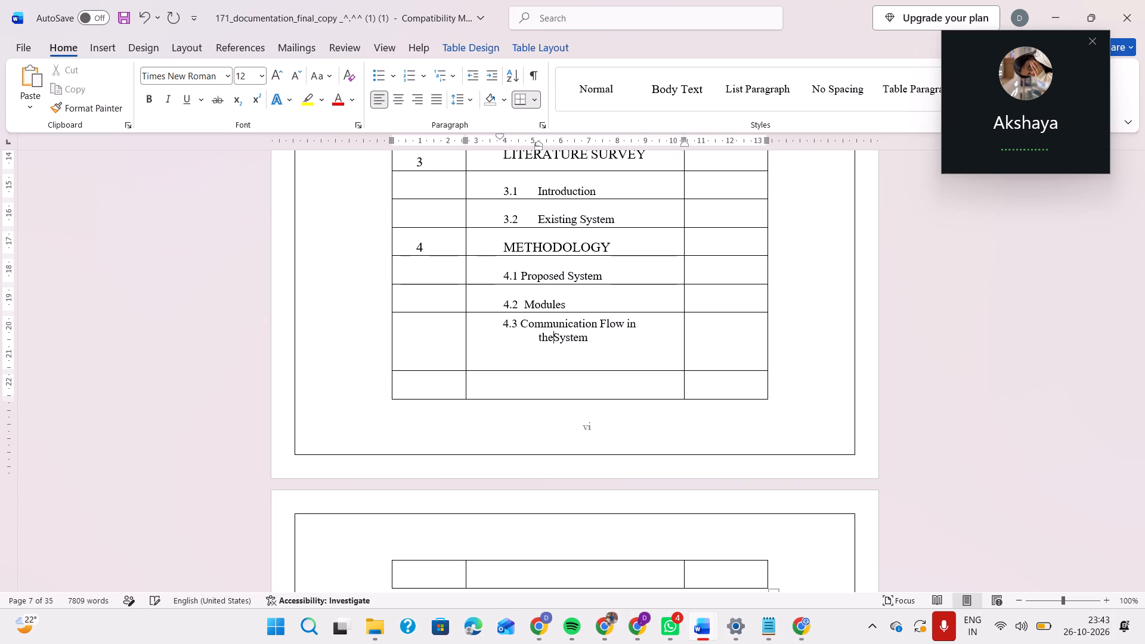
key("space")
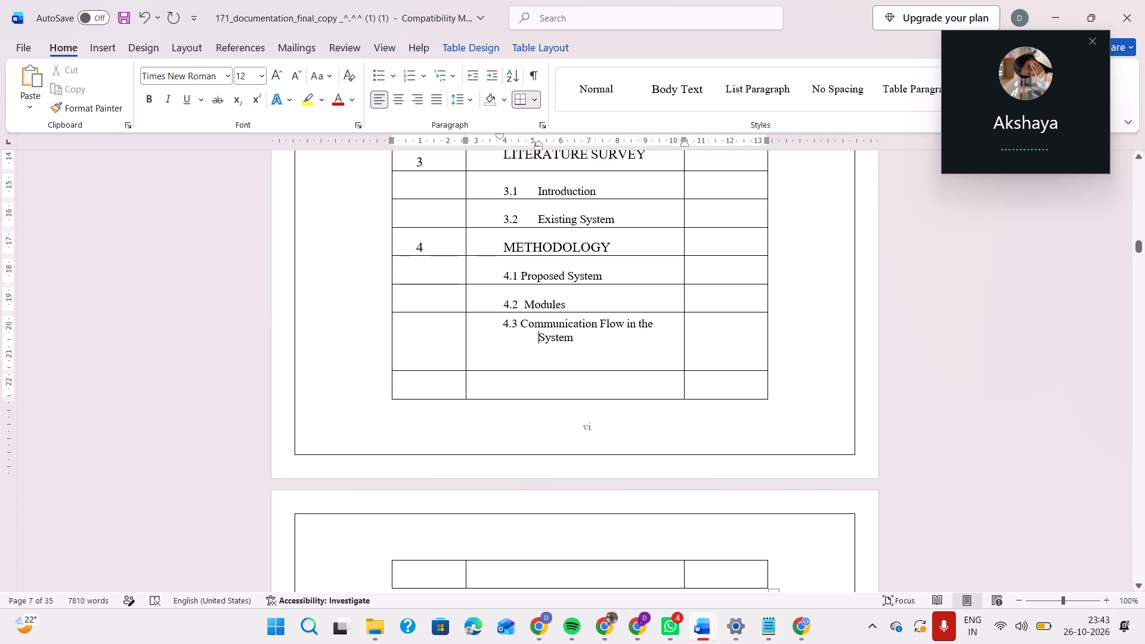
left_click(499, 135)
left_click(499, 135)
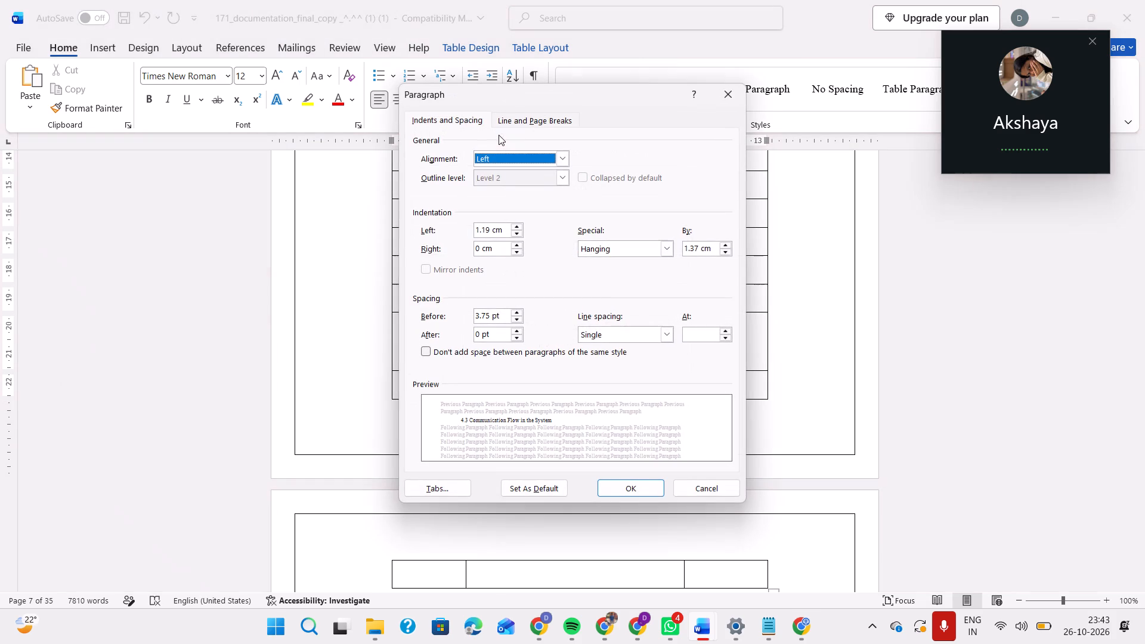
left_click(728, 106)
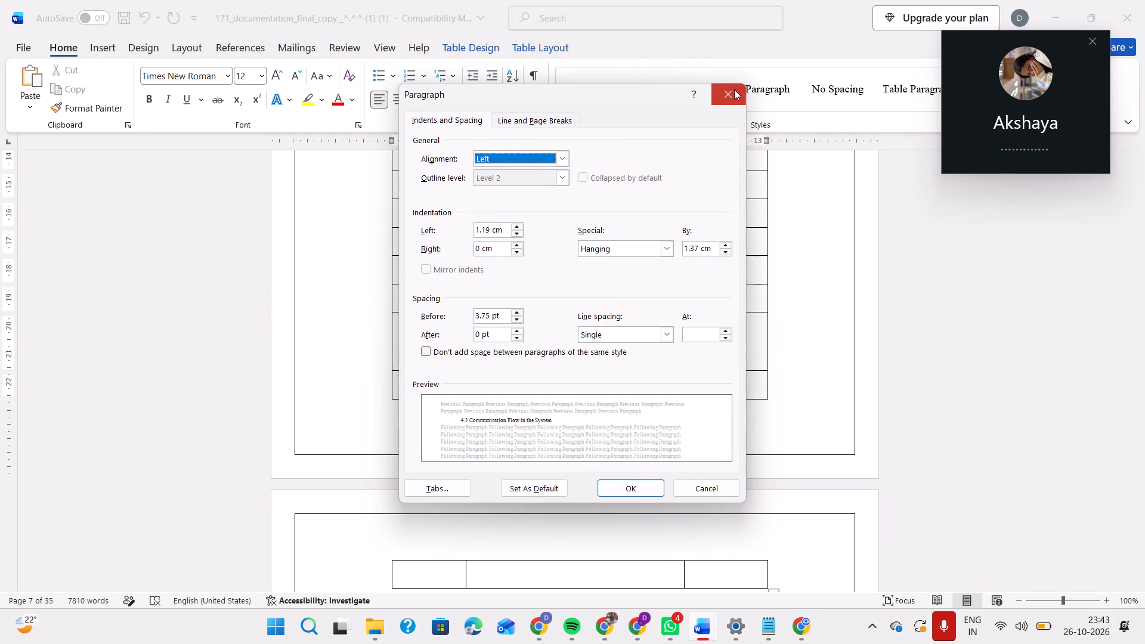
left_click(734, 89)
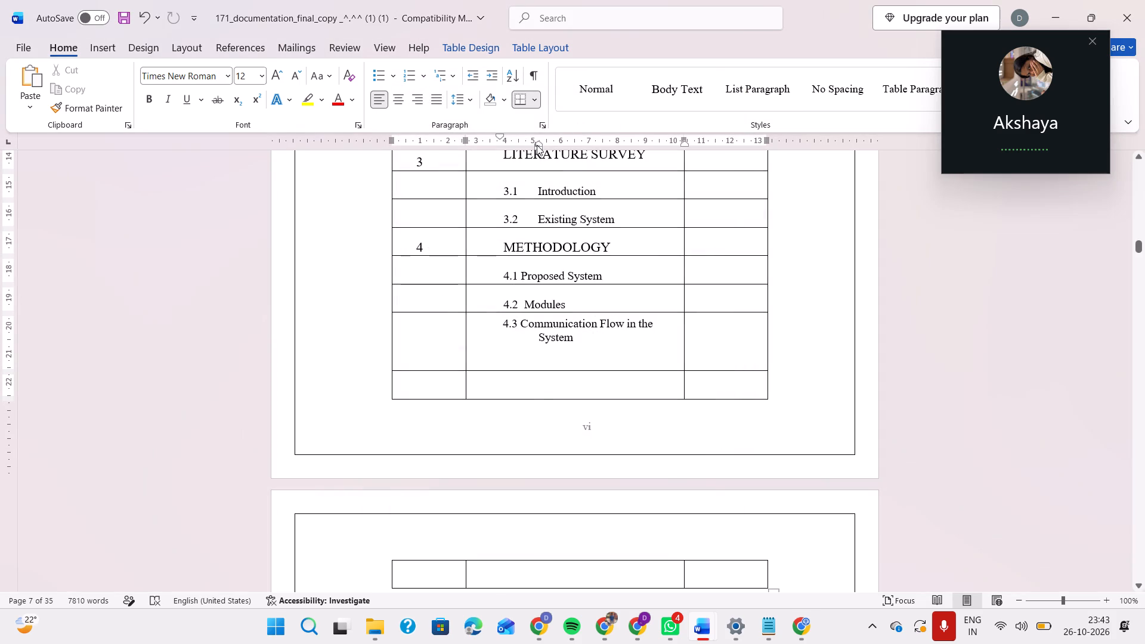
Try to adjust the hanging indent of the 4.3 contents entry, where the word "System" wraps onto the second line.
left_click_drag(537, 145, 515, 145)
left_click(539, 148)
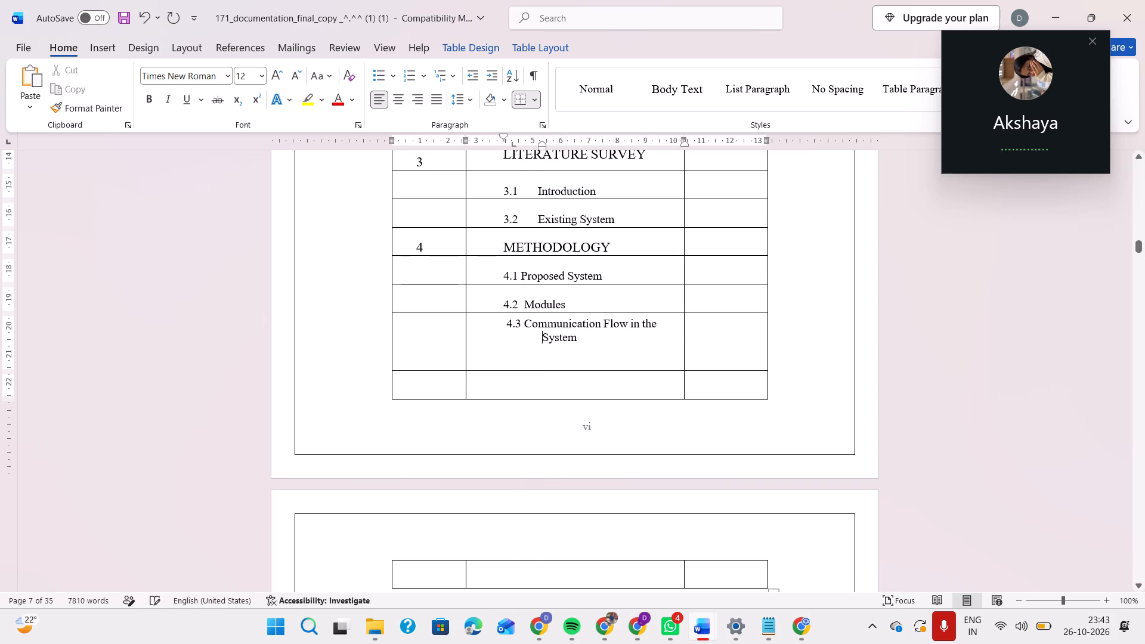
key("BackSpace")
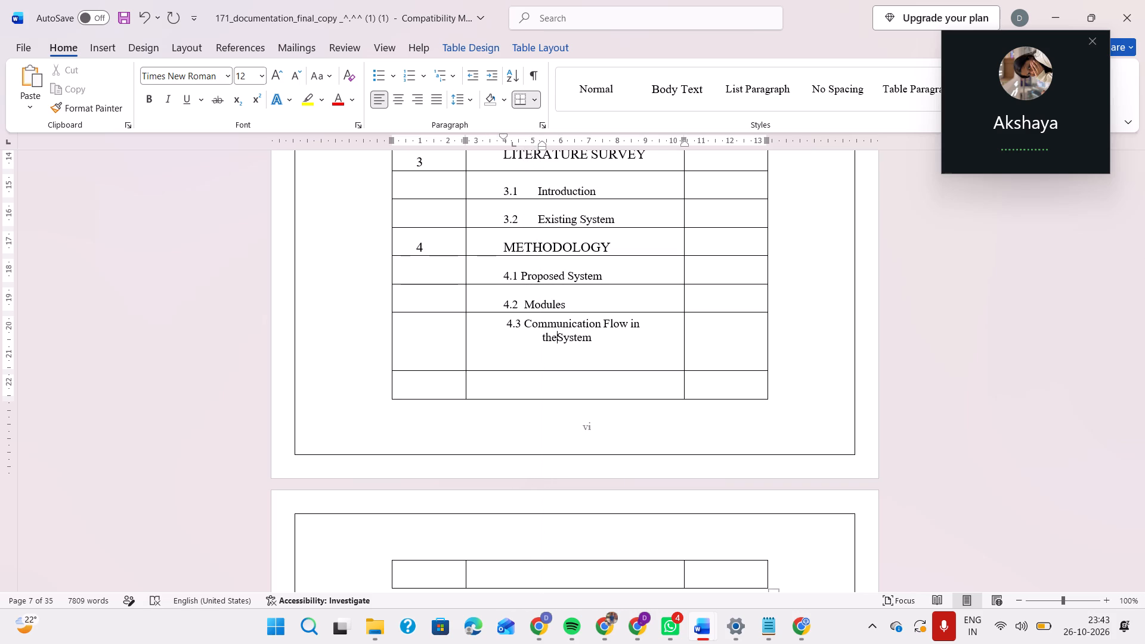
key("ctrl+z")
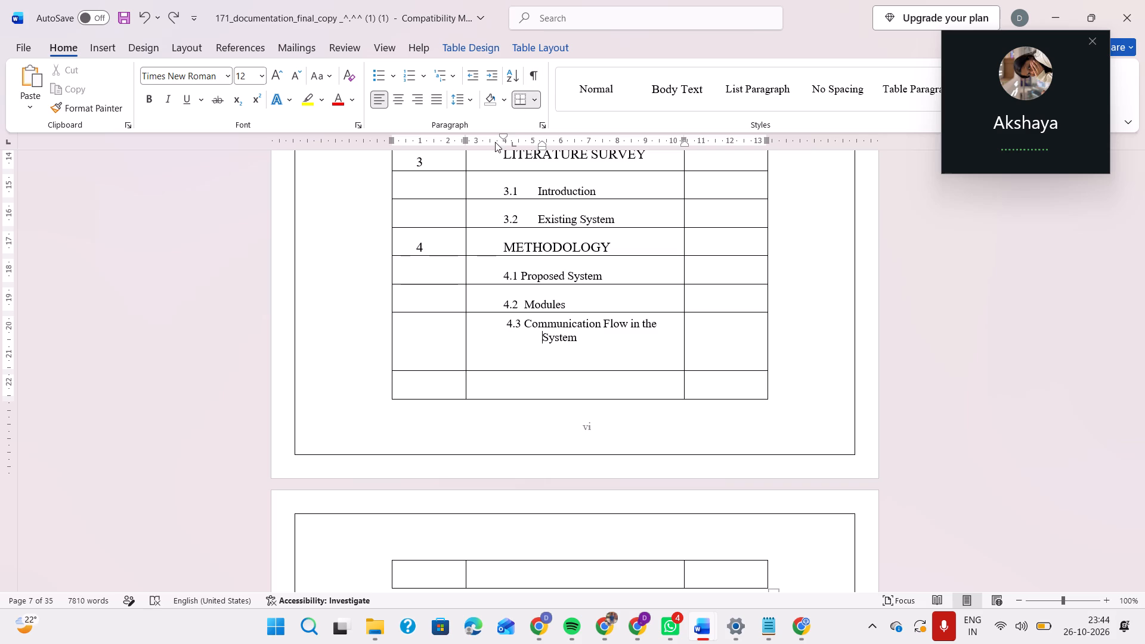
left_click(541, 148)
Delete the two empty rows below the 4.3 entry at the end of the contents table.
scroll(536, 377, "down", 1)
left_click_drag(429, 305, 738, 497)
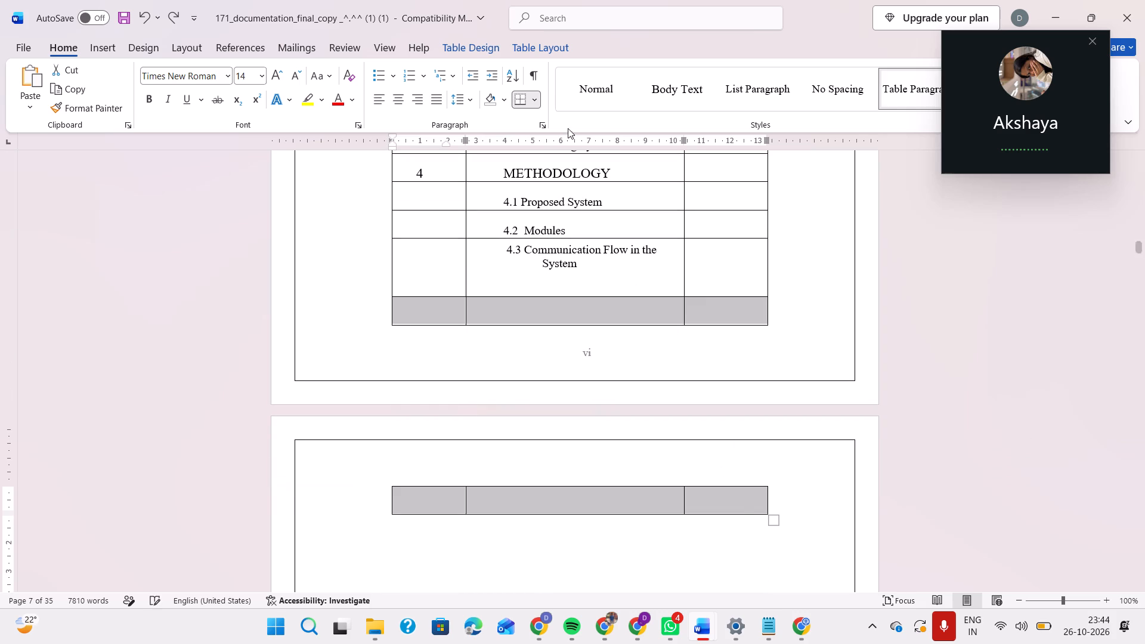
left_click(485, 42)
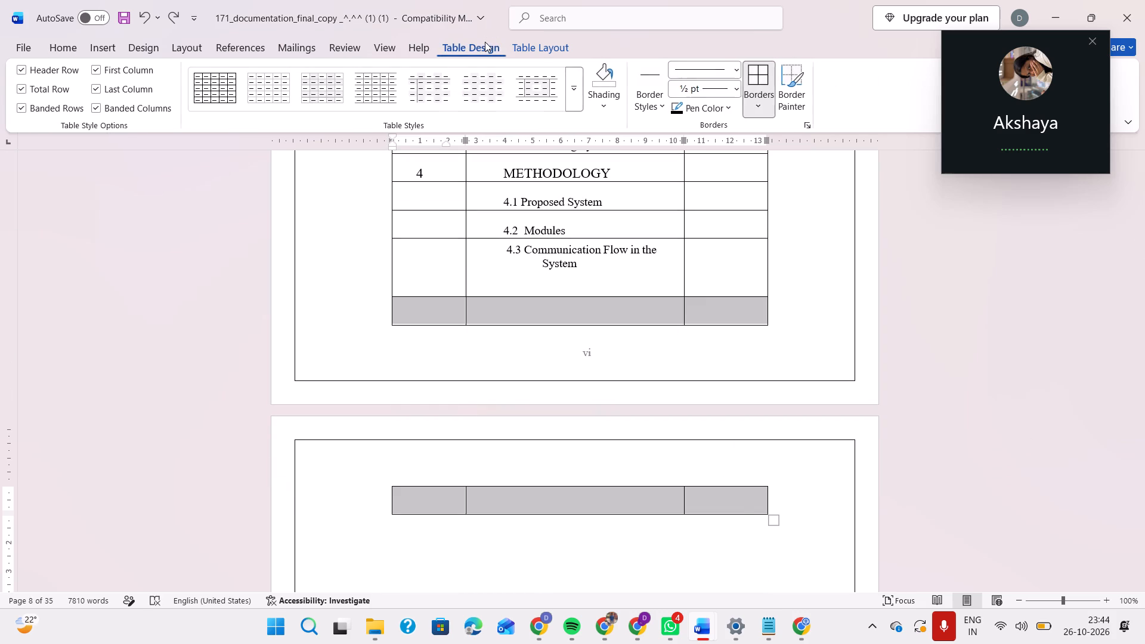
left_click(556, 49)
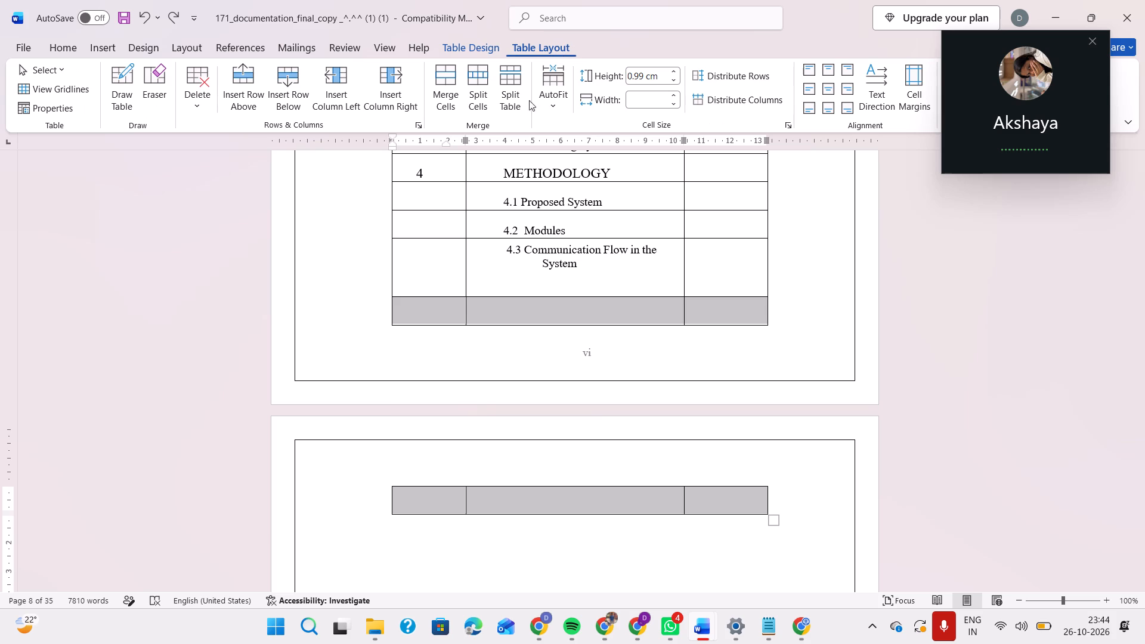
left_click(199, 82)
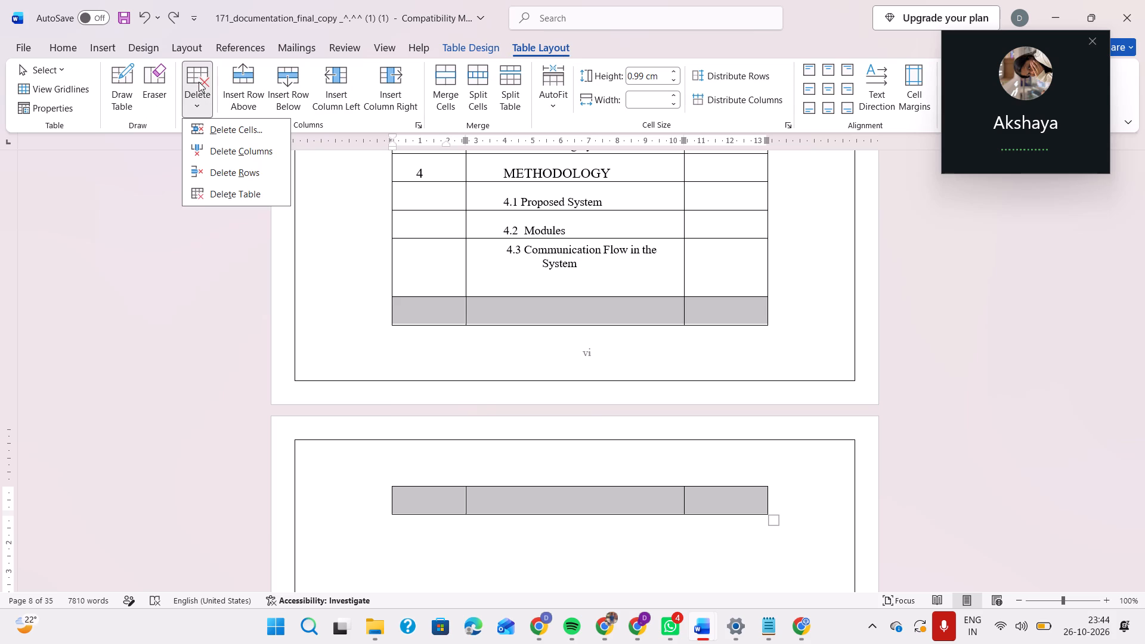
left_click(248, 177)
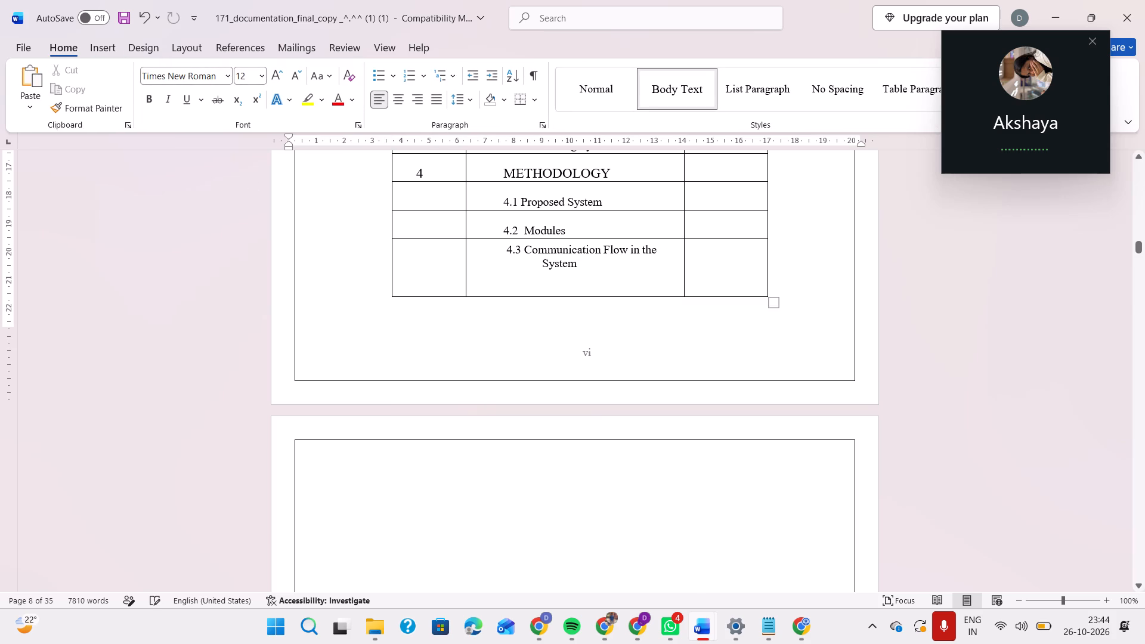
Remove the blank page between the contents table and the Chapter 1: Introduction page.
left_click(614, 473)
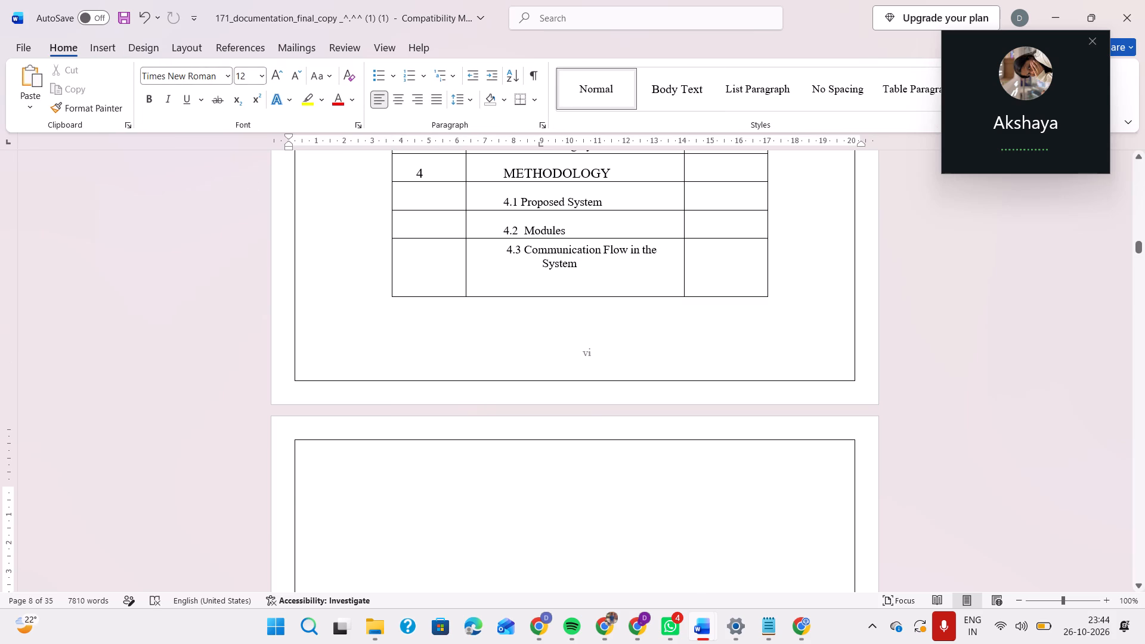
key("Delete")
key("Delete")
key("Delete")
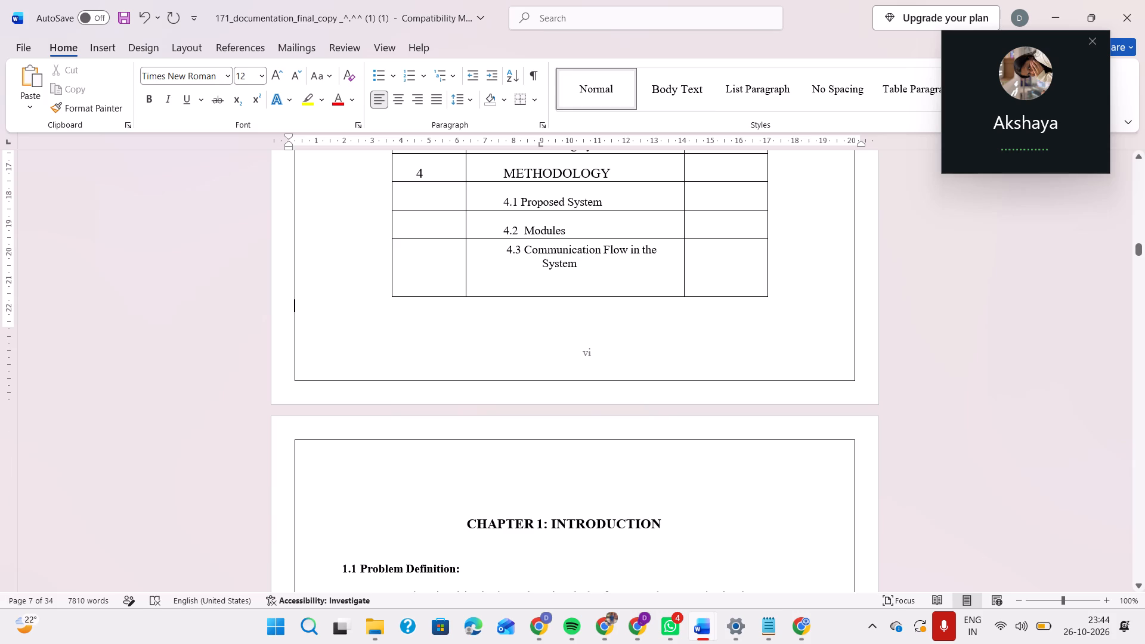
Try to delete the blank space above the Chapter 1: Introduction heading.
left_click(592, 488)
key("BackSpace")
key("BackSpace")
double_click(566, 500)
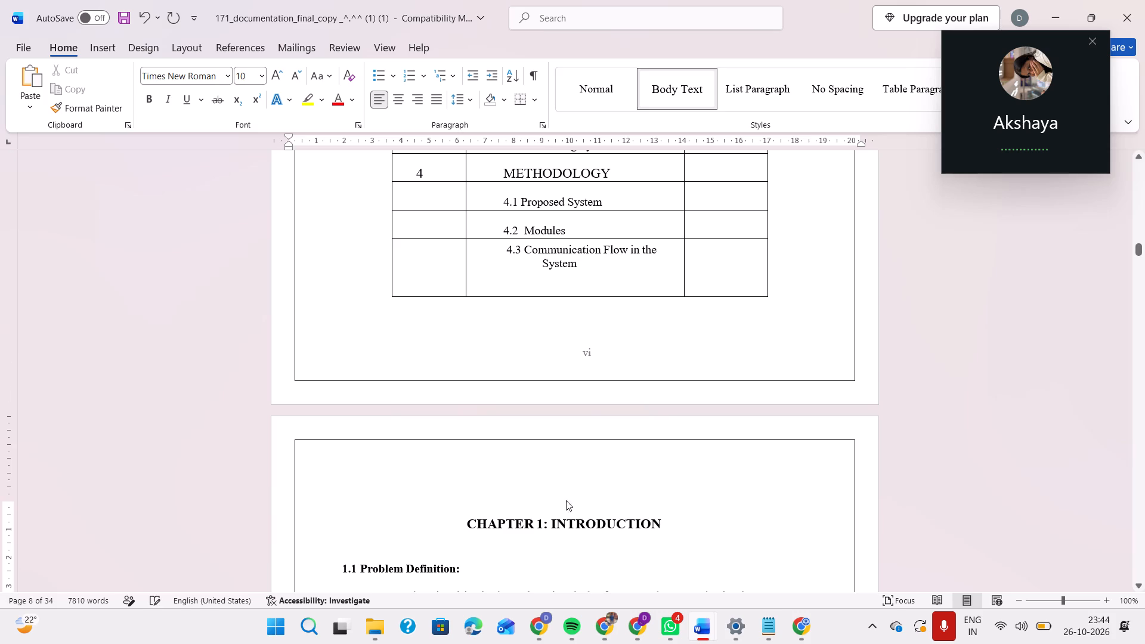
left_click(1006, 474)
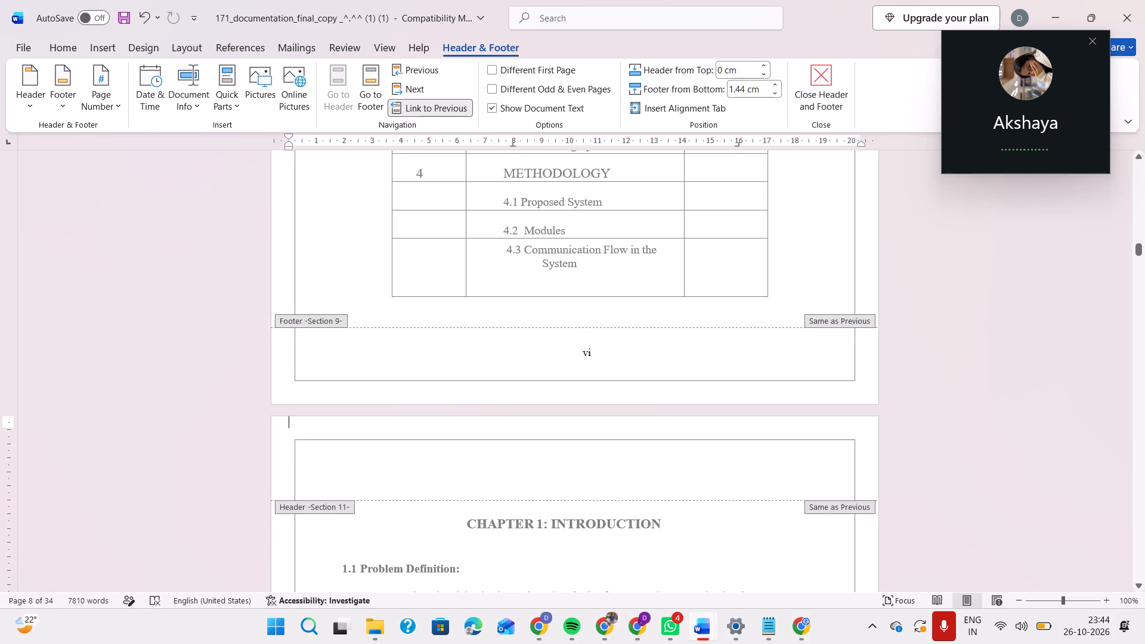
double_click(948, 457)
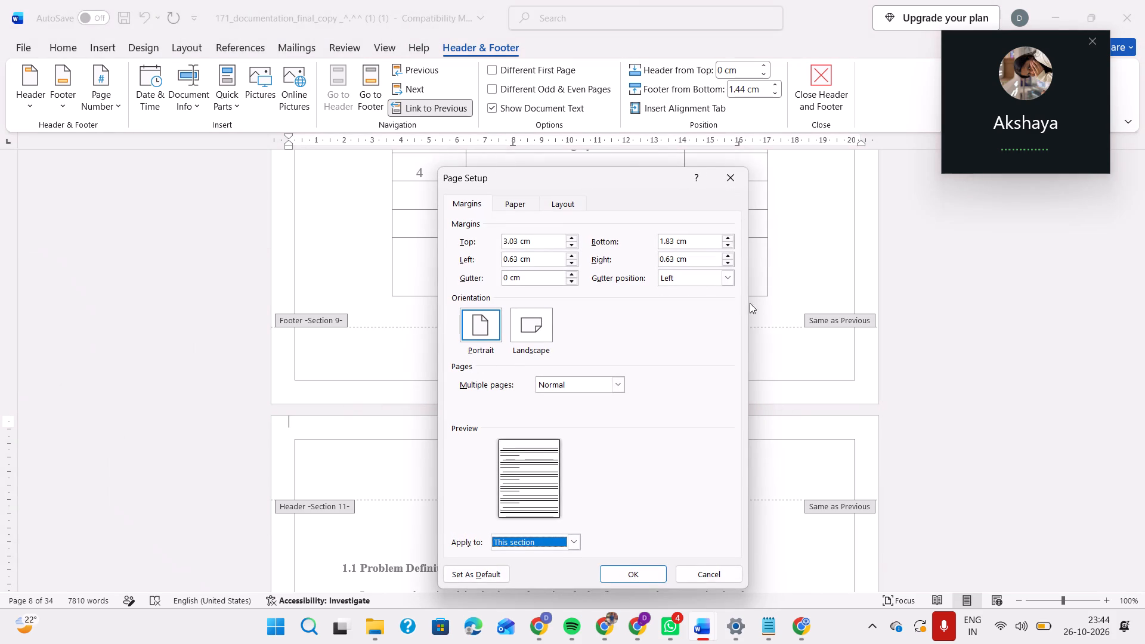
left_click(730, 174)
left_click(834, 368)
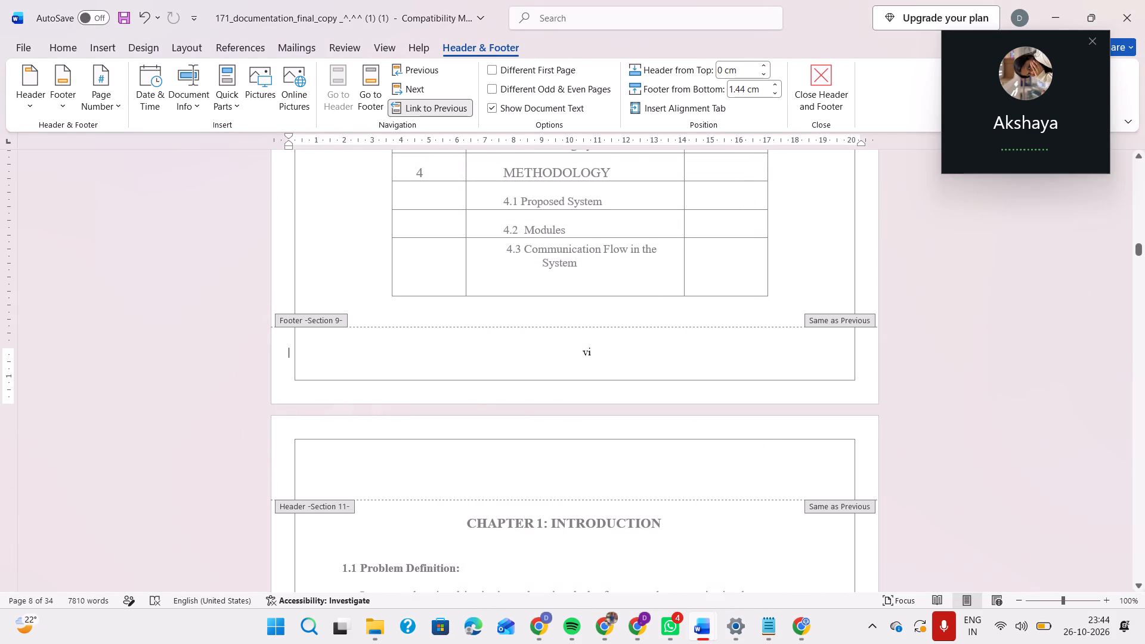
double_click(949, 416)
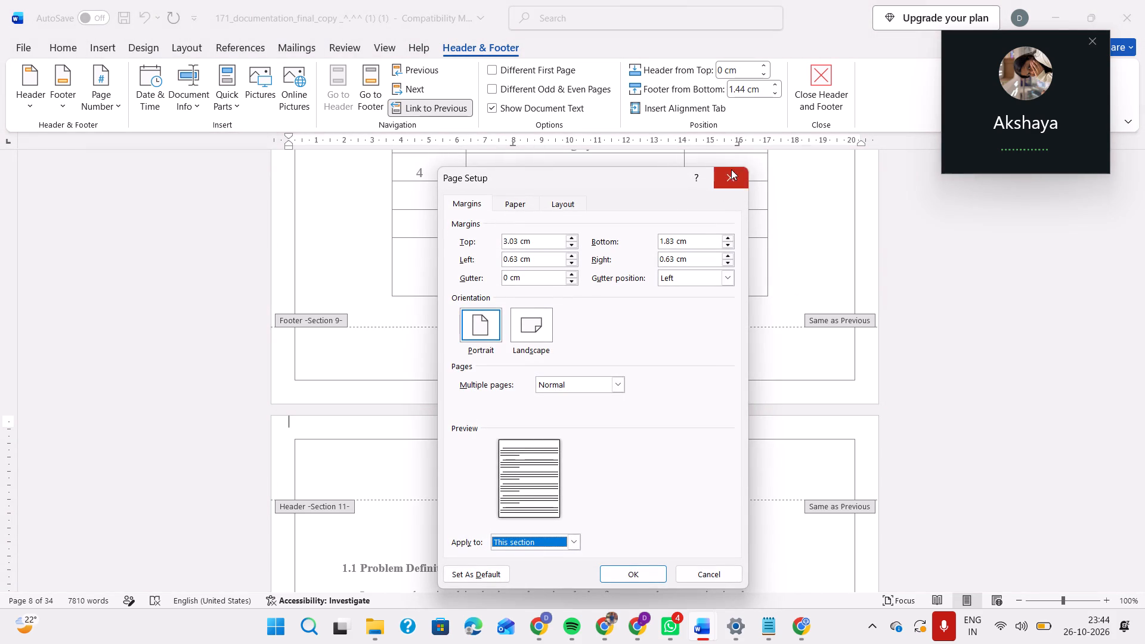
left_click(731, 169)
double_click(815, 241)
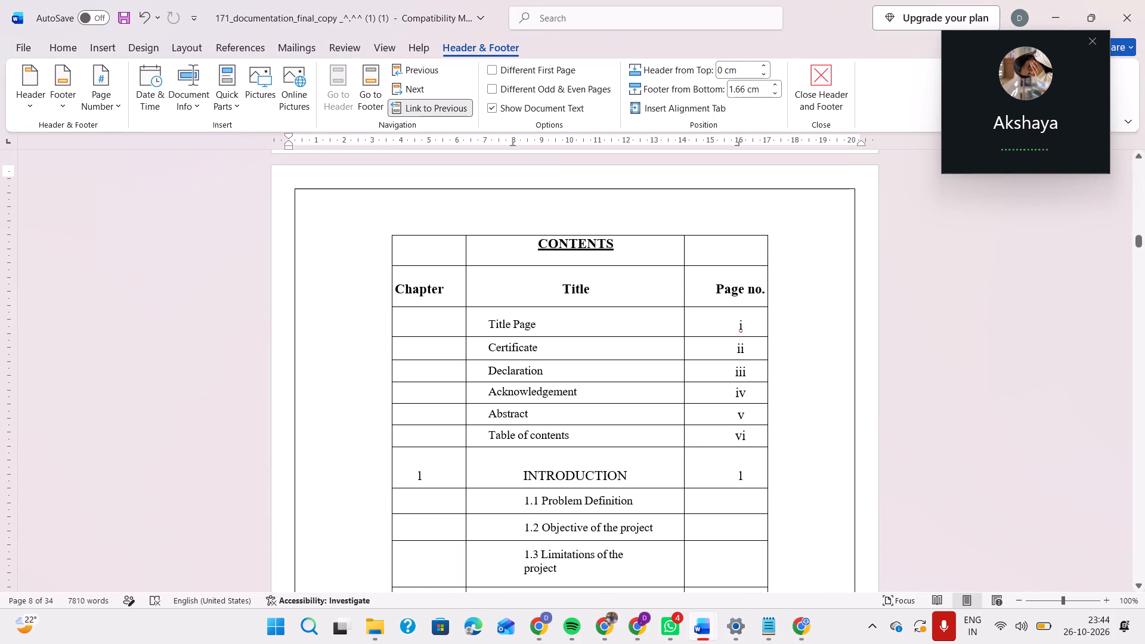
Check where Chapters 2 and 3 start and set their contents table page numbers: 7 for FEASIBILITY and 9 for LITERATURE SURVEY.
scroll(775, 423, "down", 1)
scroll(725, 402, "down", 4)
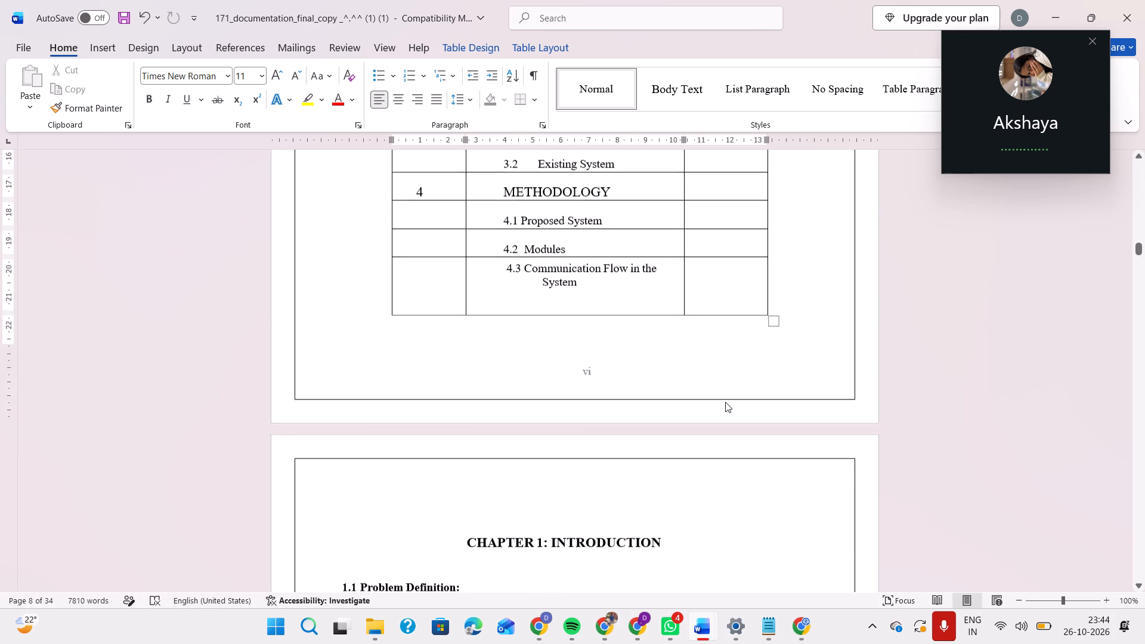
scroll(725, 402, "down", 1)
scroll(725, 402, "up", 2)
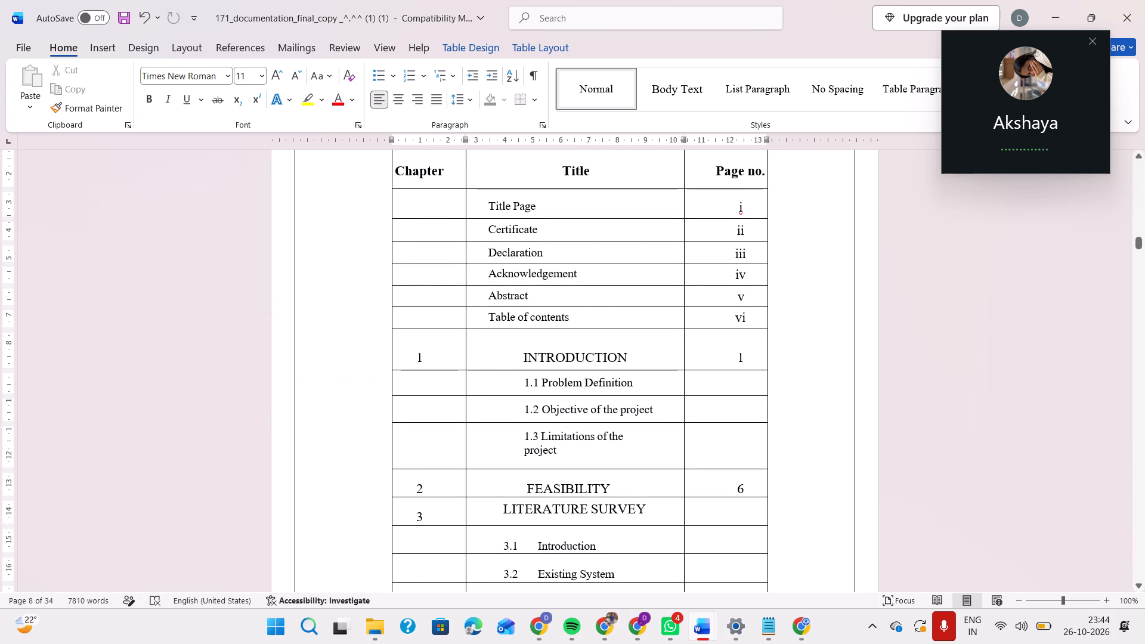
scroll(707, 439, "down", 4)
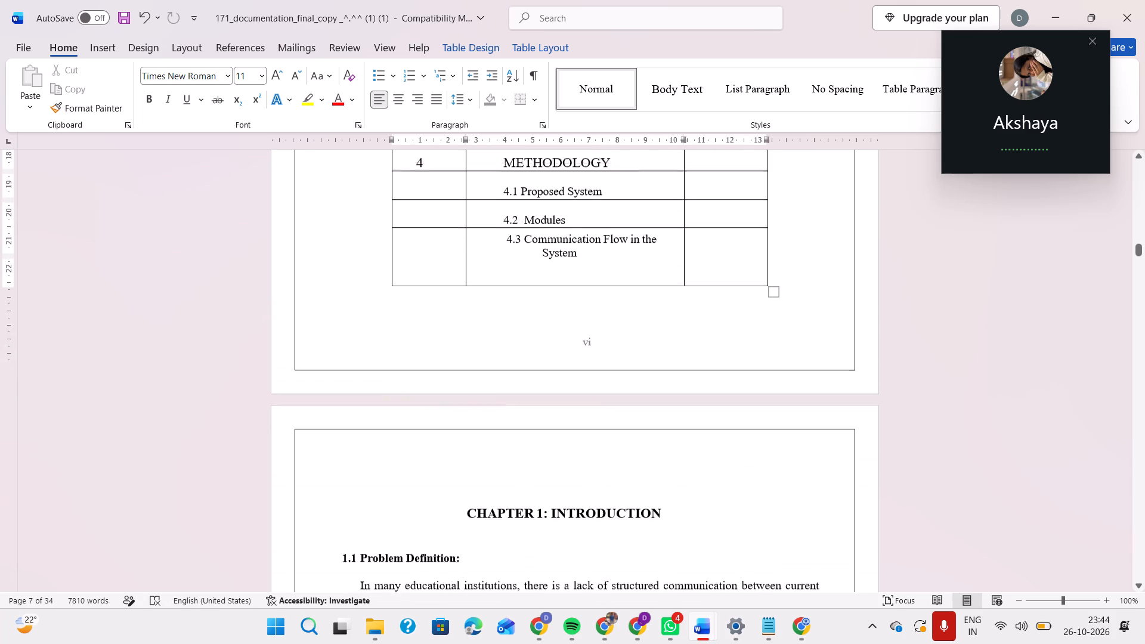
scroll(707, 439, "down", 8)
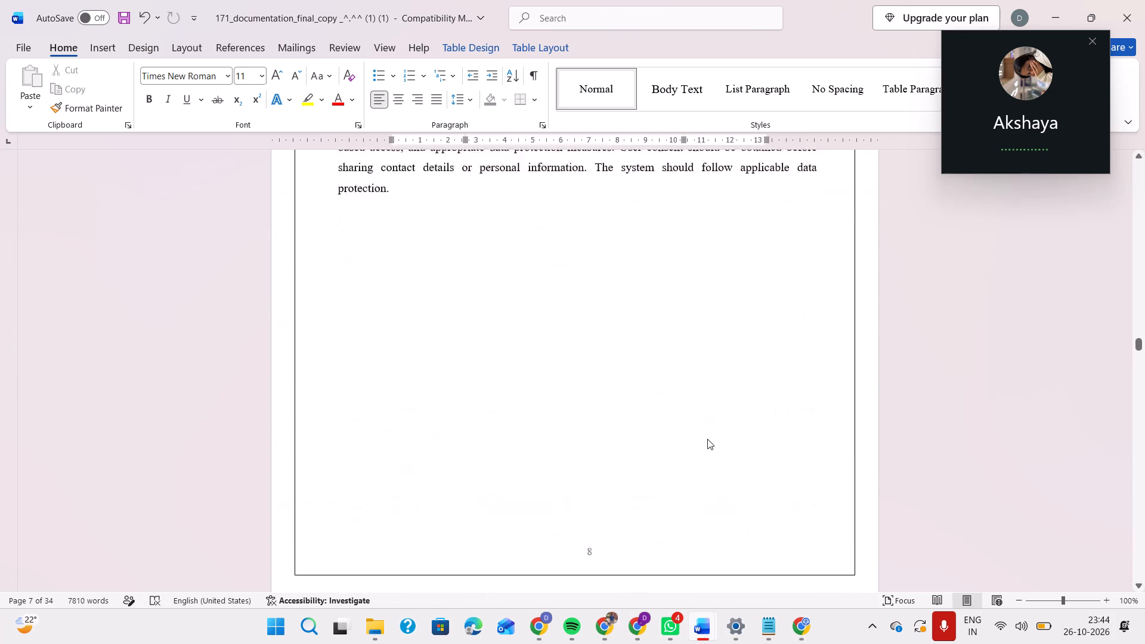
scroll(707, 439, "up", 8)
scroll(707, 439, "down", 2)
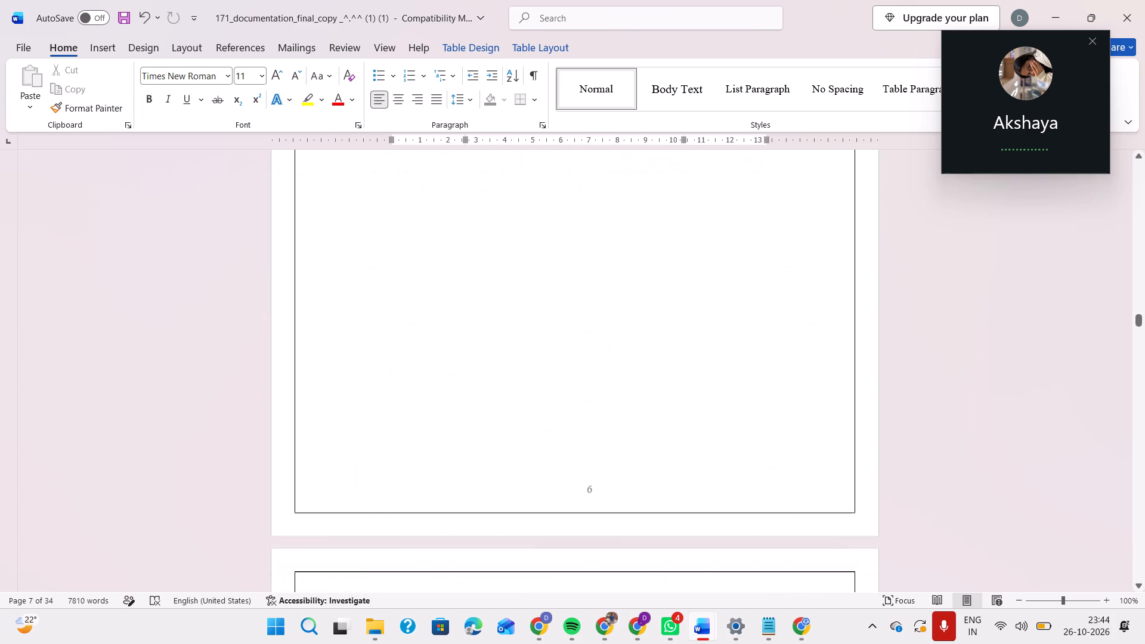
scroll(707, 439, "down", 7)
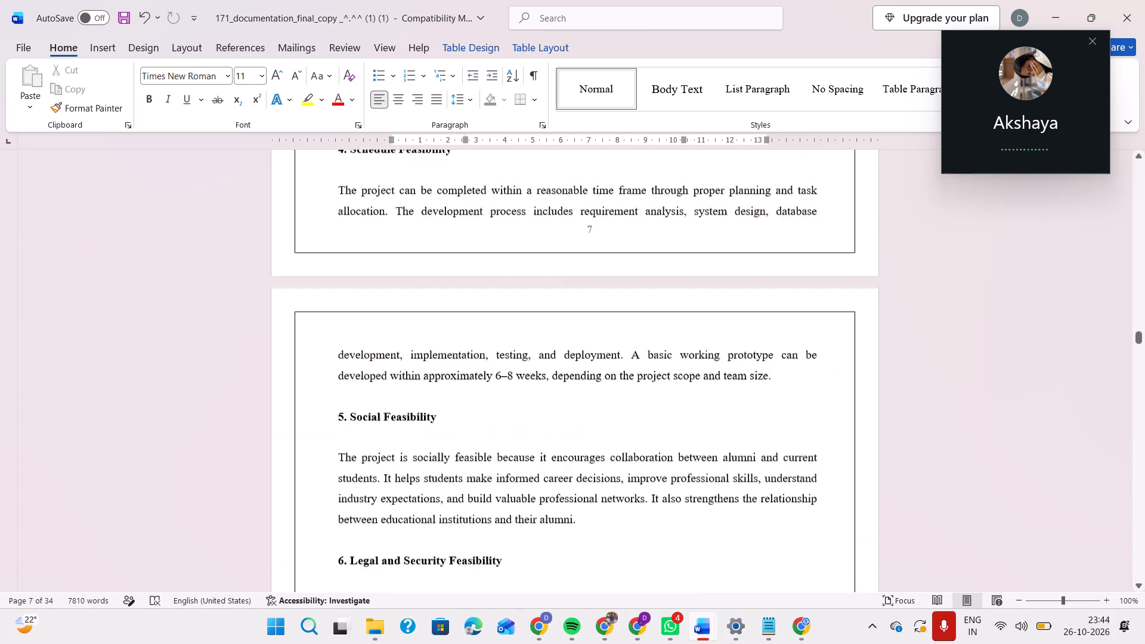
scroll(707, 439, "down", 4)
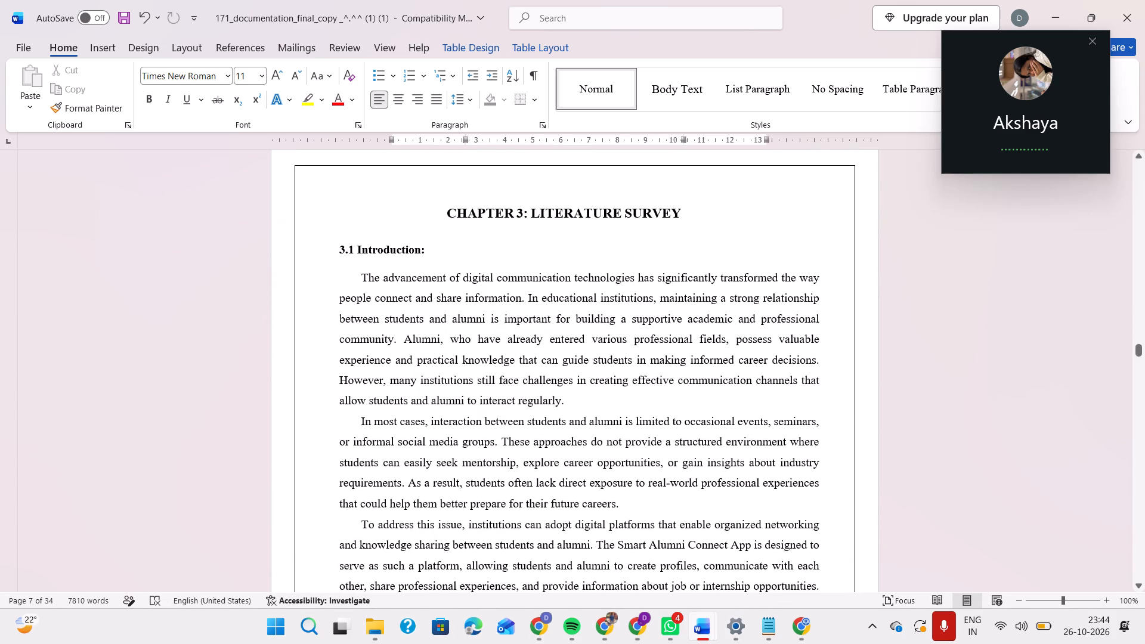
scroll(707, 439, "down", 4)
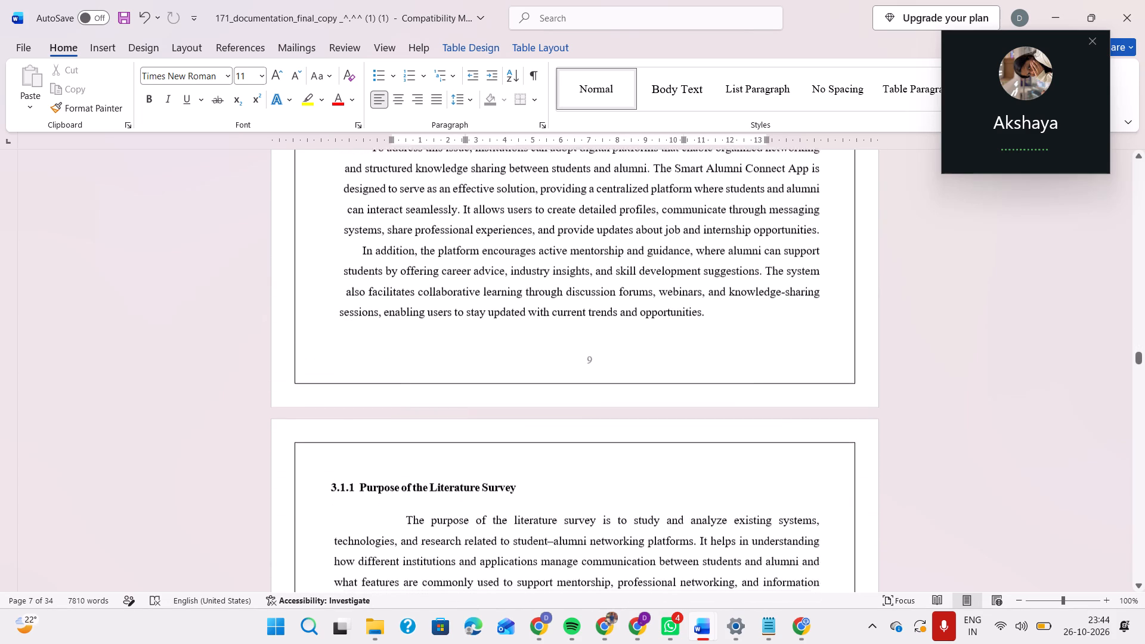
scroll(707, 439, "up", 19)
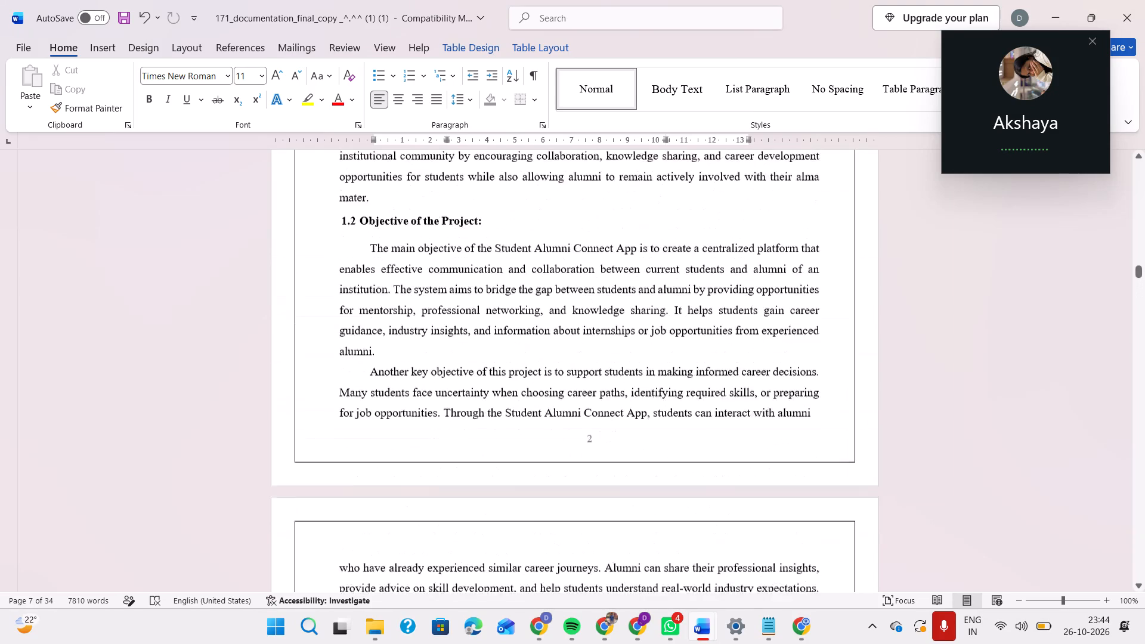
scroll(707, 439, "up", 10)
left_click(741, 403)
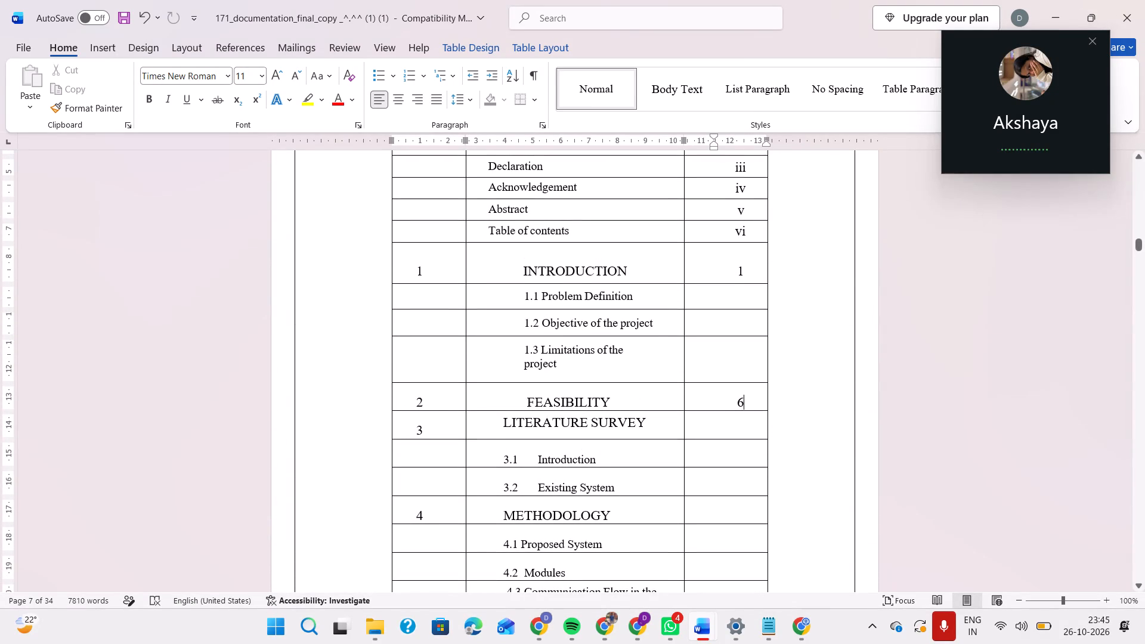
key("BackSpace")
key("7")
left_click(739, 426)
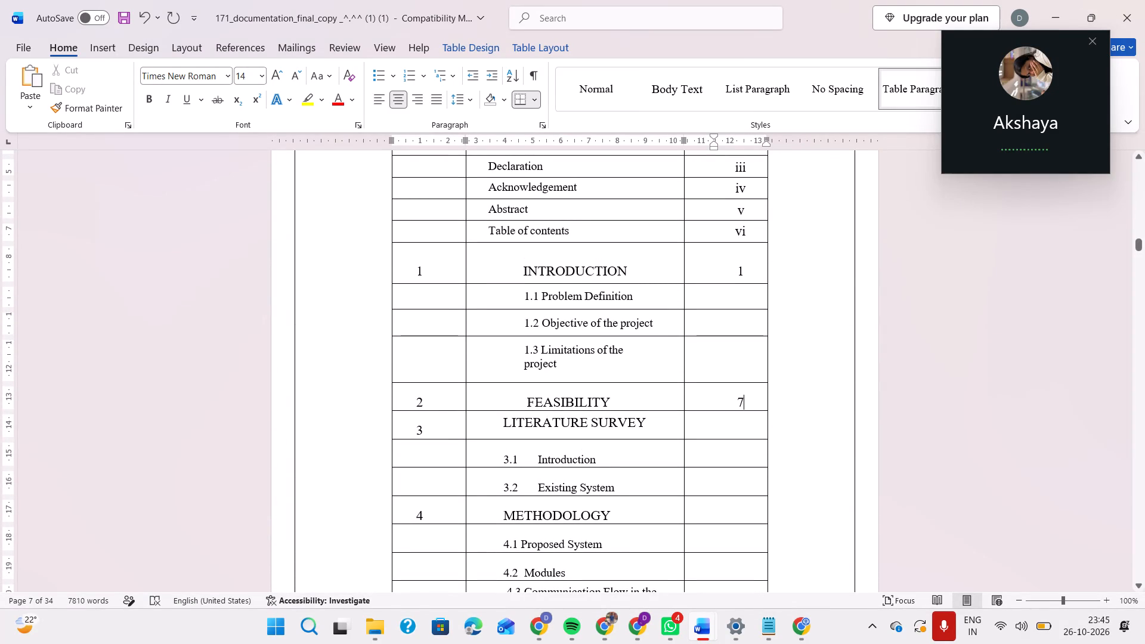
key("9")
Check where Chapter 4 starts and set the METHODOLOGY page number to 15 in the contents table.
scroll(871, 402, "down", 15)
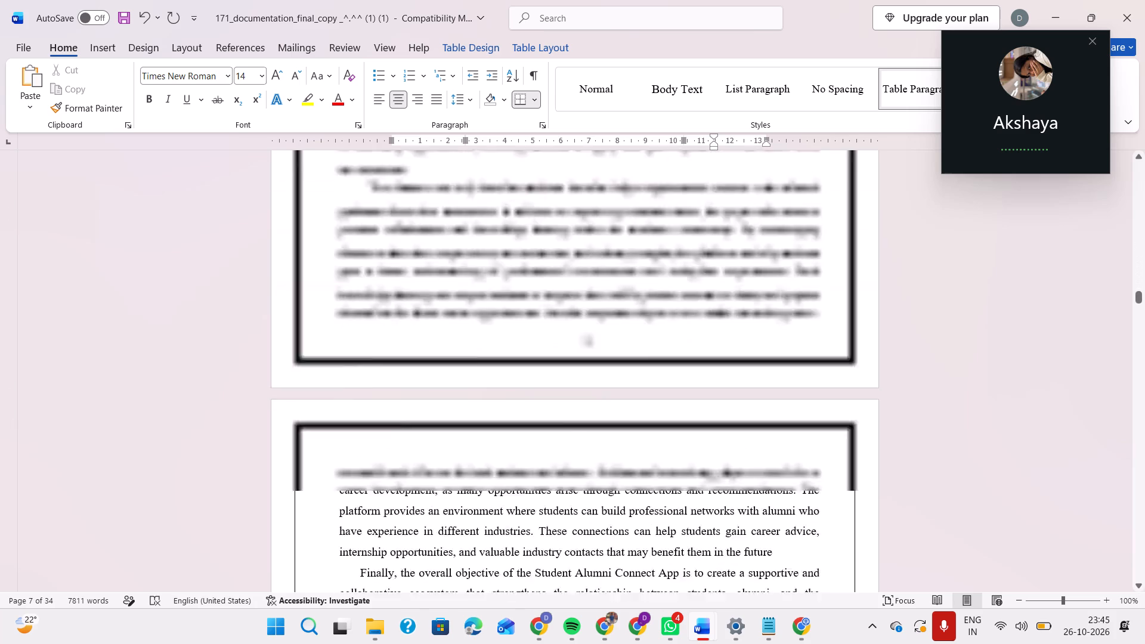
scroll(871, 402, "down", 6)
scroll(871, 402, "up", 2)
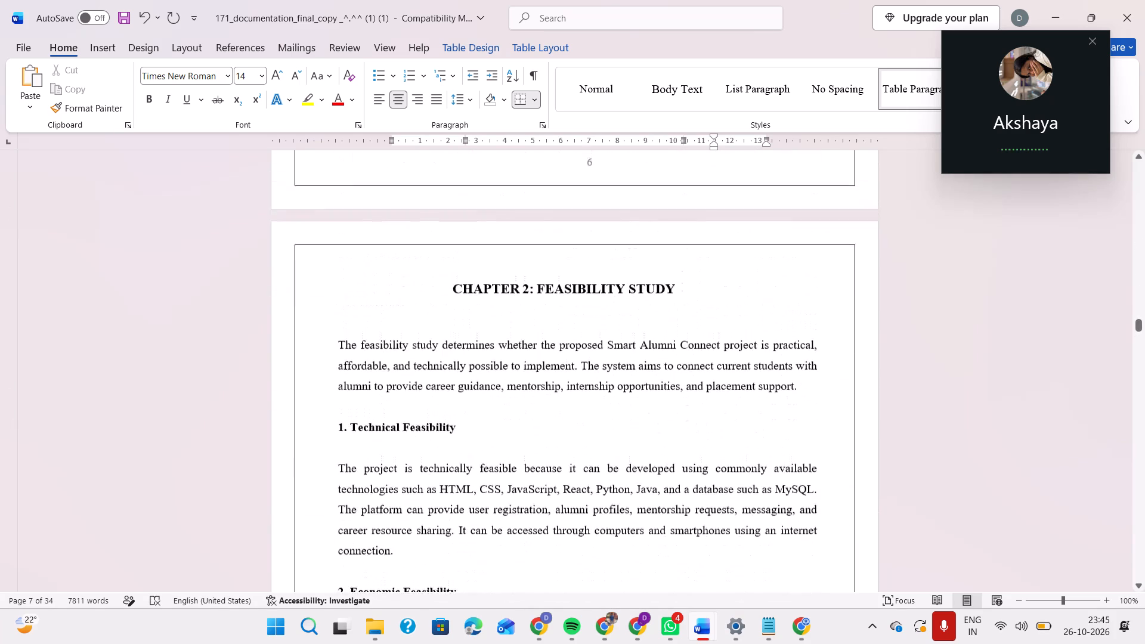
scroll(871, 402, "down", 13)
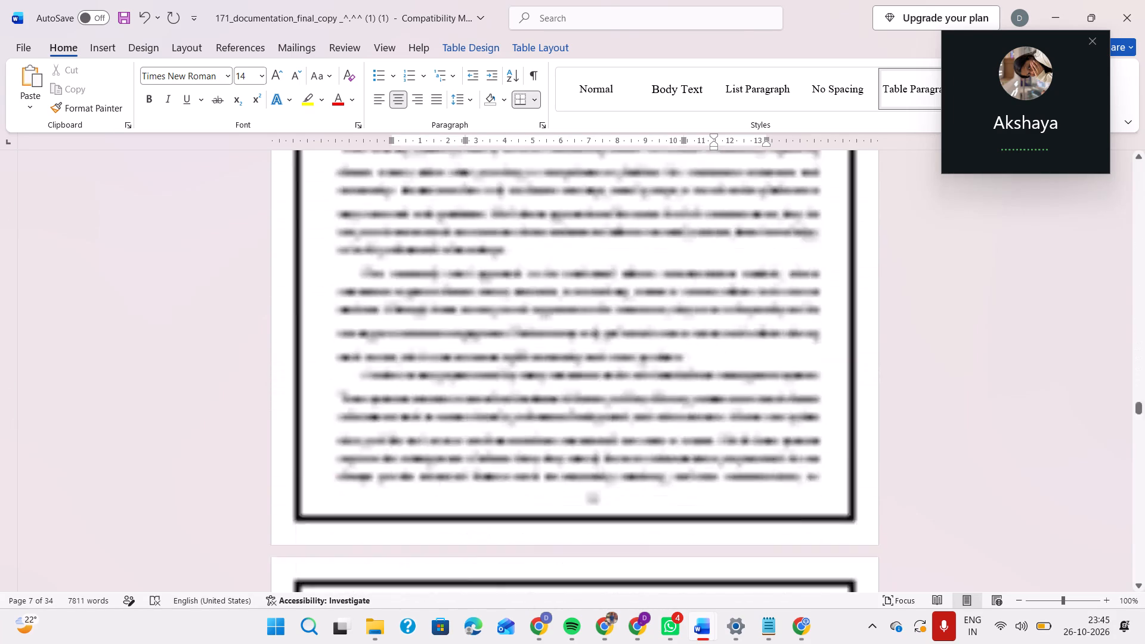
scroll(871, 402, "down", 5)
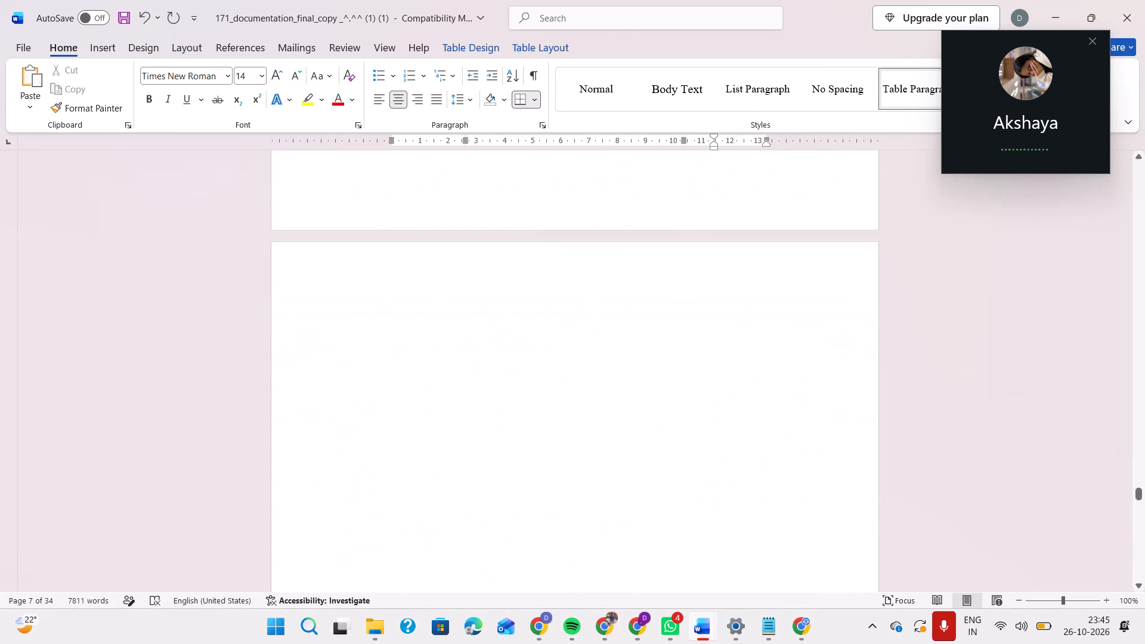
scroll(871, 402, "down", 2)
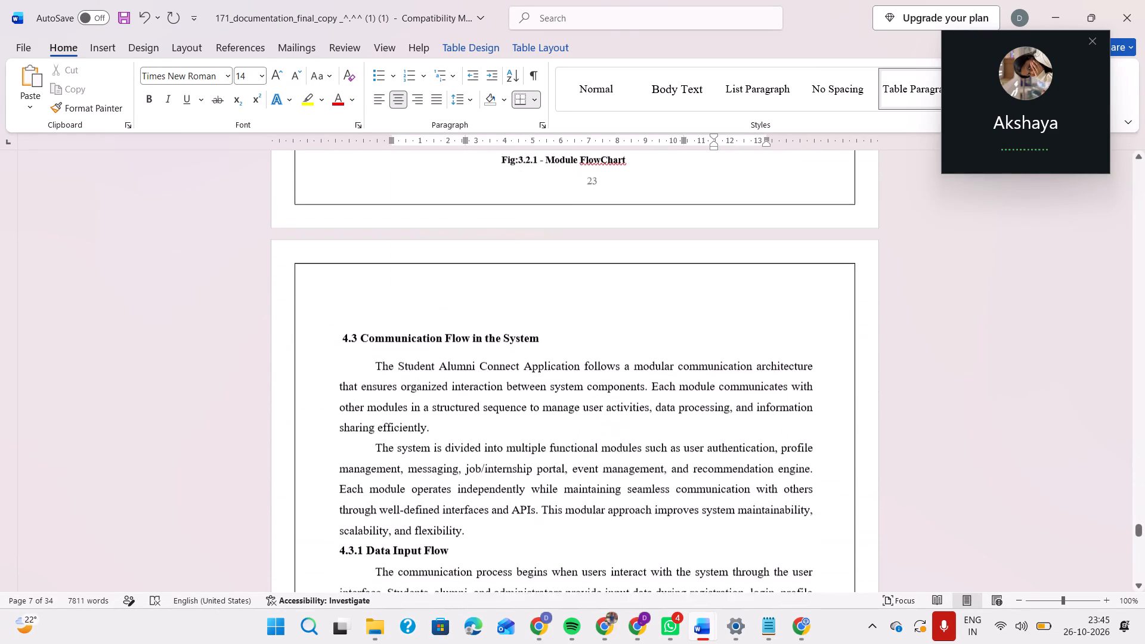
scroll(871, 402, "down", 4)
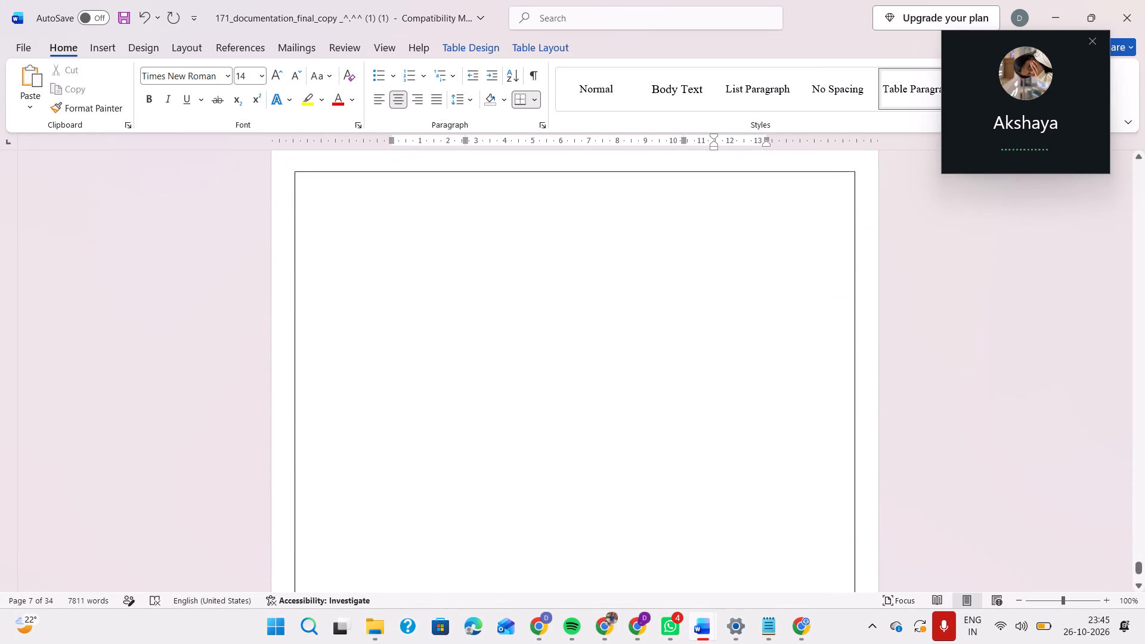
scroll(871, 402, "down", 2)
scroll(871, 402, "up", 6)
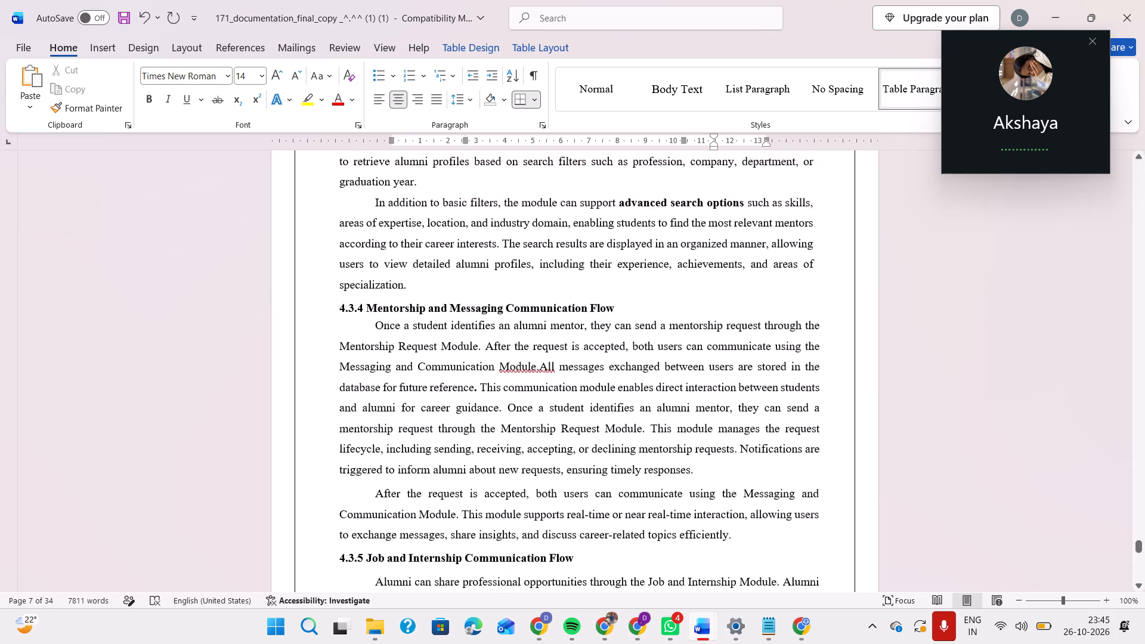
scroll(871, 402, "up", 7)
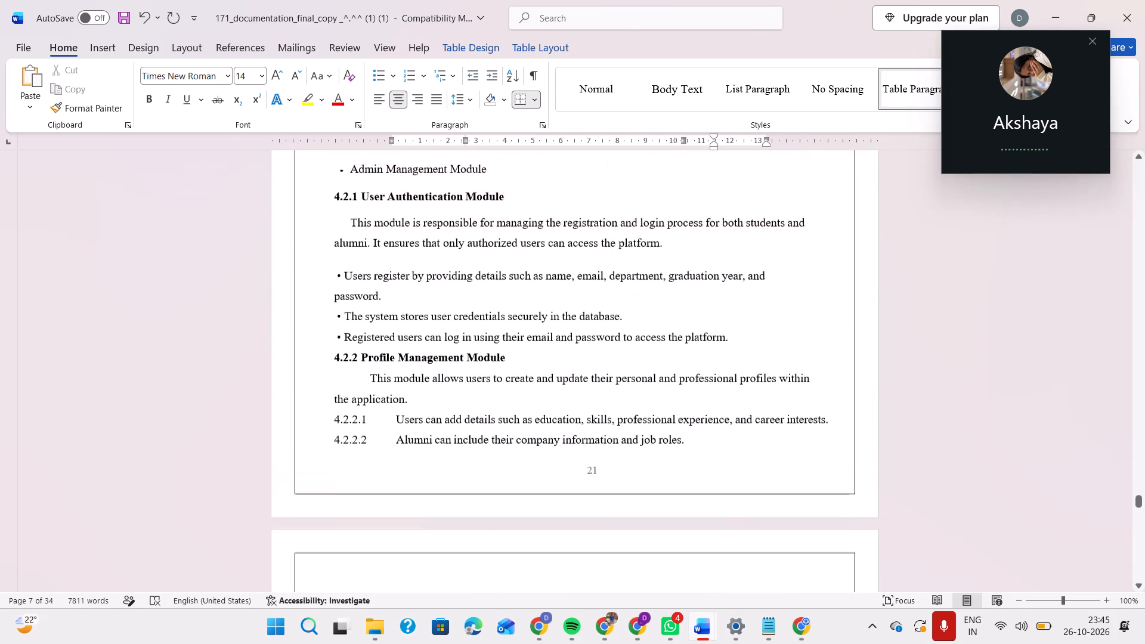
scroll(871, 402, "up", 5)
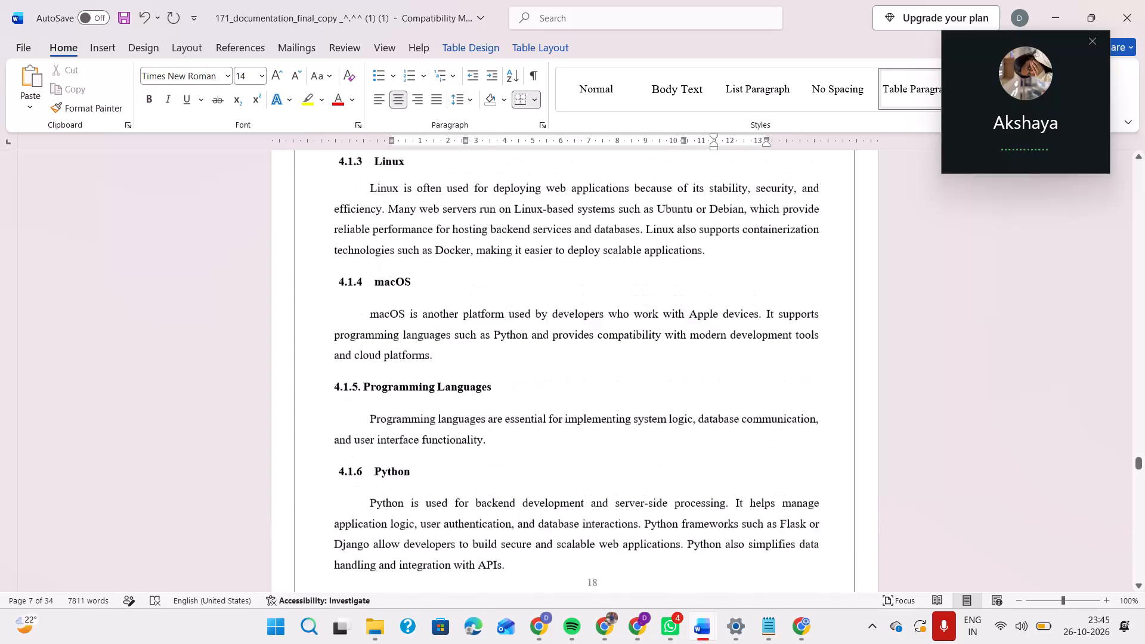
scroll(871, 402, "up", 8)
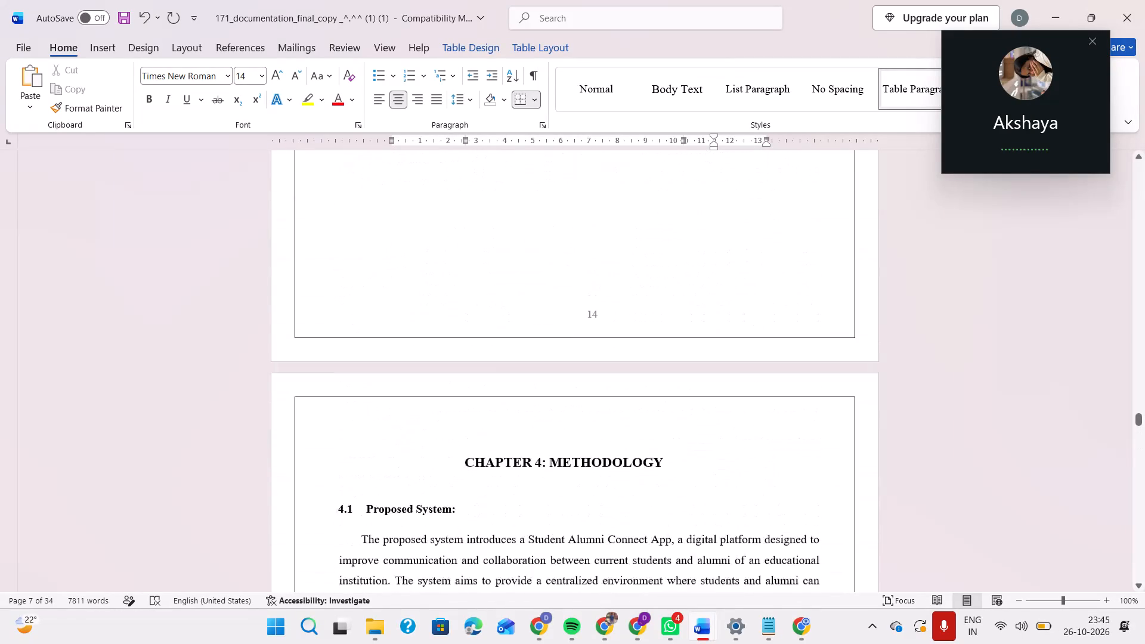
scroll(871, 402, "up", 2)
scroll(871, 402, "down", 2)
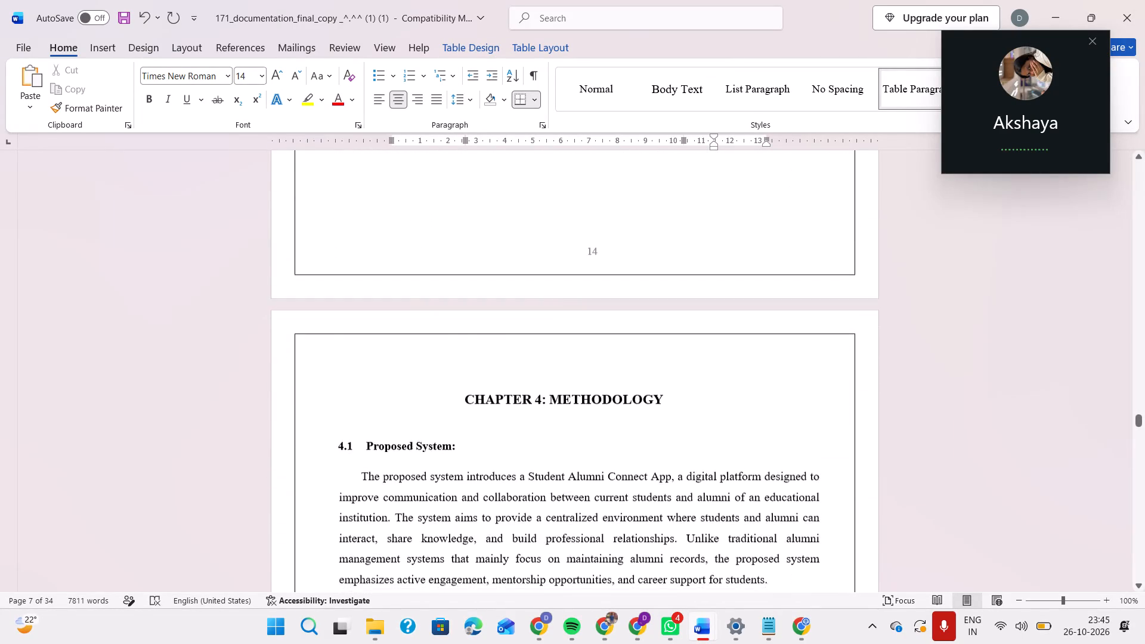
scroll(871, 402, "down", 3)
scroll(871, 402, "up", 20)
scroll(871, 402, "up", 17)
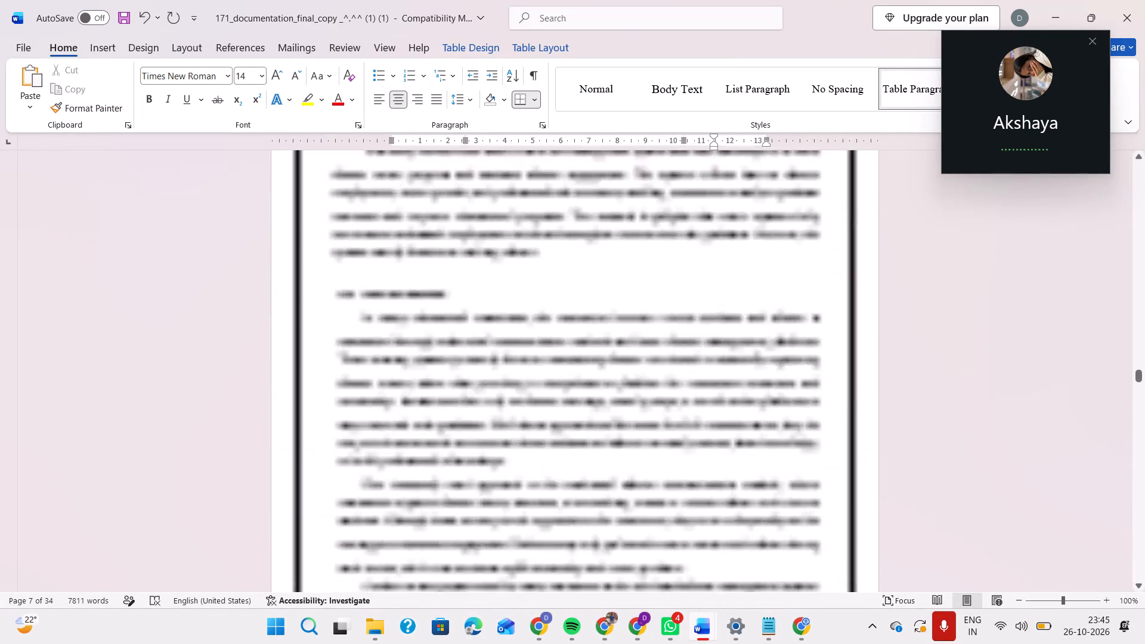
scroll(871, 402, "up", 20)
scroll(871, 402, "up", 20)
scroll(871, 402, "up", 14)
scroll(871, 402, "down", 3)
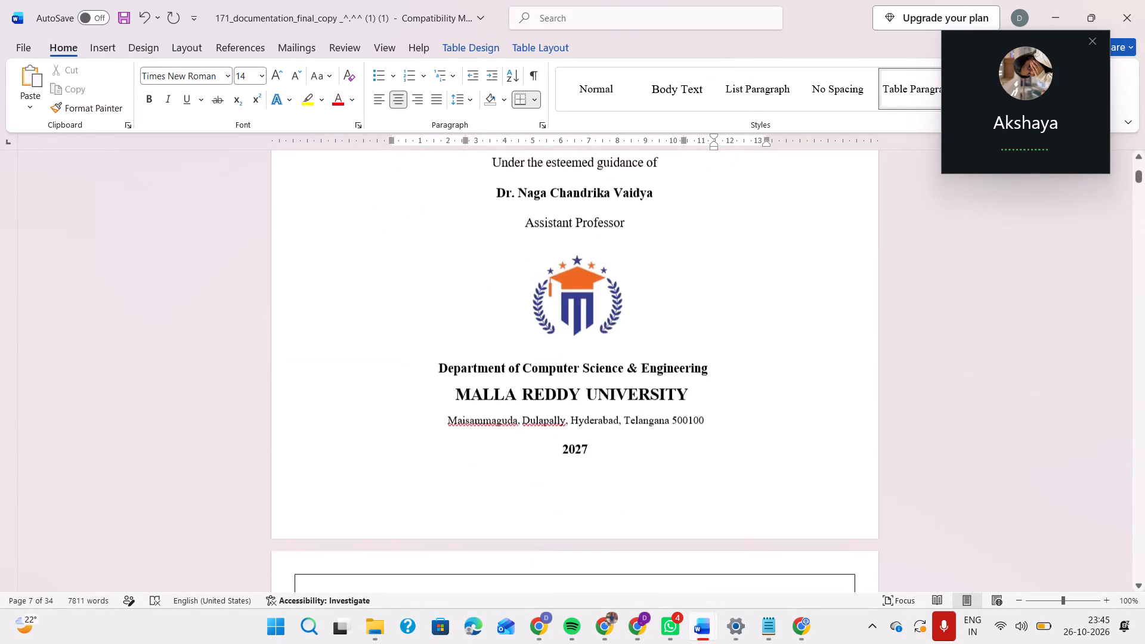
scroll(871, 402, "down", 6)
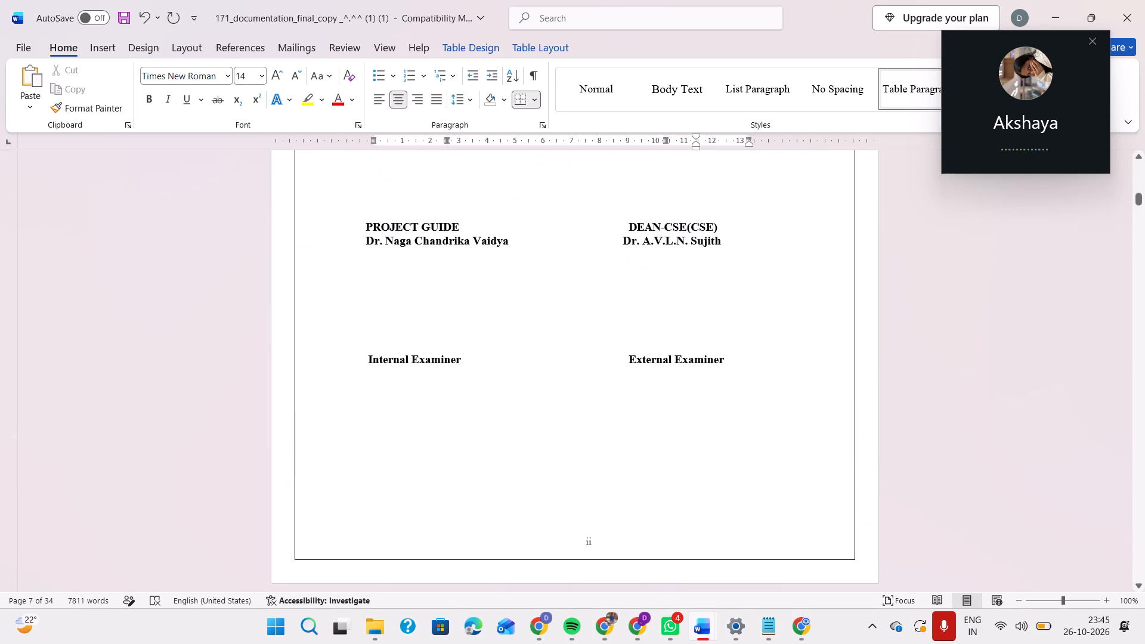
scroll(871, 402, "down", 5)
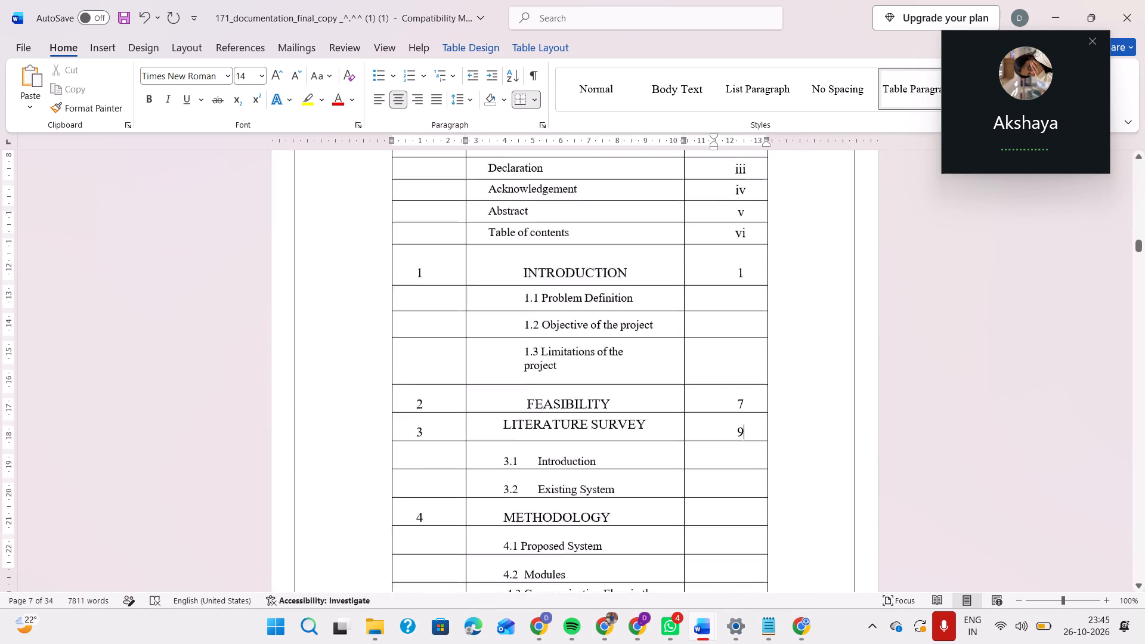
left_click(732, 411)
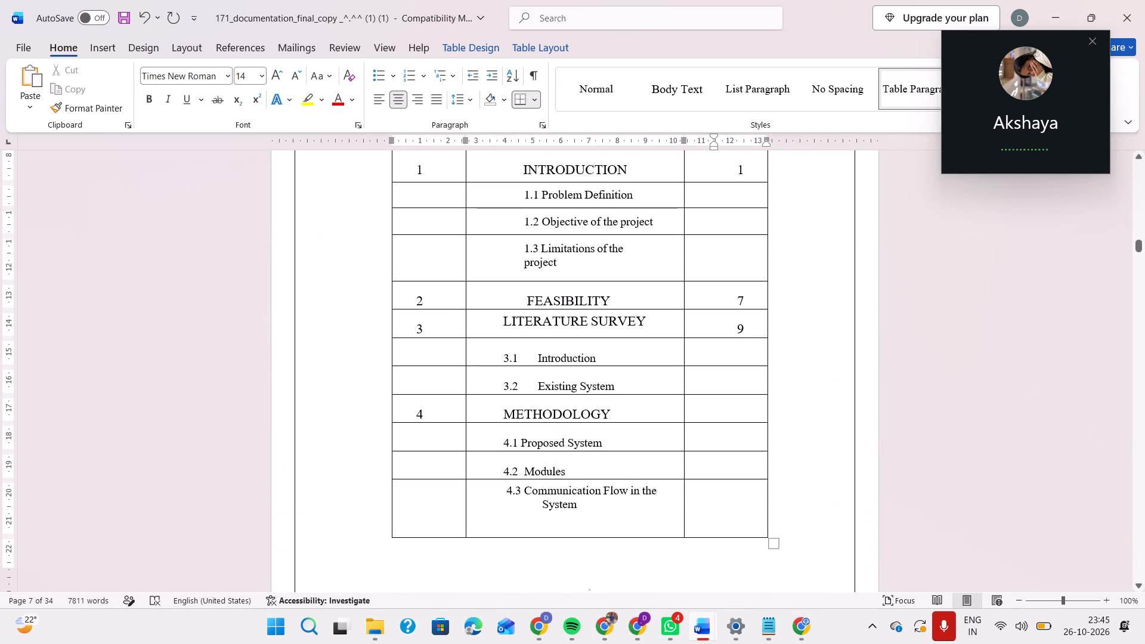
type("15")
left_click(901, 407)
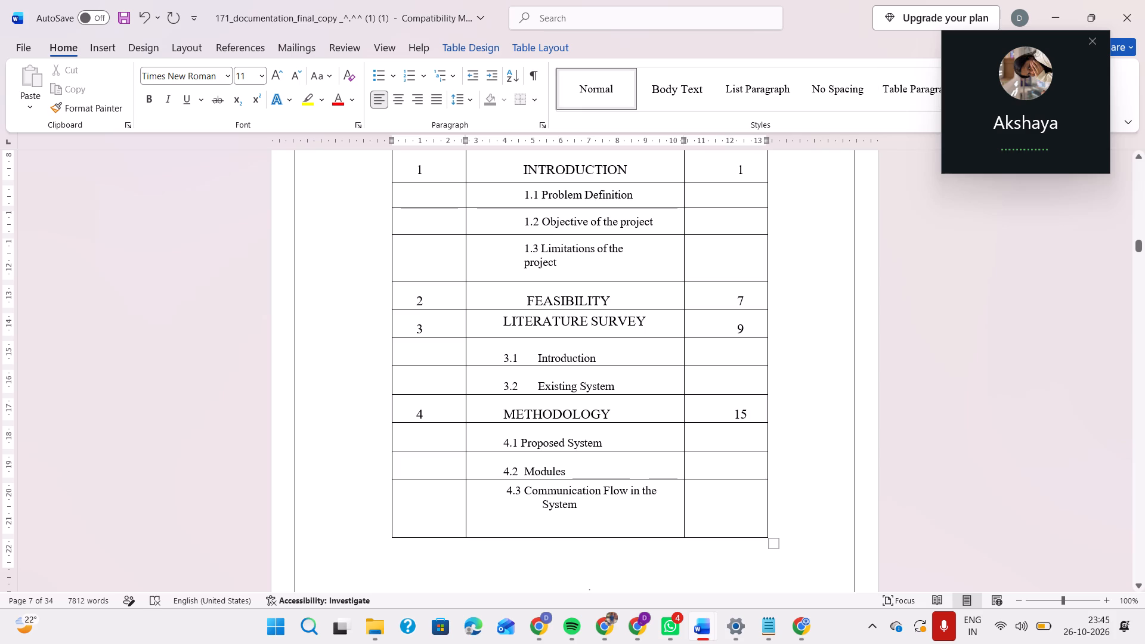
Remove all borders from the whole contents table.
scroll(819, 469, "up", 2)
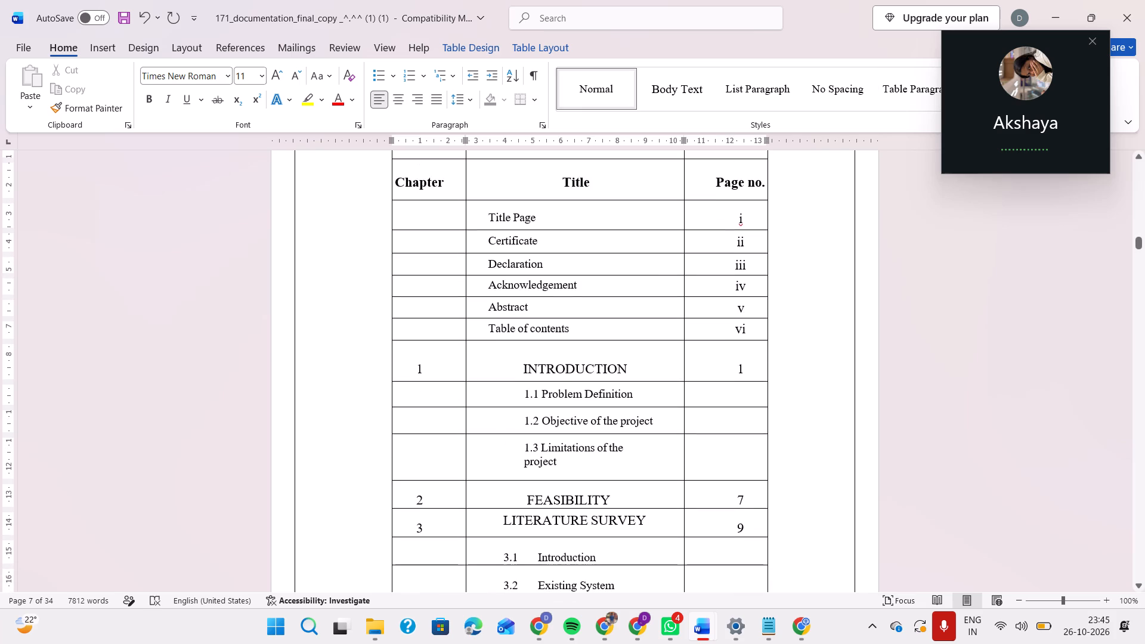
scroll(708, 358, "up", 1)
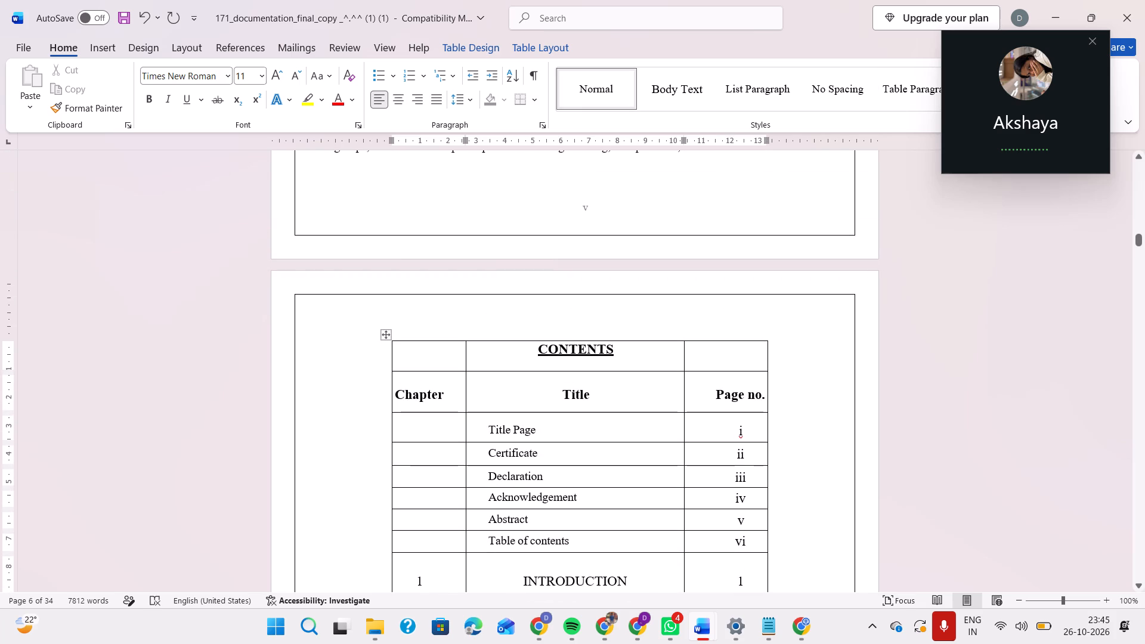
left_click(380, 332)
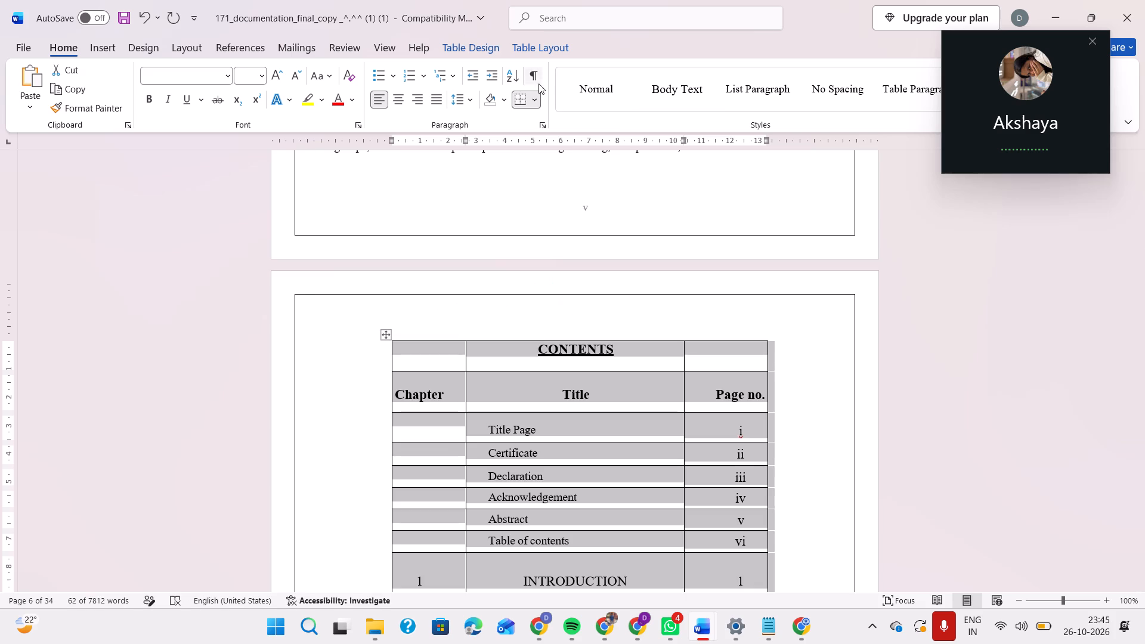
left_click(549, 48)
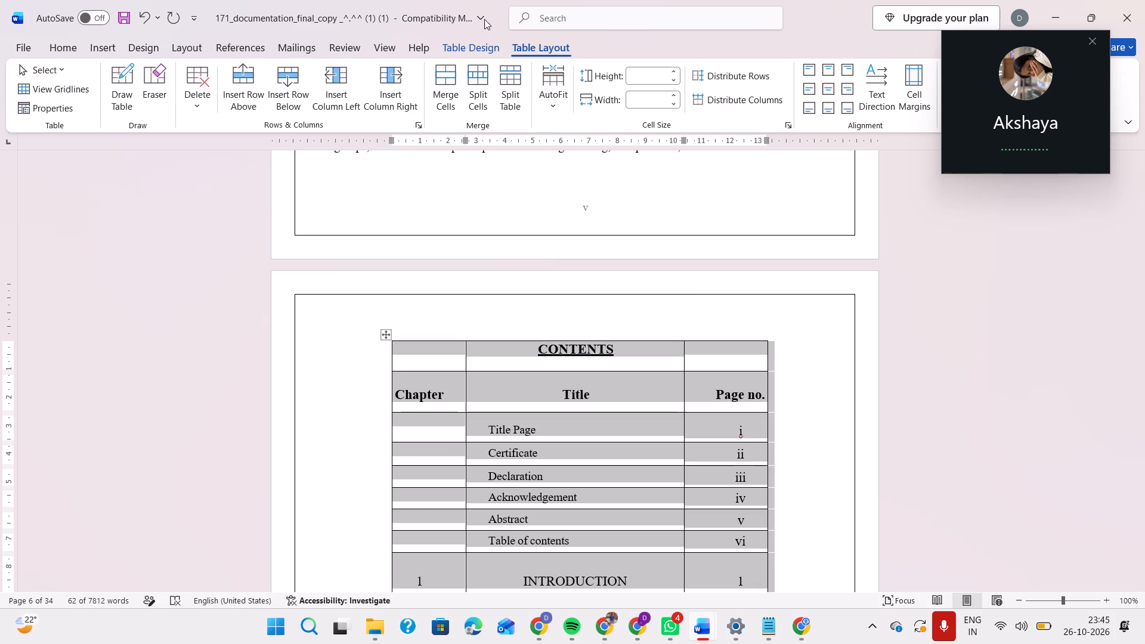
left_click(465, 48)
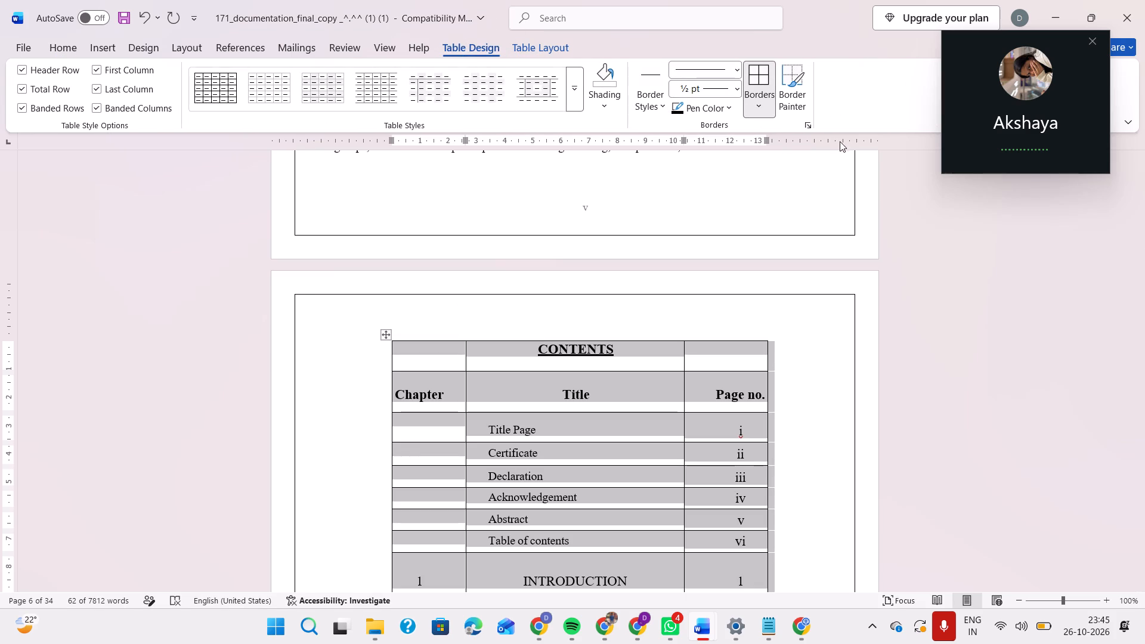
left_click(755, 107)
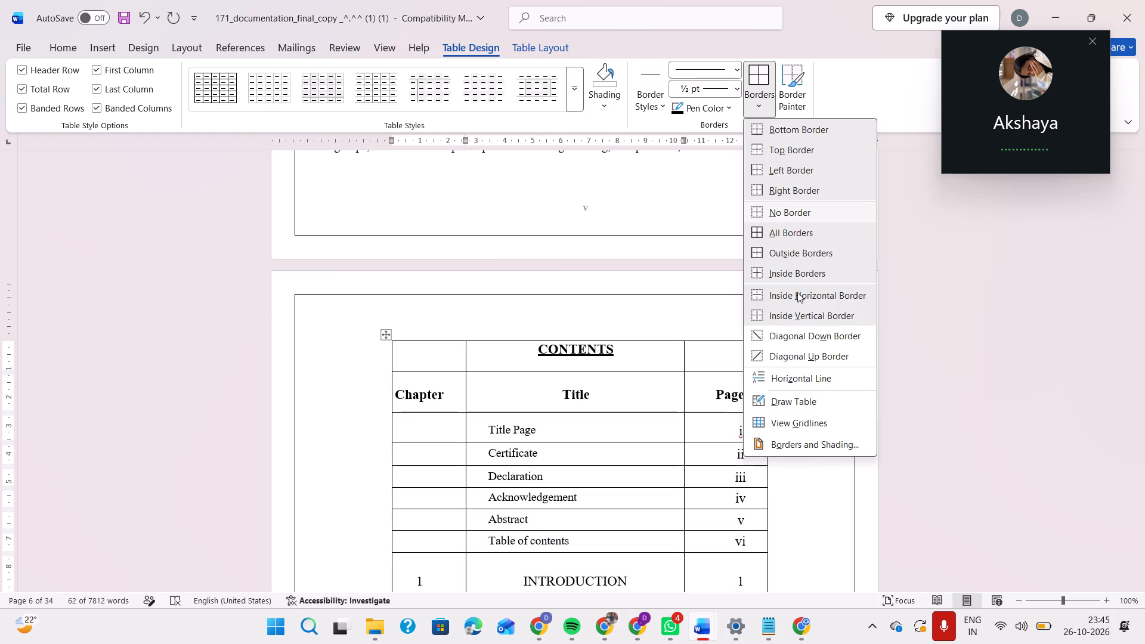
left_click(795, 207)
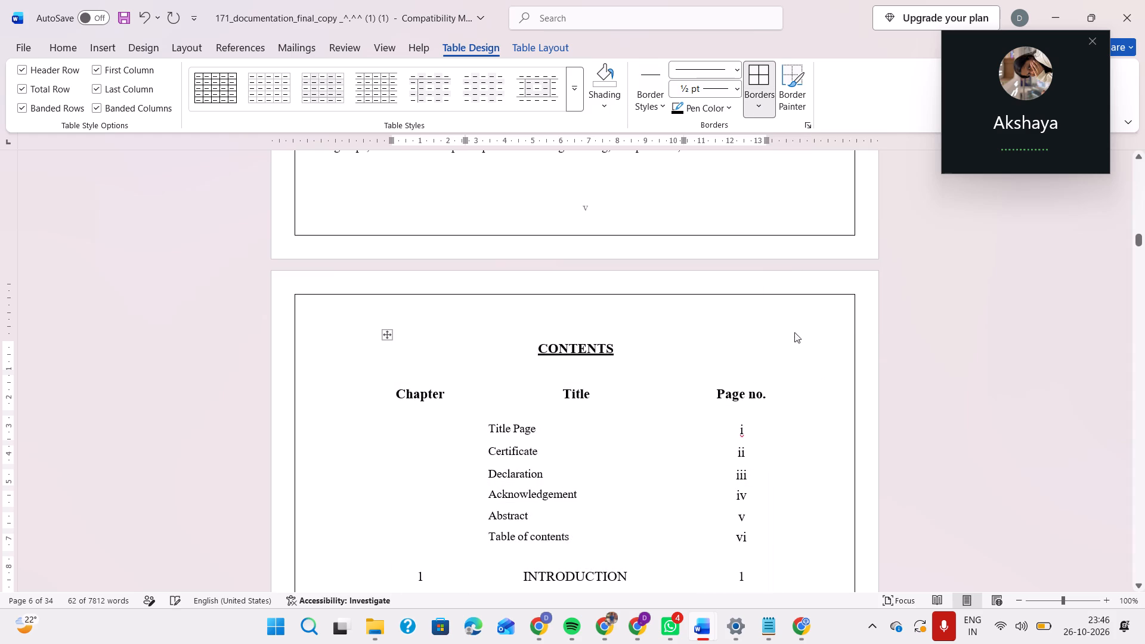
left_click(831, 448)
Look through the contents page and the Chapter 1 pages up to the Chapter 2: Feasibility Study heading to check their layout.
scroll(831, 448, "down", 3)
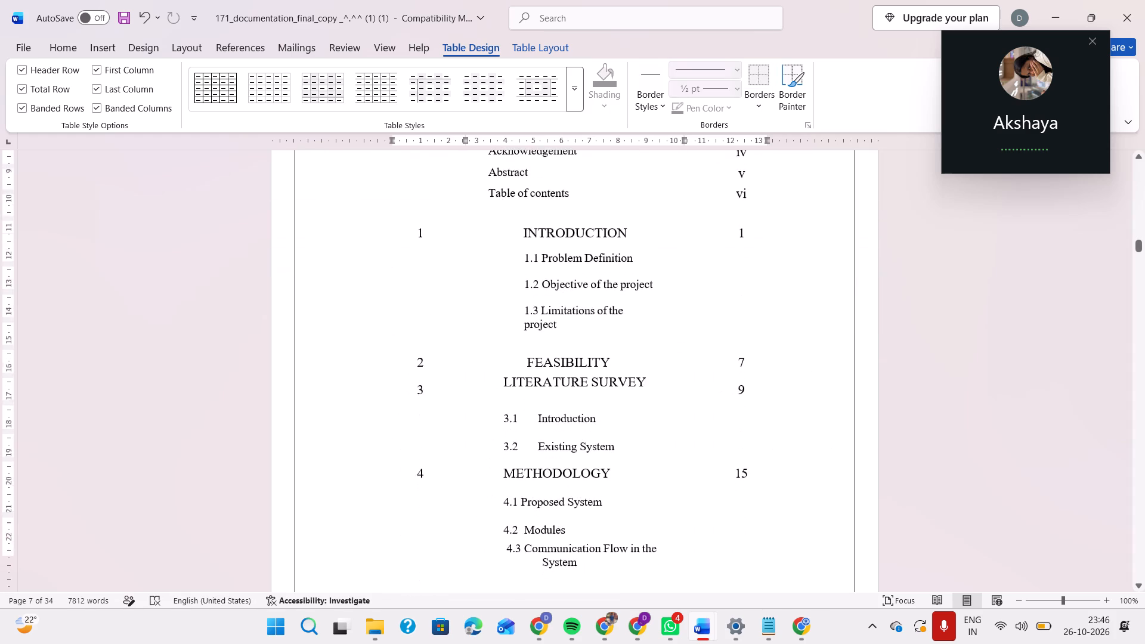
scroll(831, 448, "down", 1)
scroll(793, 495, "down", 6)
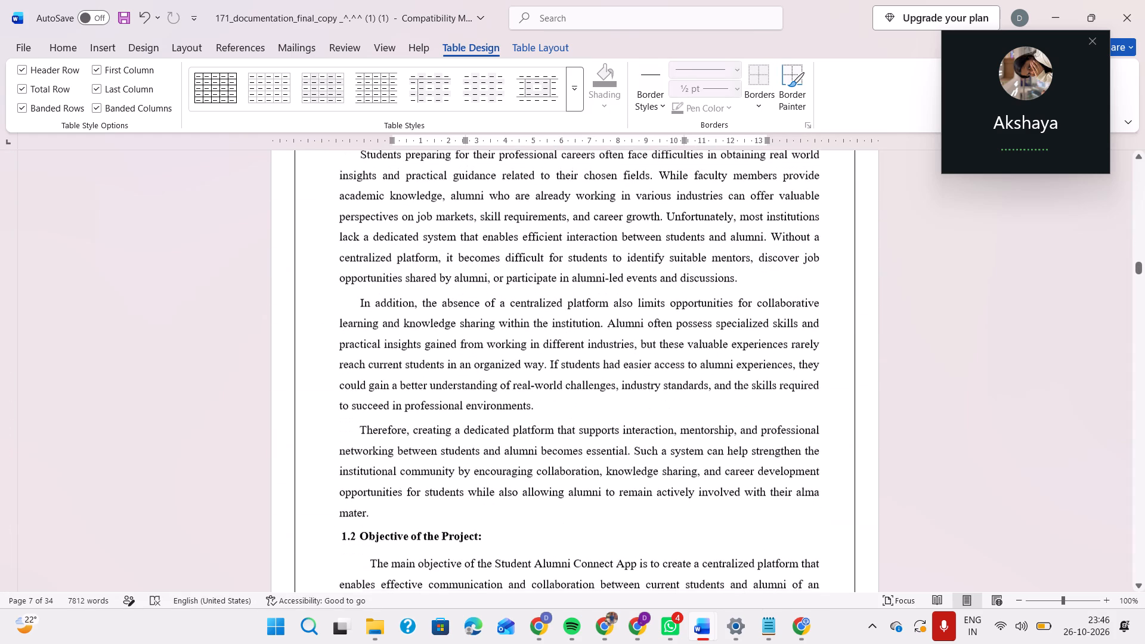
scroll(772, 441, "down", 5)
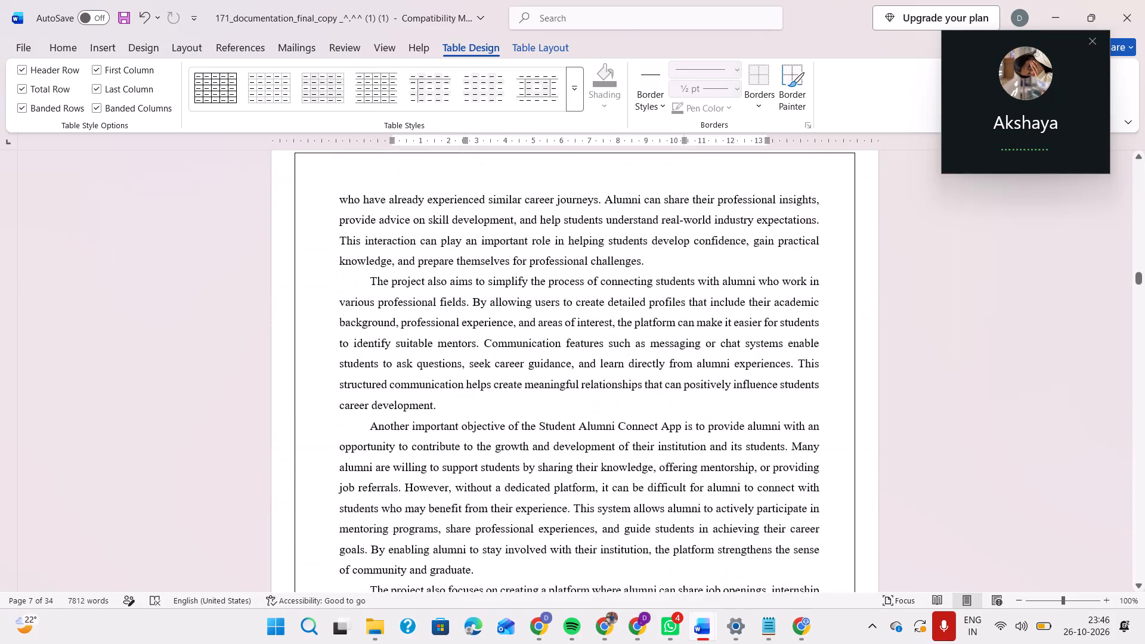
scroll(734, 420, "down", 4)
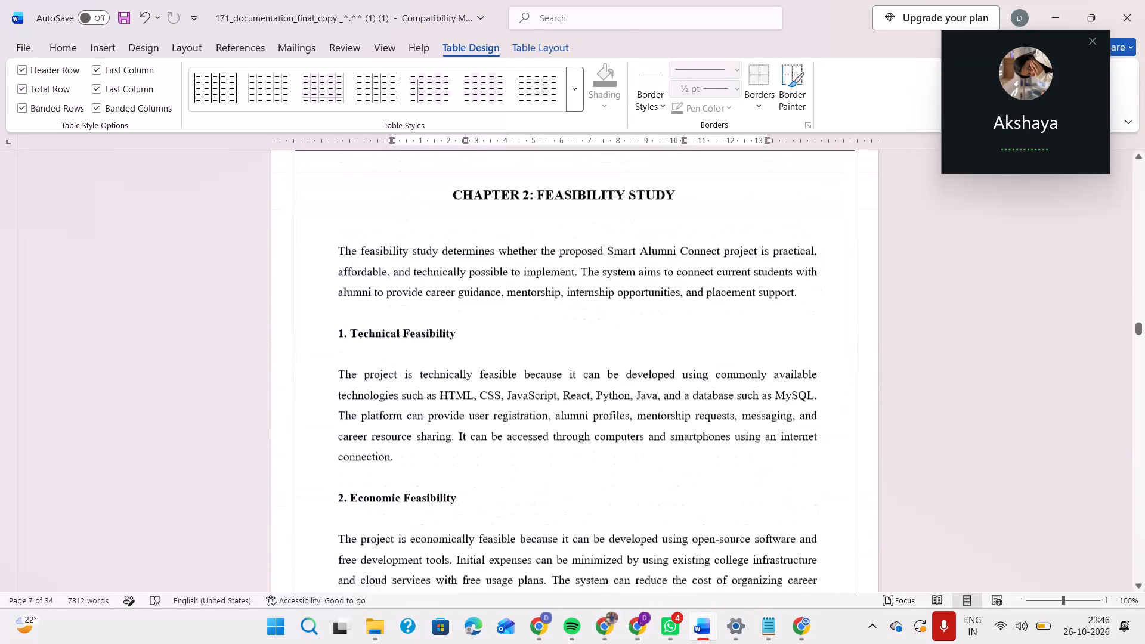
Insert a blank line after "functionality and reach." near the end of Chapter 1, pushing the "In the long term" line onto the next page.
scroll(734, 420, "up", 4)
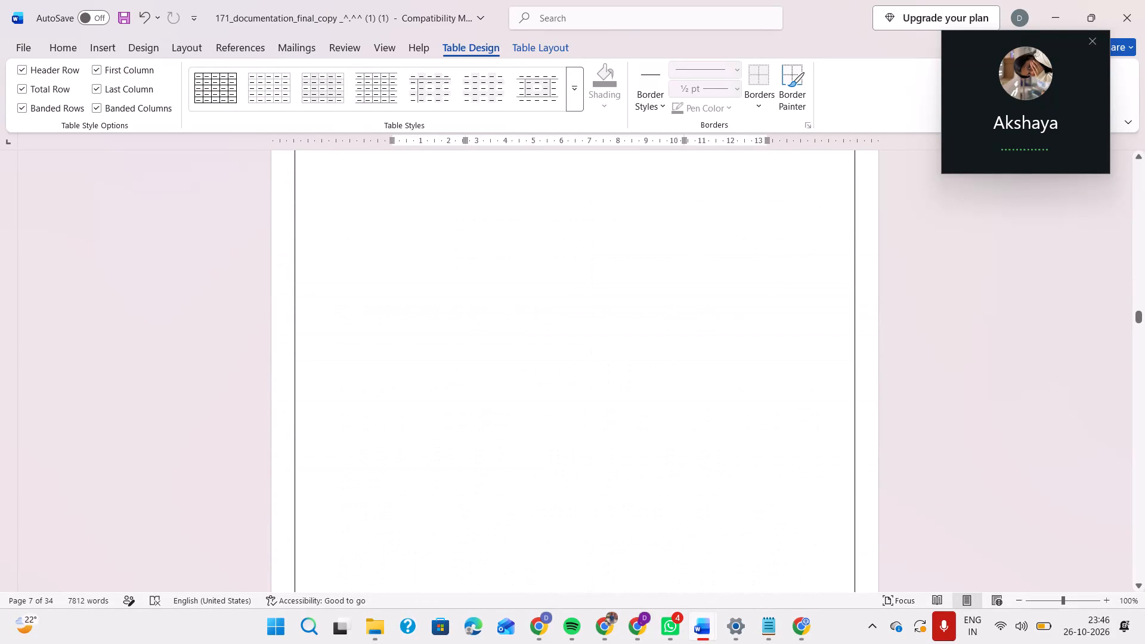
scroll(734, 420, "up", 2)
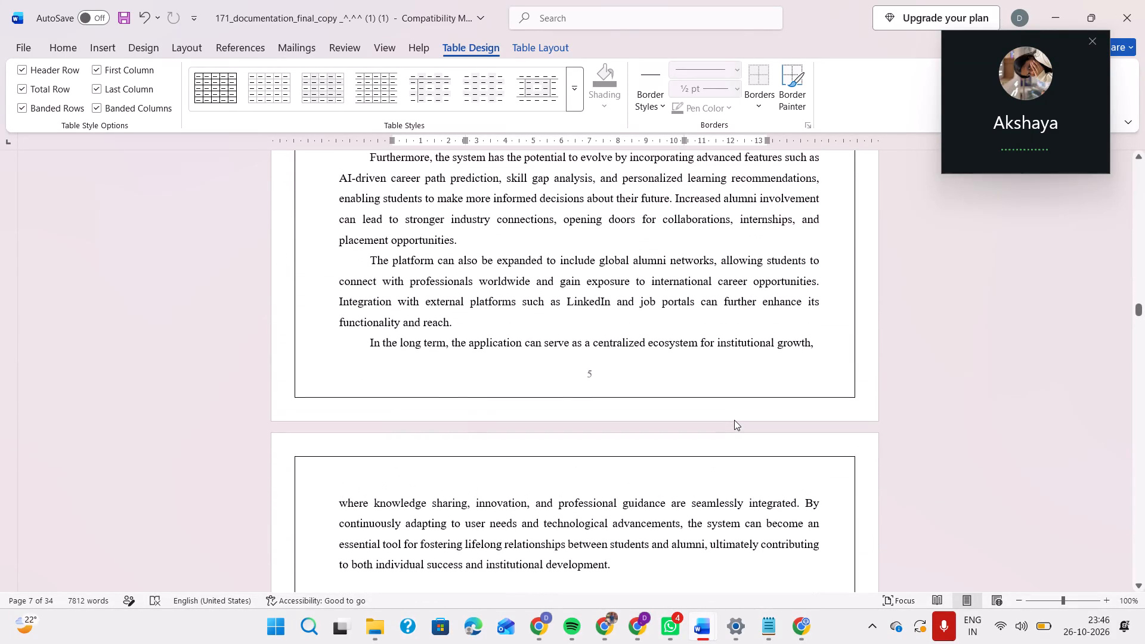
scroll(734, 420, "up", 1)
left_click(506, 462)
key("Return")
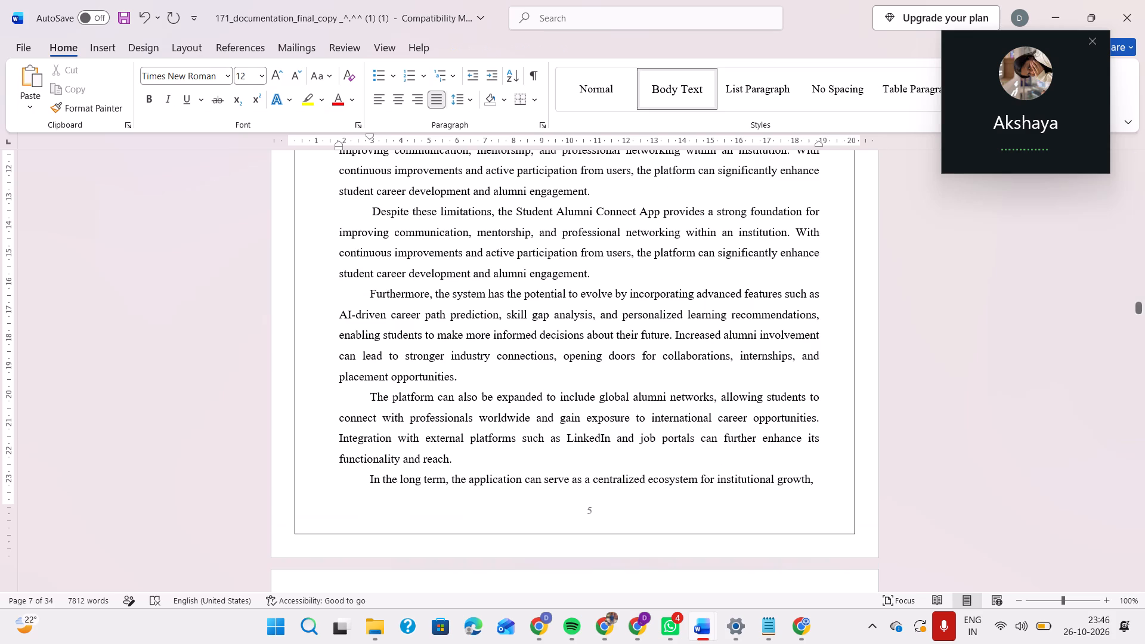
Delete the empty lines between the "In the long term" line and the "where knowledge sharing" paragraph at the end of Chapter 1.
scroll(506, 462, "down", 2)
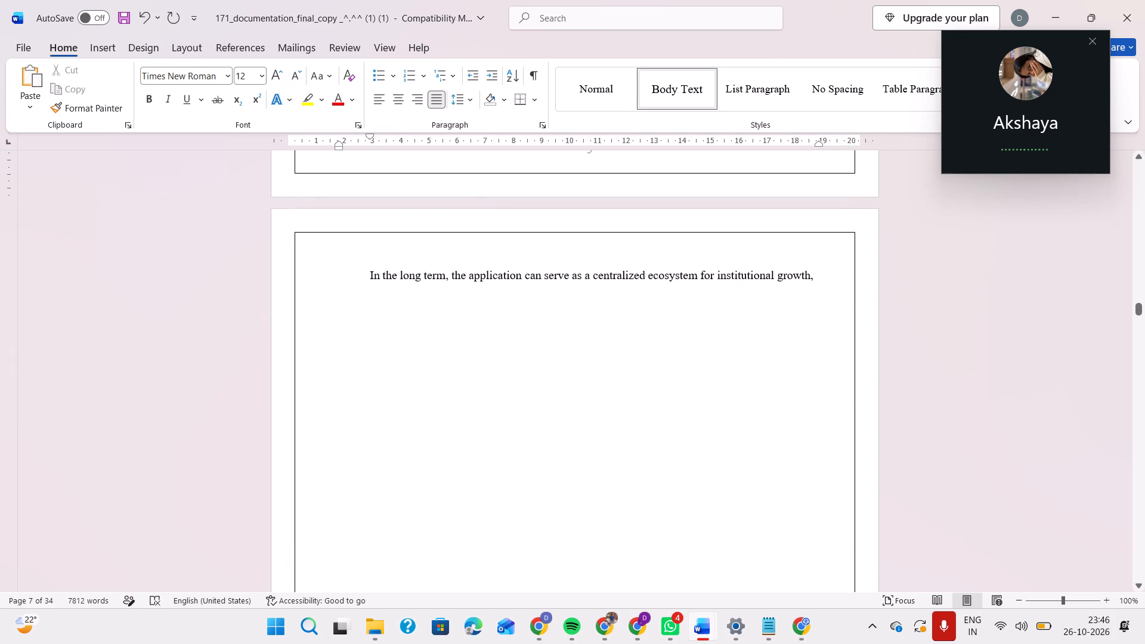
left_click(438, 410)
double_click(438, 410)
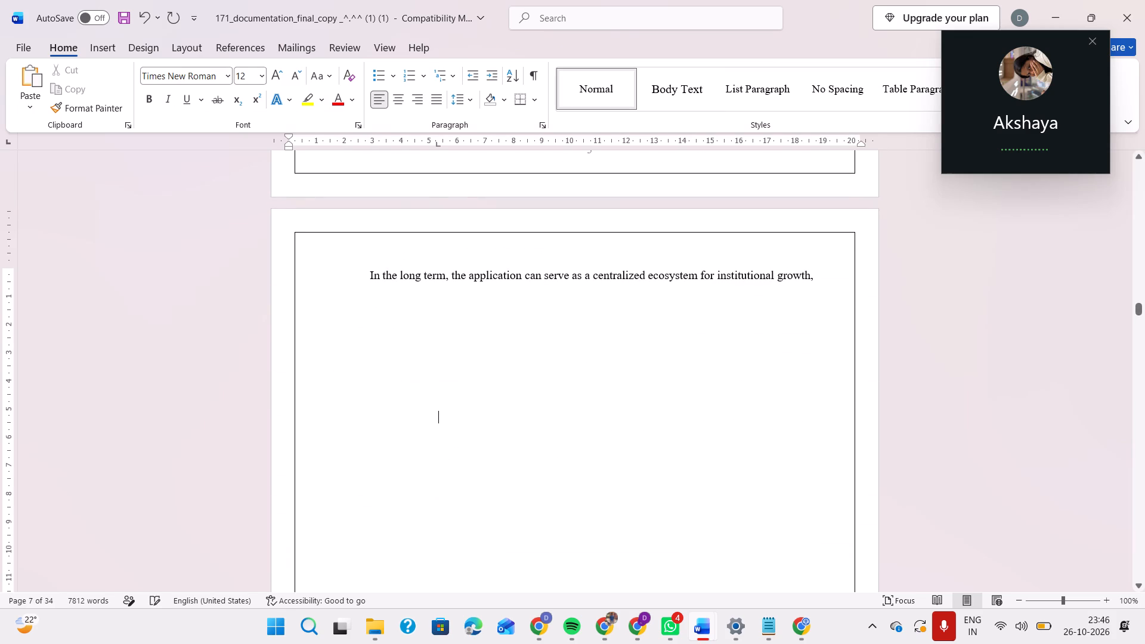
key("BackSpace")
key("Delete")
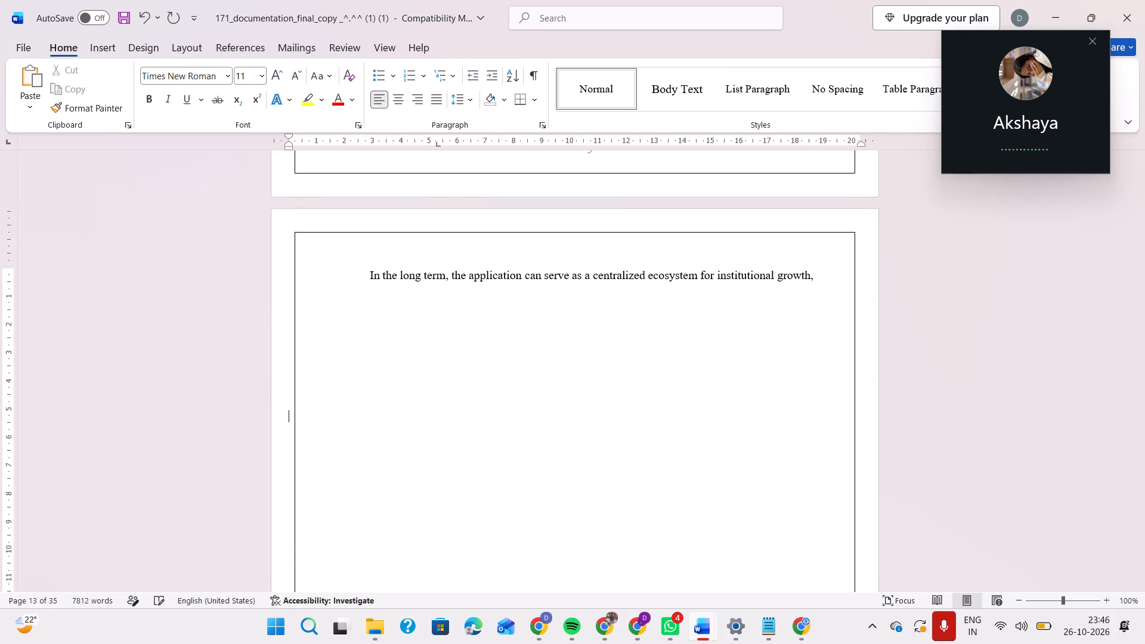
key("Delete")
key("Delete")
key("BackSpace")
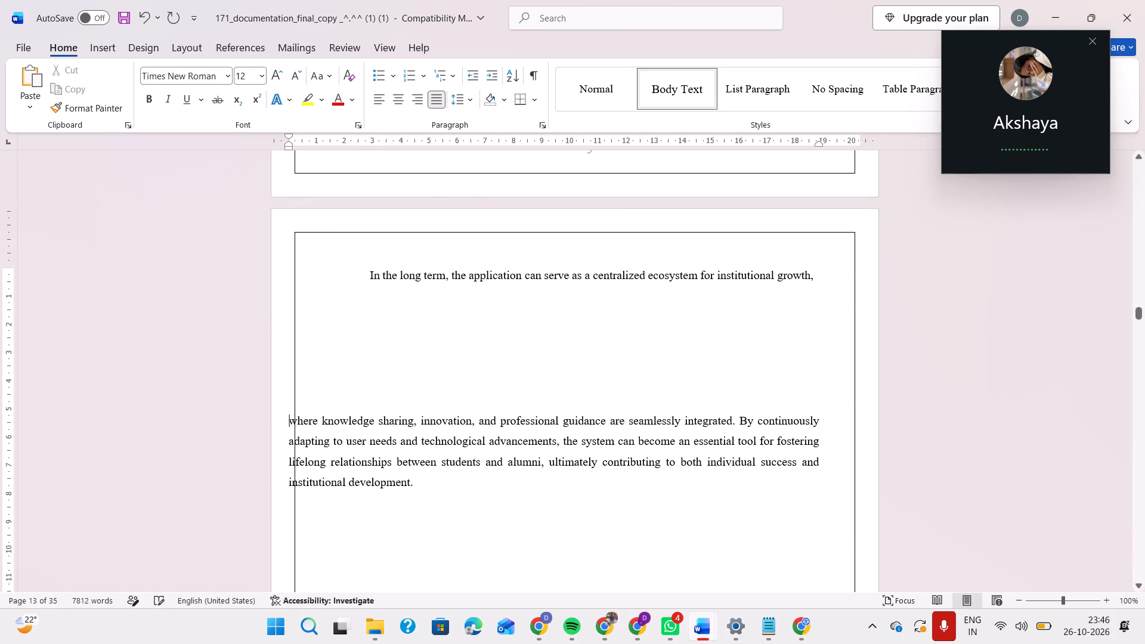
key("BackSpace")
key("BackSpace")
key("BackSpace")
key("BackSpace")
key("BackSpace")
key("BackSpace")
key("BackSpace")
key("BackSpace")
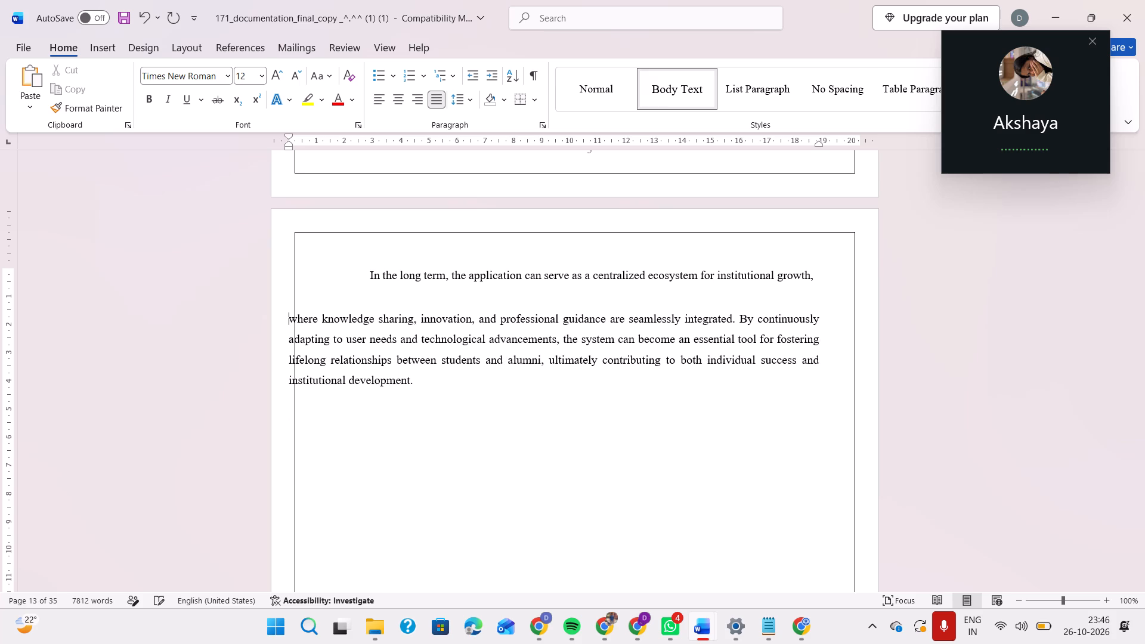
key("BackSpace")
key("BackSpace")
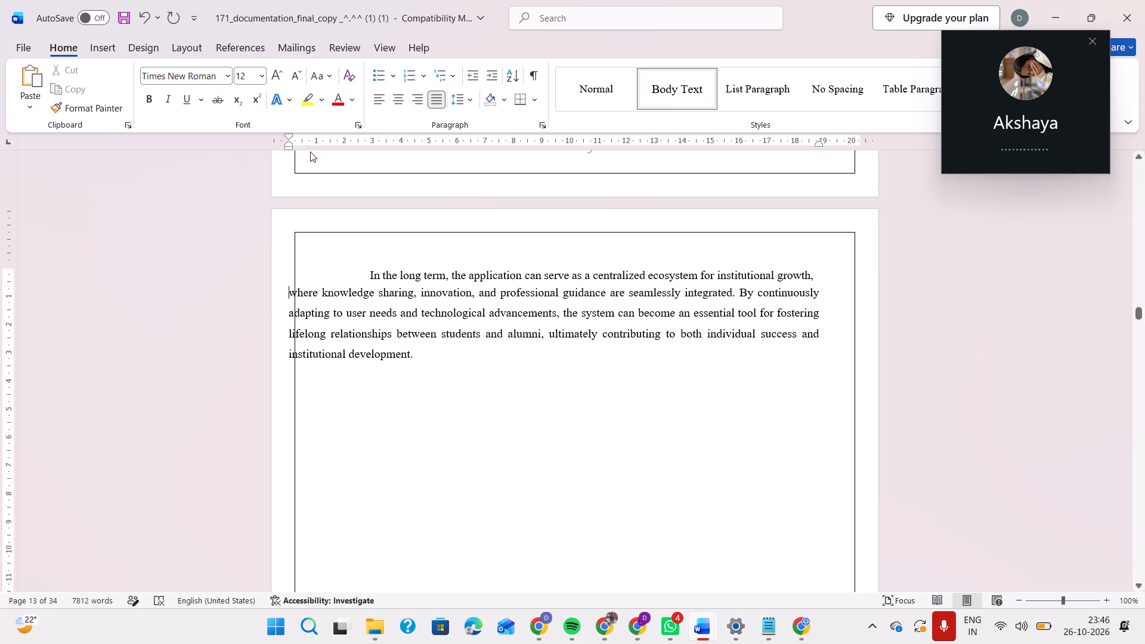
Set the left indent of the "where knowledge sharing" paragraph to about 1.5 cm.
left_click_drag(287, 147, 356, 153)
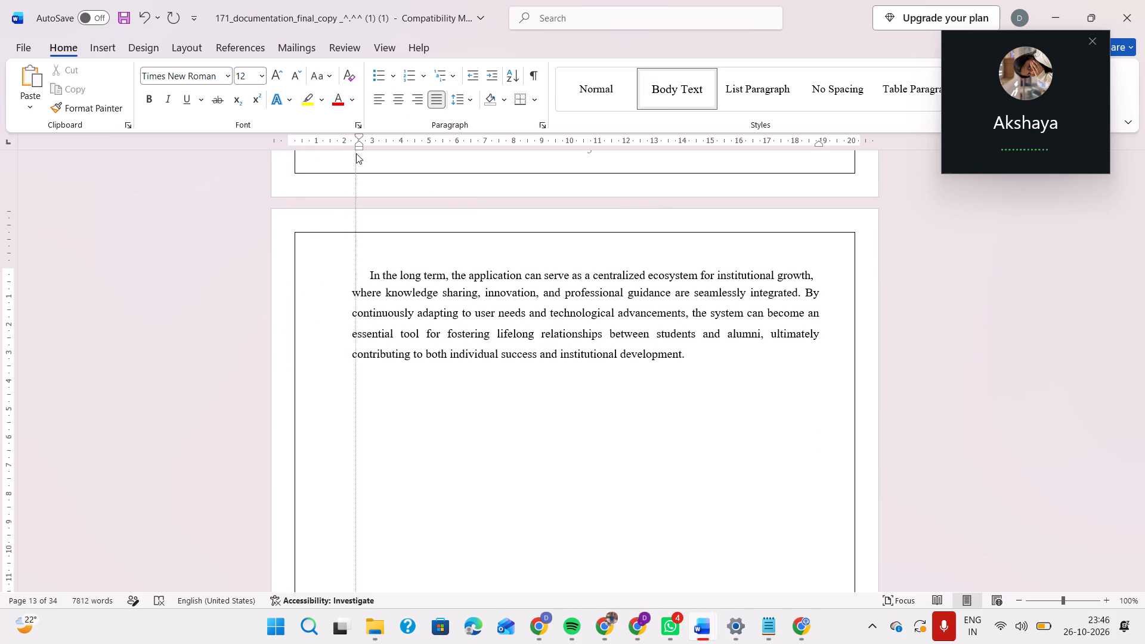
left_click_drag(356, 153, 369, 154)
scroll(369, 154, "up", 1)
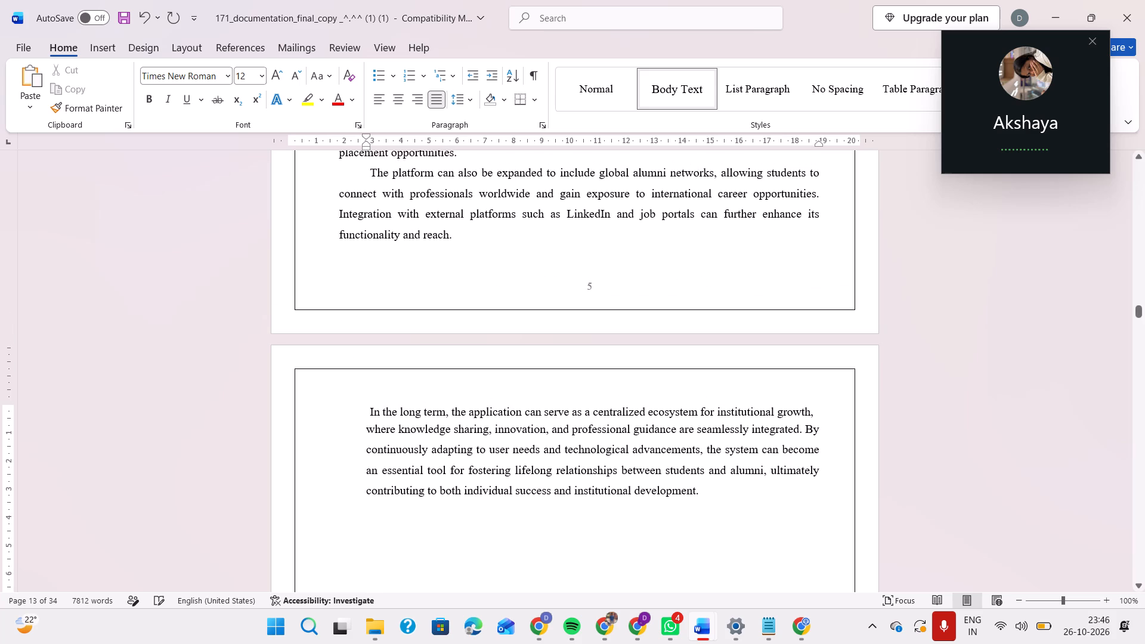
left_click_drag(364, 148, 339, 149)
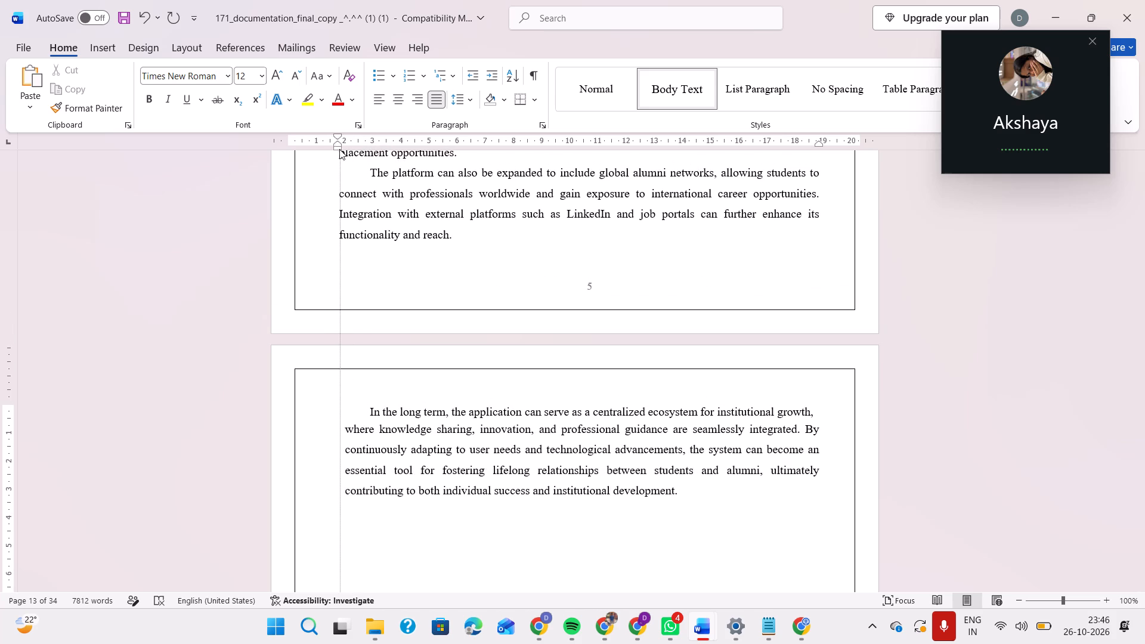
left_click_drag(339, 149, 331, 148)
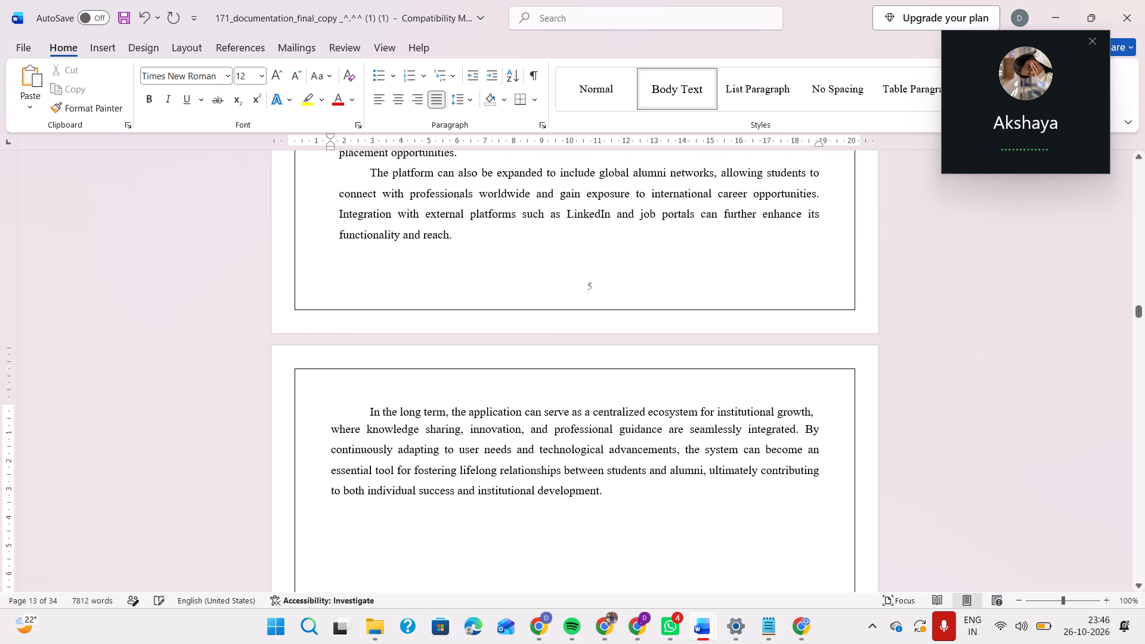
Reduce the first-line indent of the "In the long term" line to about 1.5 cm.
key("Up")
left_click_drag(371, 135, 345, 136)
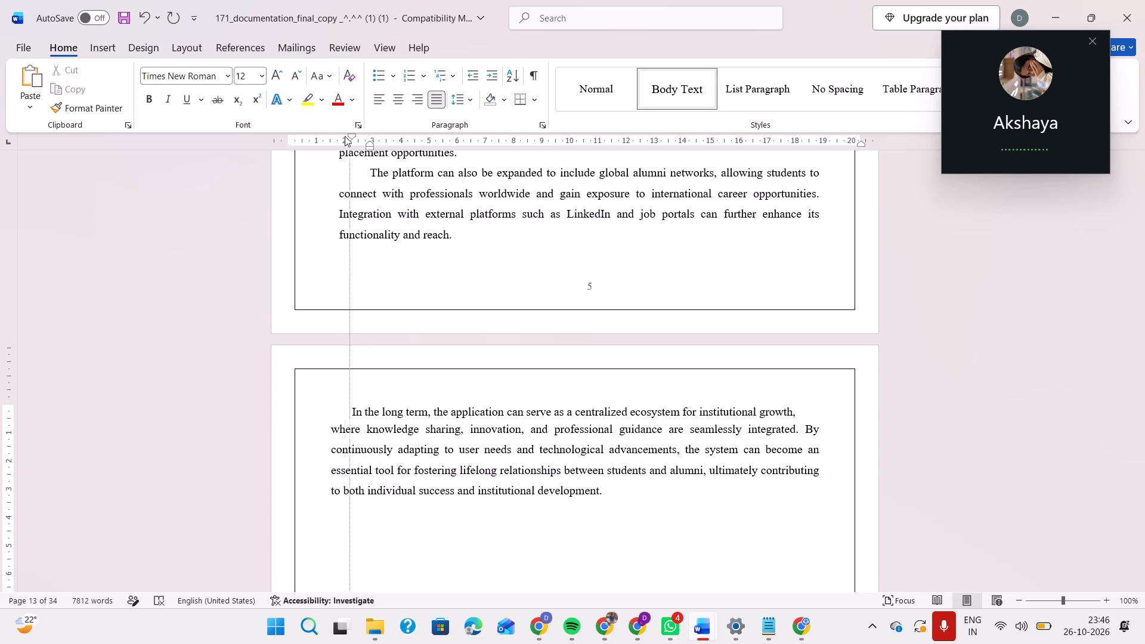
left_click_drag(345, 136, 330, 137)
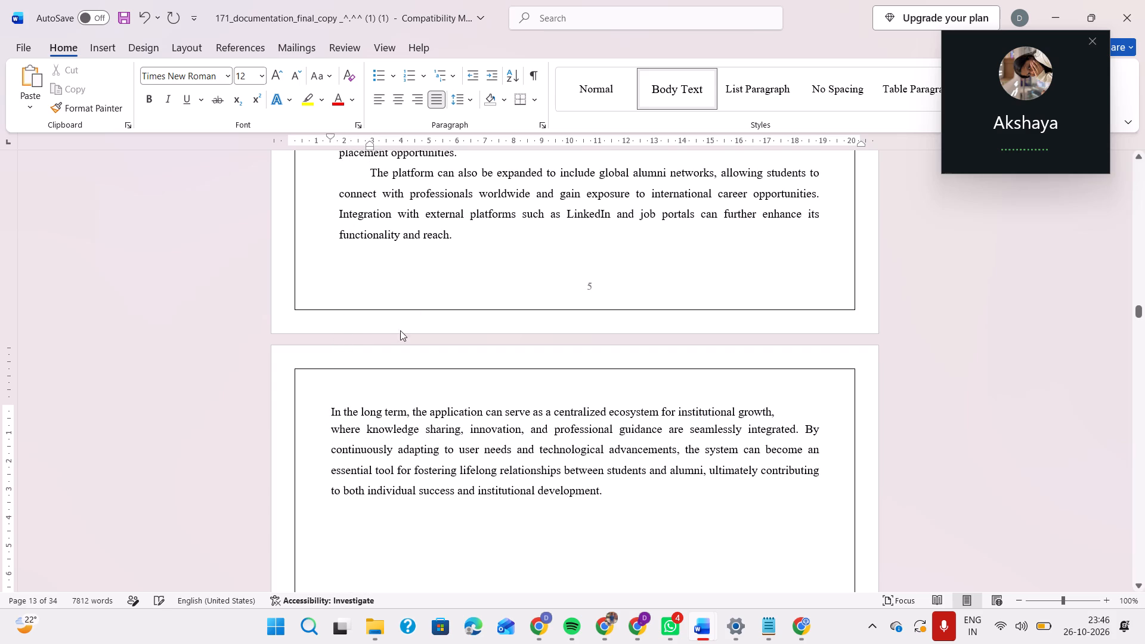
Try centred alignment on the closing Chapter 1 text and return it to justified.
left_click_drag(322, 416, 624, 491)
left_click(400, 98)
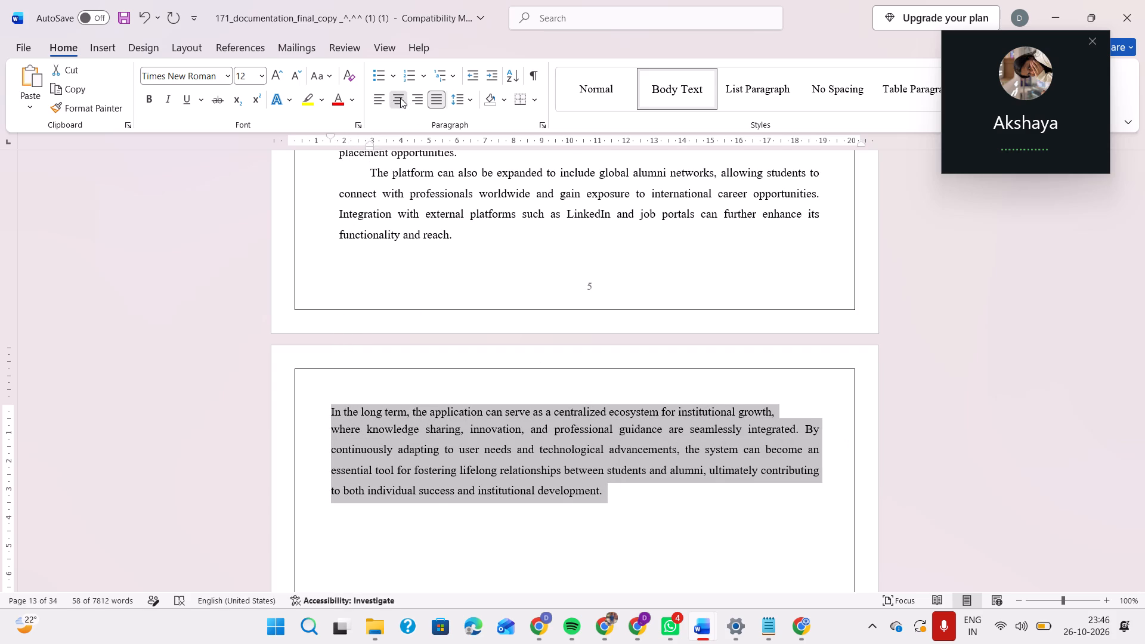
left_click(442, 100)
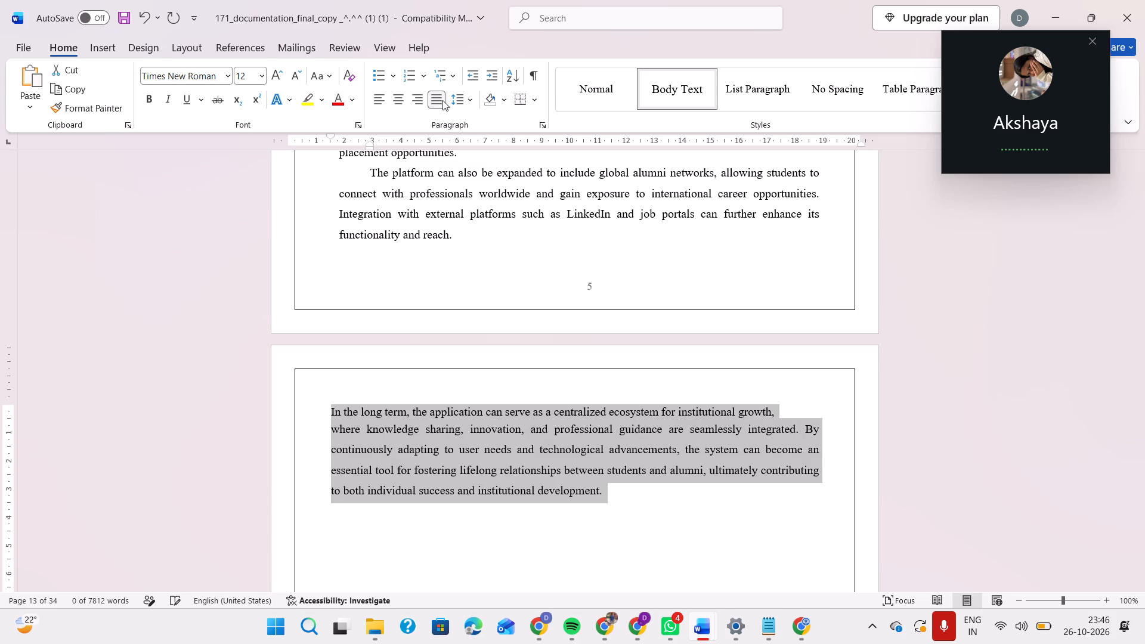
Join "where" onto the "In the long term" line after "growth," and start a new paragraph at "knowledge sharing".
left_click(332, 444)
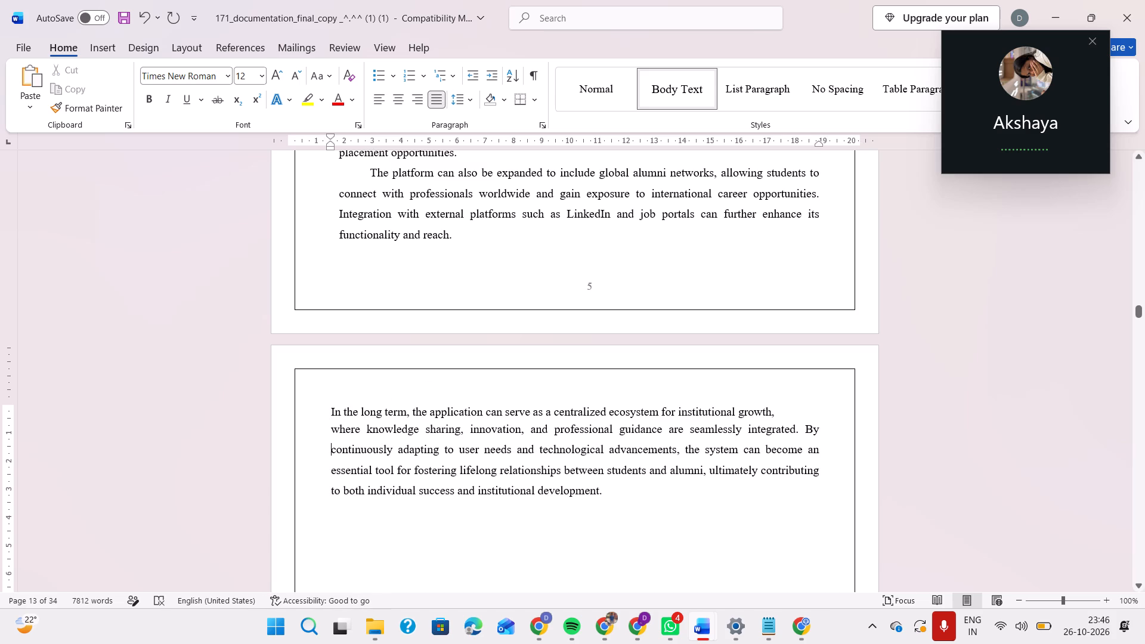
left_click(328, 429)
key("BackSpace")
key("BackSpace")
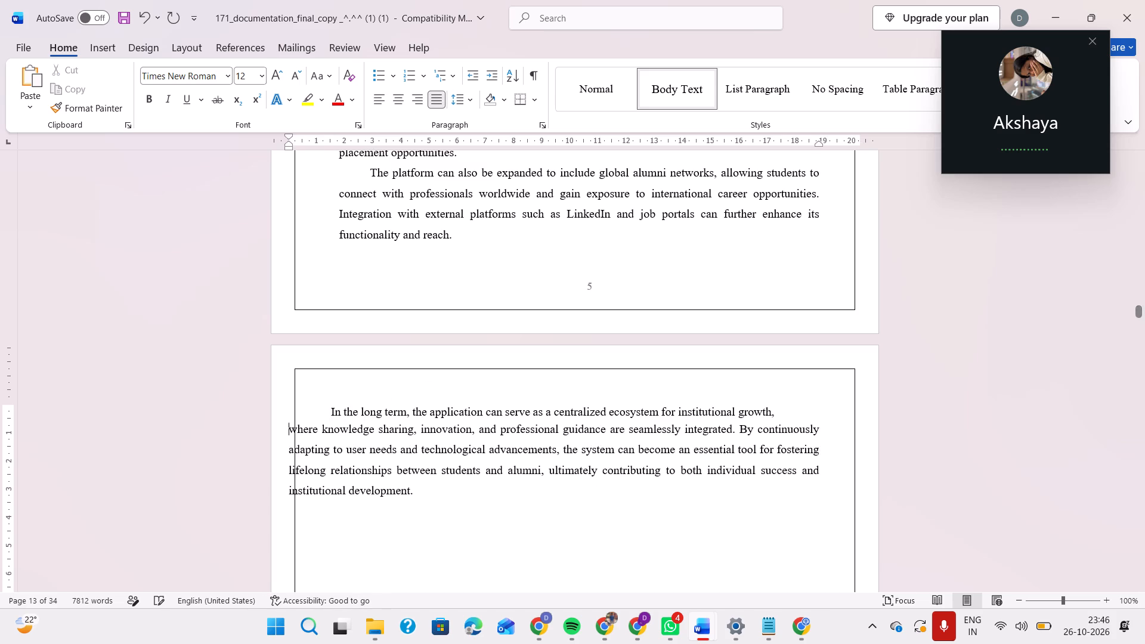
key("Right")
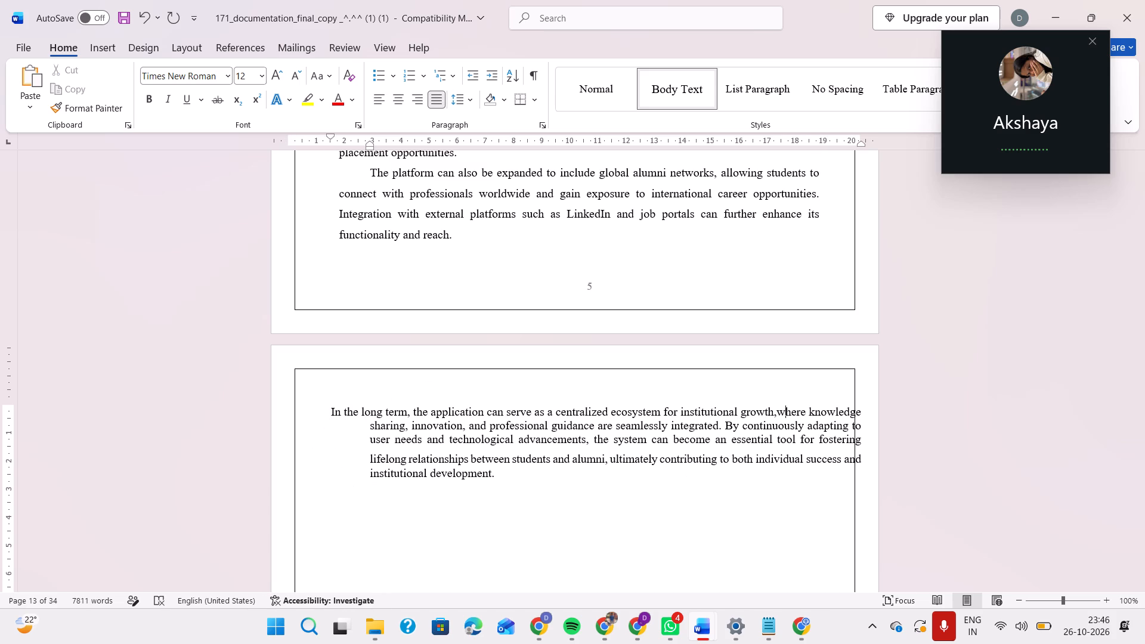
key("Right")
key("Right")
key("Right")
key("Right")
key("Right")
key("Return")
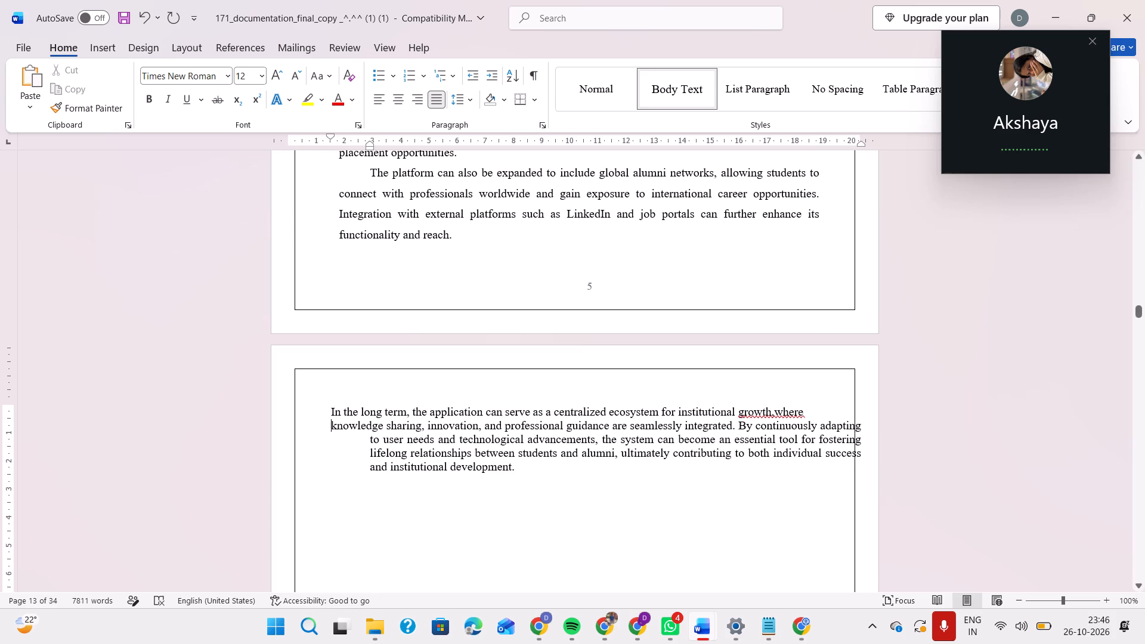
Set the "knowledge sharing" paragraph's first-line and left indents to about 1.5 cm and pull its right indent in to about 18.8 cm.
left_click(363, 439)
left_click_drag(367, 146, 331, 148)
left_click_drag(291, 134, 313, 140)
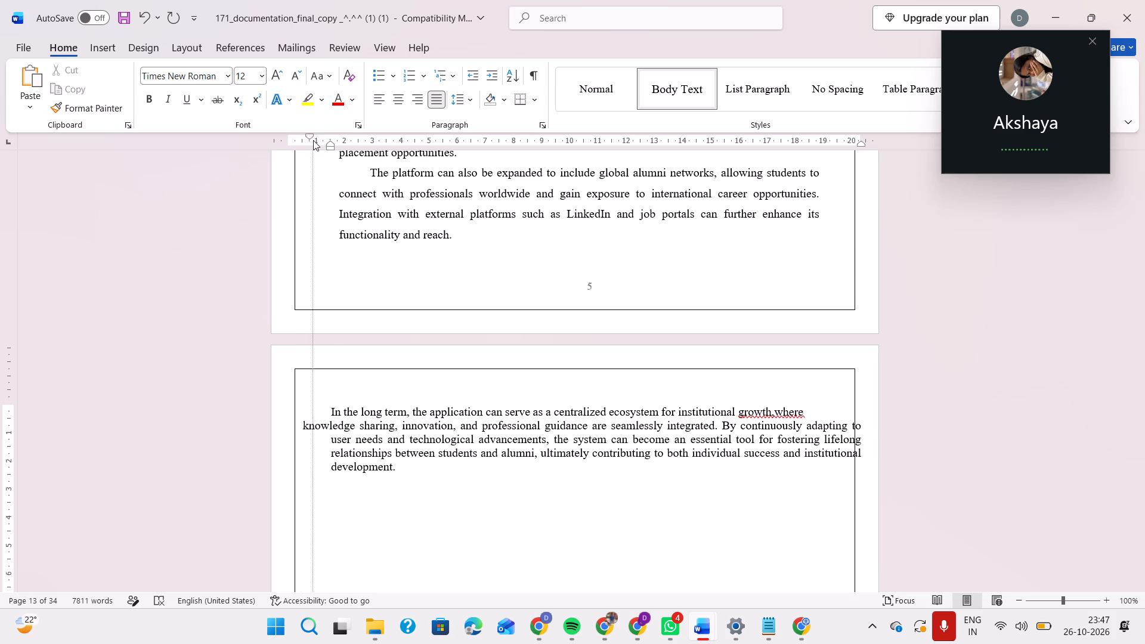
left_click_drag(313, 140, 333, 143)
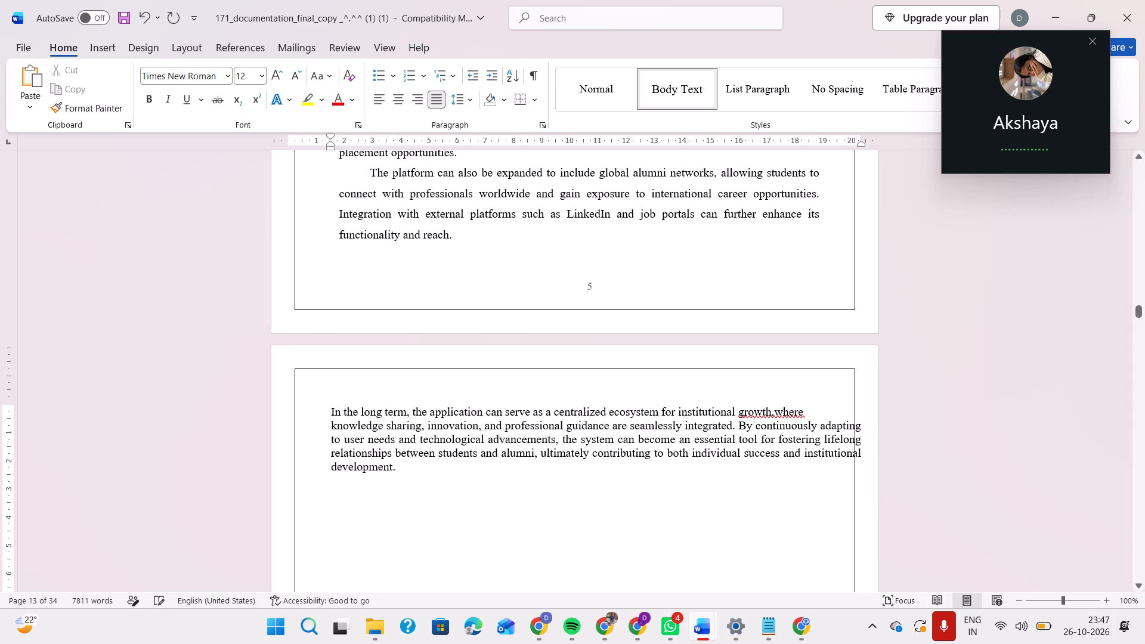
left_click(810, 413)
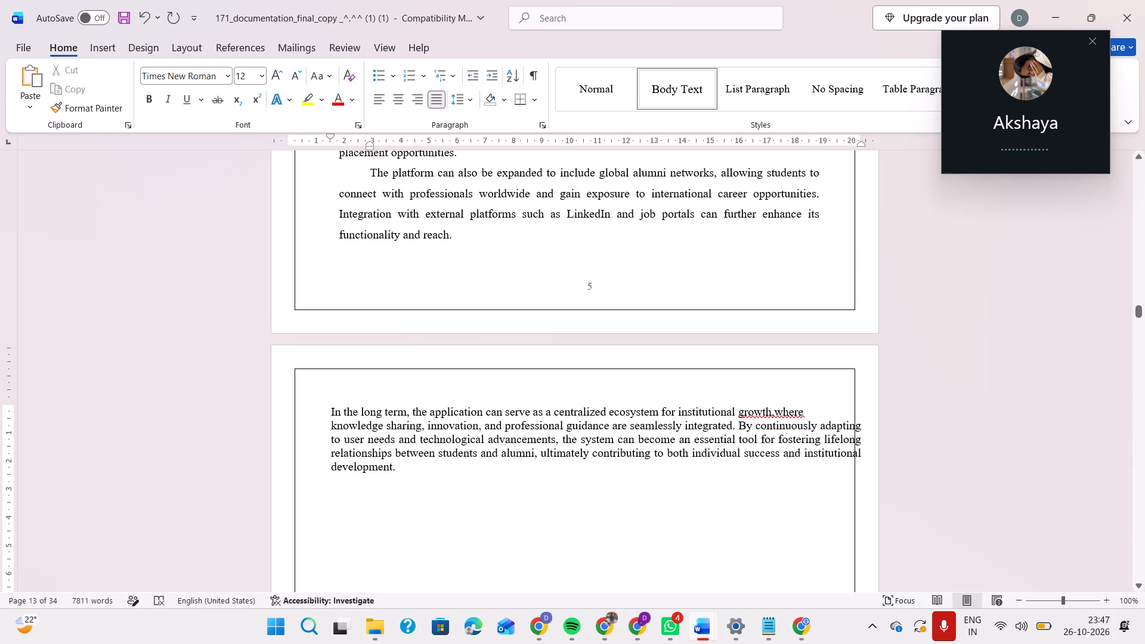
left_click(862, 425)
left_click_drag(861, 142, 818, 141)
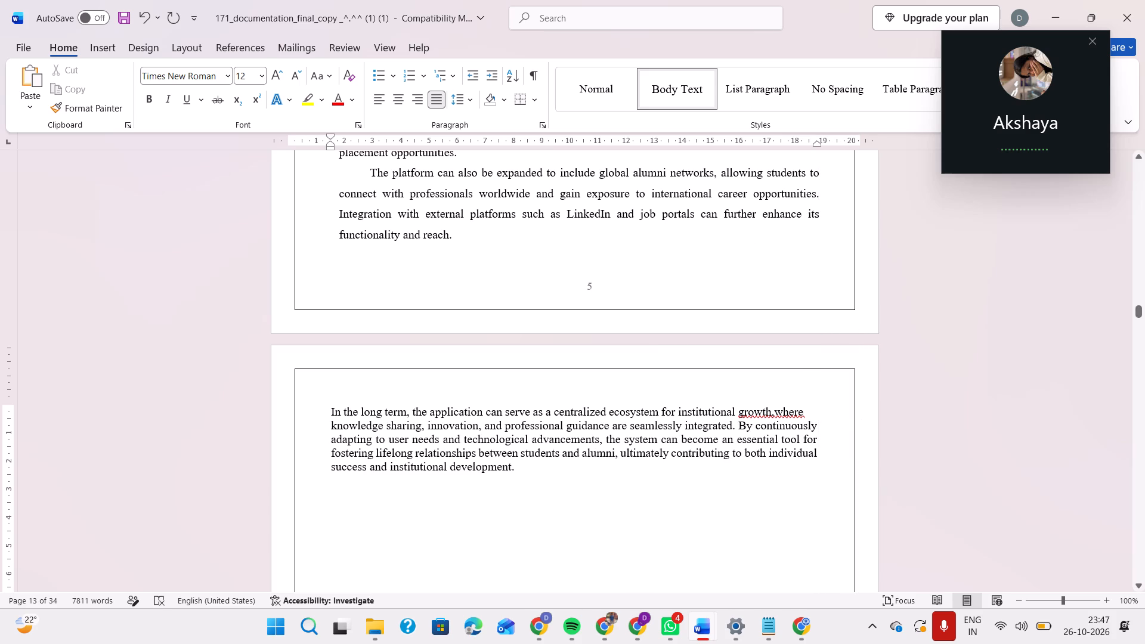
Set the line spacing of the whole closing Chapter 1 text to 1.5.
left_click_drag(326, 410, 532, 481)
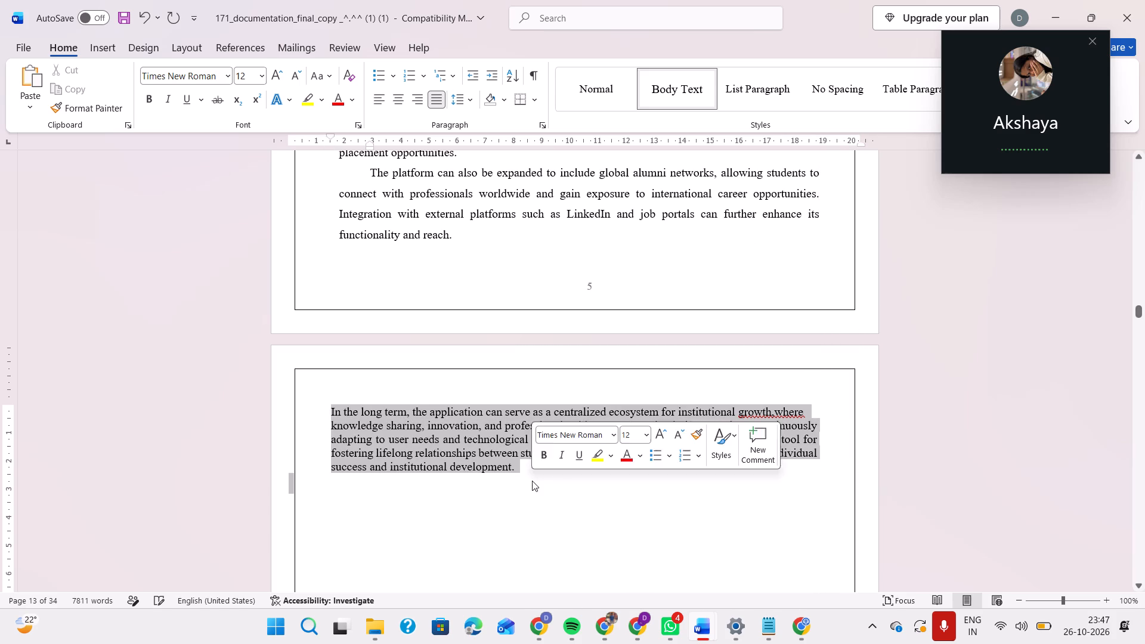
left_click(470, 98)
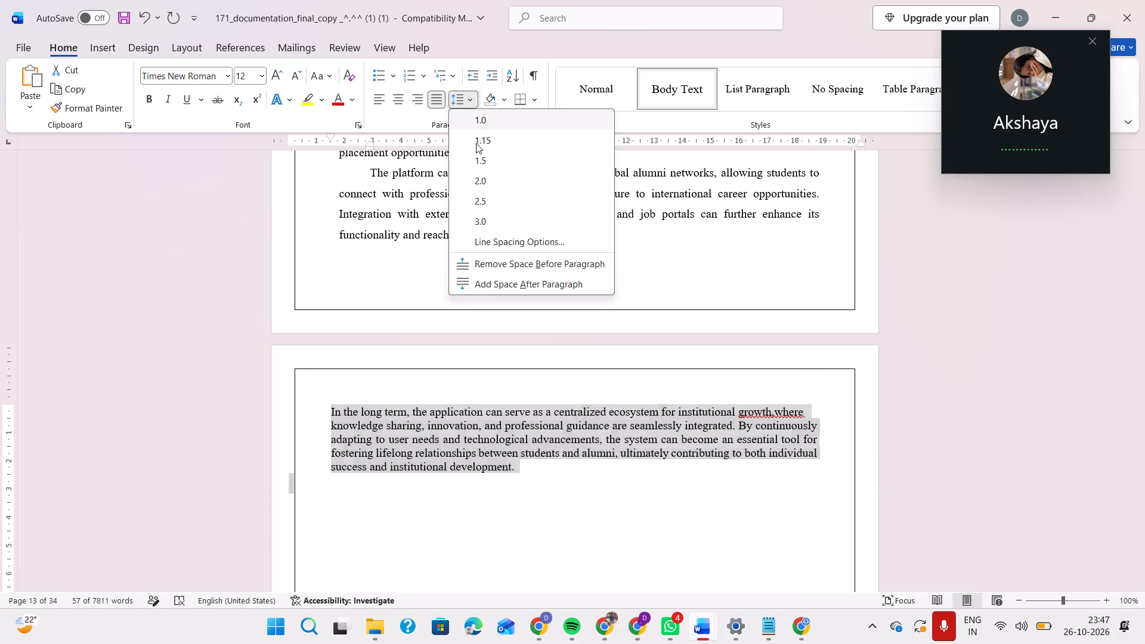
left_click(482, 157)
left_click(852, 481)
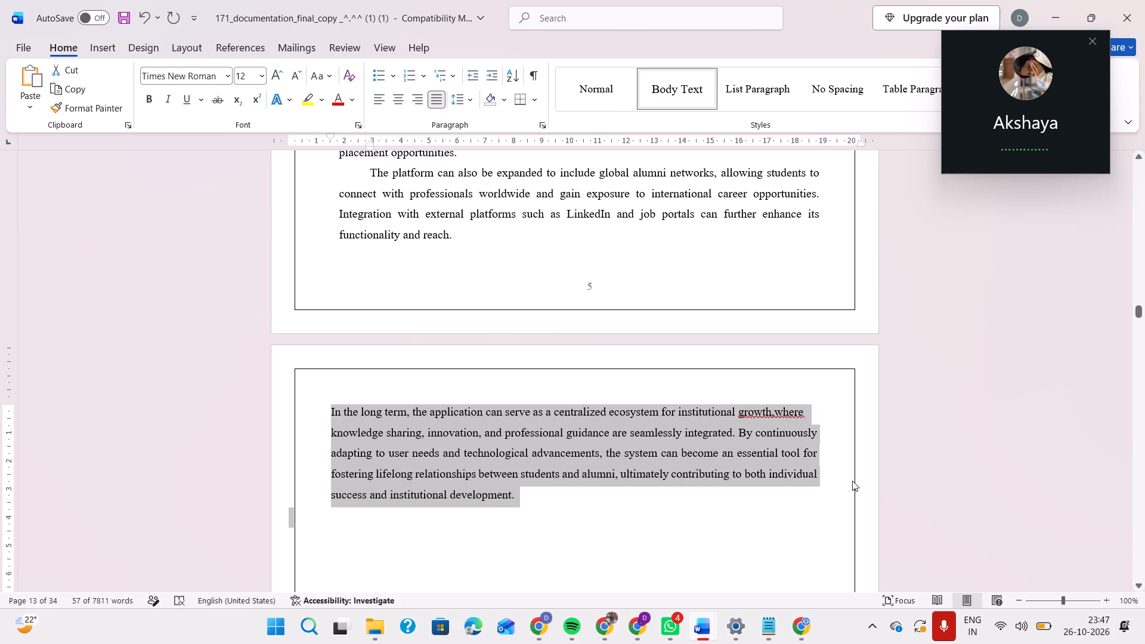
scroll(852, 481, "down", 4)
scroll(843, 403, "up", 2)
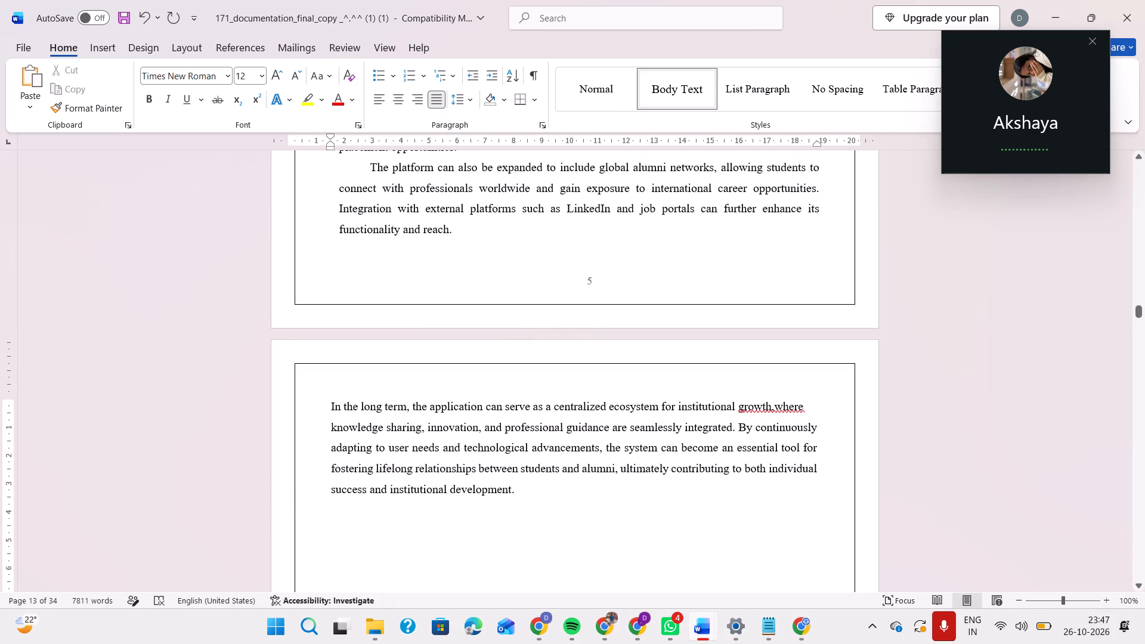
Insert the missing space between "growth," and "where".
left_click(775, 409)
key("space")
Delete one blank line between the CHAPTER 2: FEASIBILITY STUDY heading and its first paragraph.
scroll(940, 524, "down", 4)
scroll(872, 450, "down", 1)
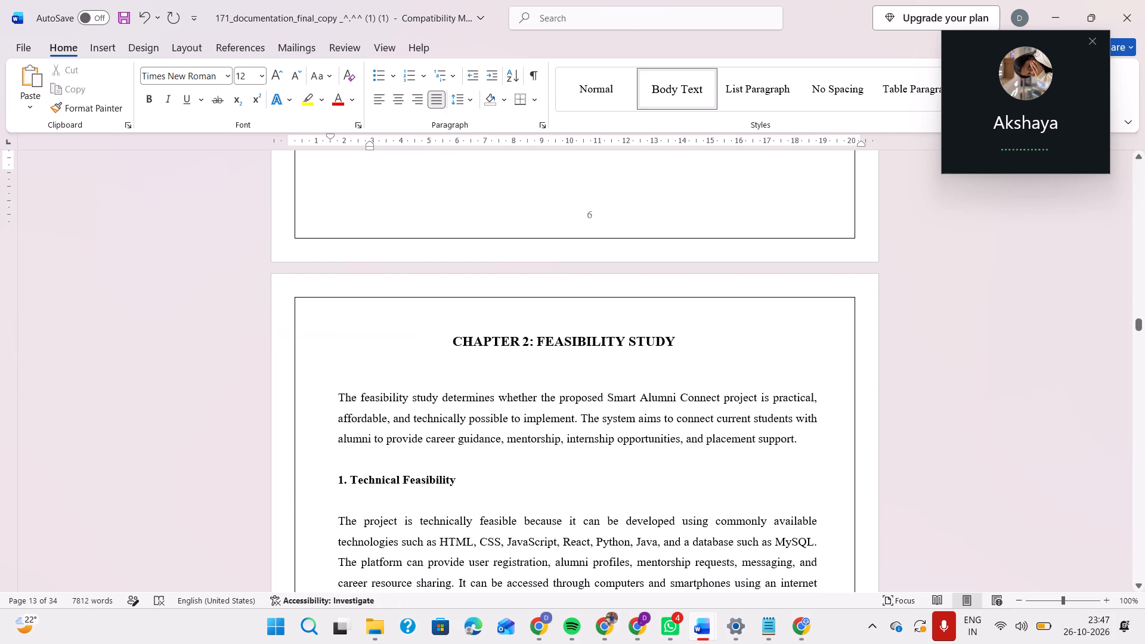
scroll(872, 450, "down", 1)
left_click(488, 300)
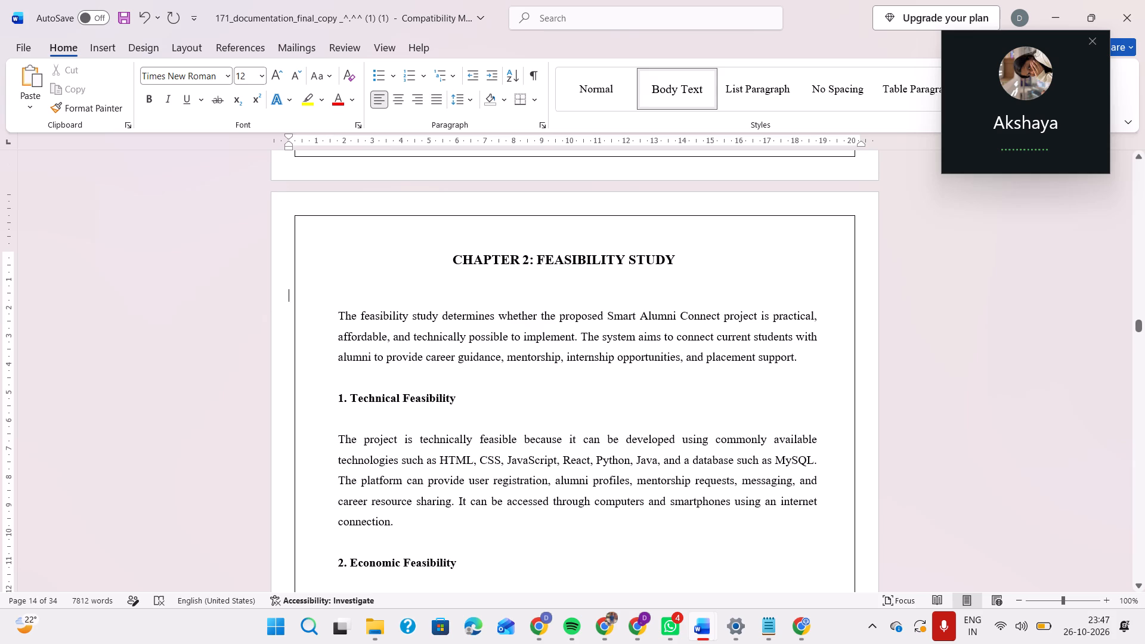
key("BackSpace")
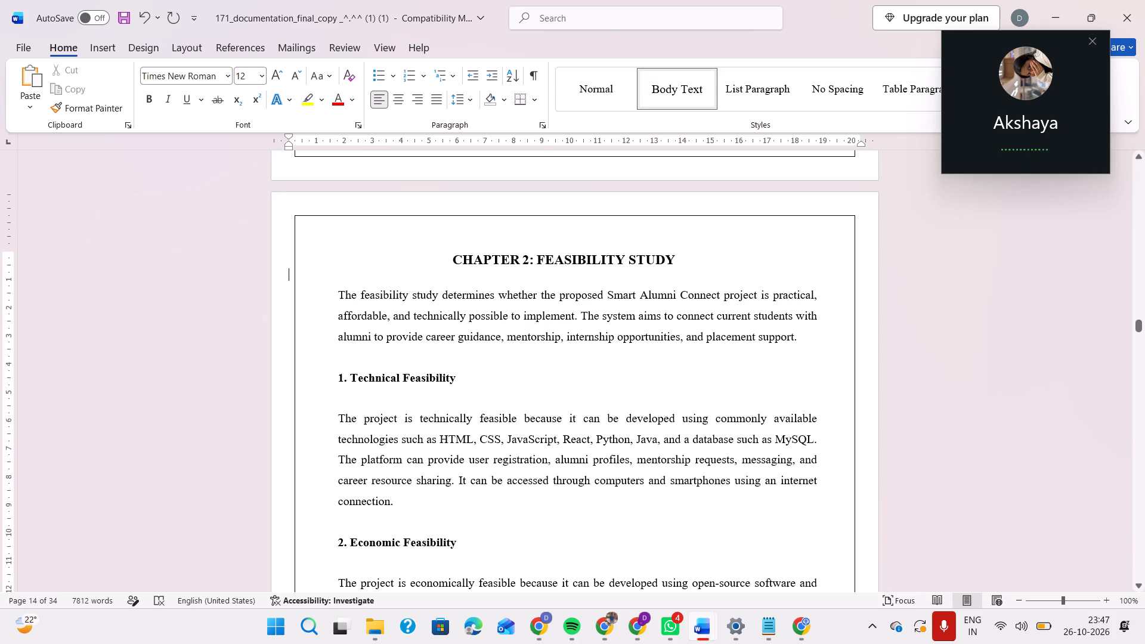
Review the page layout and text flow from Chapter 2 through the module flowchart and section 4.3 communication pages.
scroll(791, 459, "down", 5)
scroll(754, 390, "down", 4)
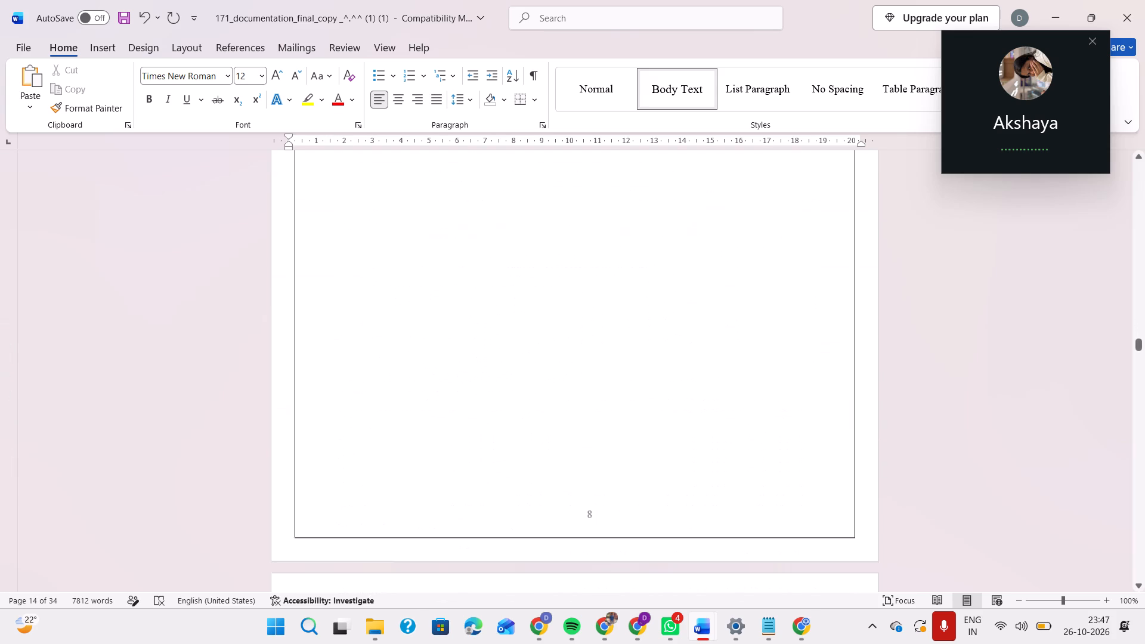
scroll(754, 390, "down", 1)
scroll(711, 349, "down", 4)
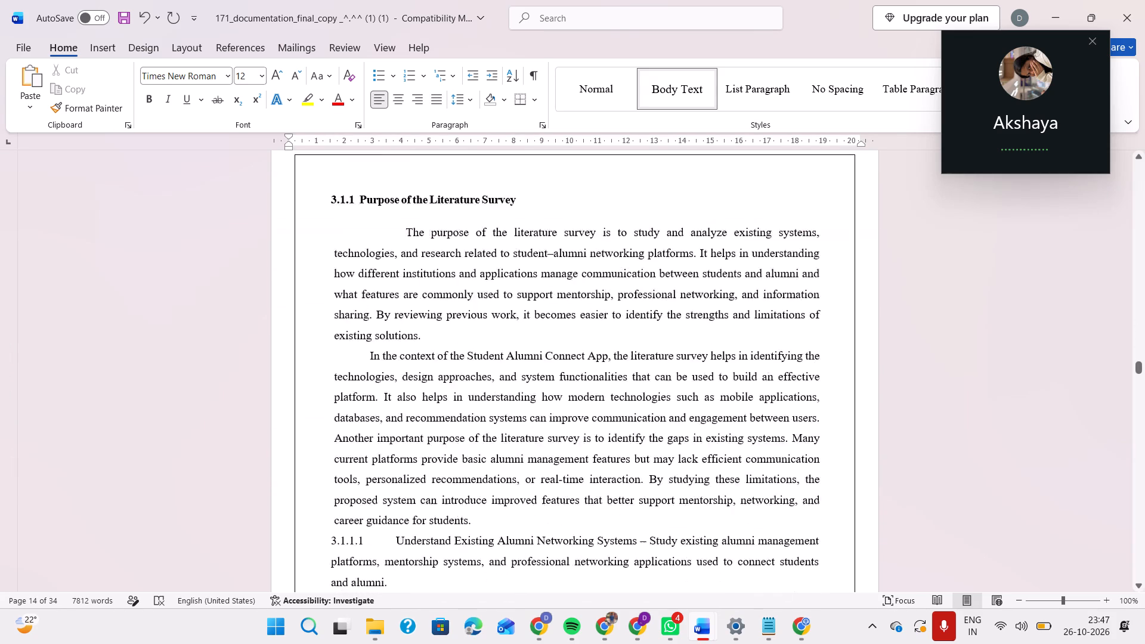
scroll(711, 349, "down", 6)
scroll(711, 349, "down", 15)
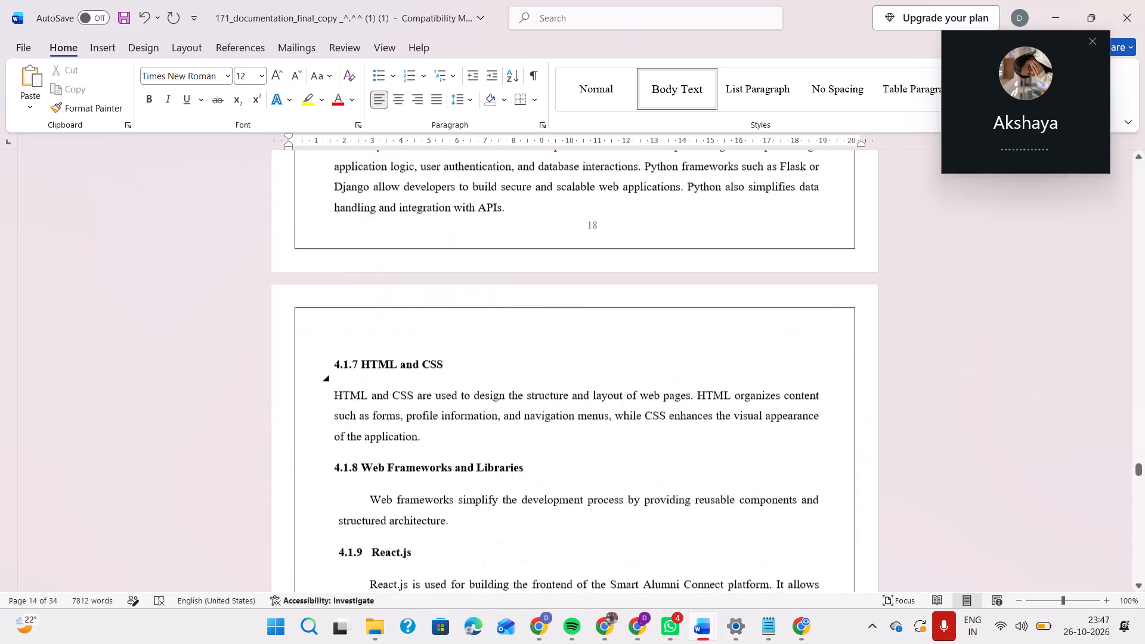
scroll(711, 349, "down", 7)
scroll(711, 349, "up", 1)
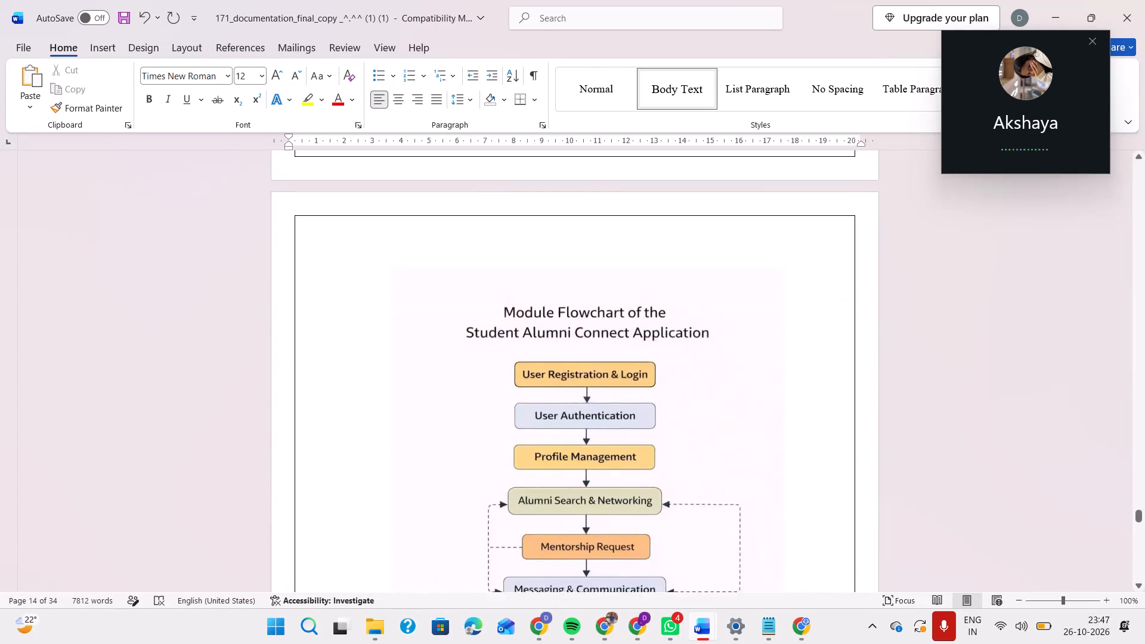
scroll(711, 349, "up", 2)
scroll(711, 349, "down", 5)
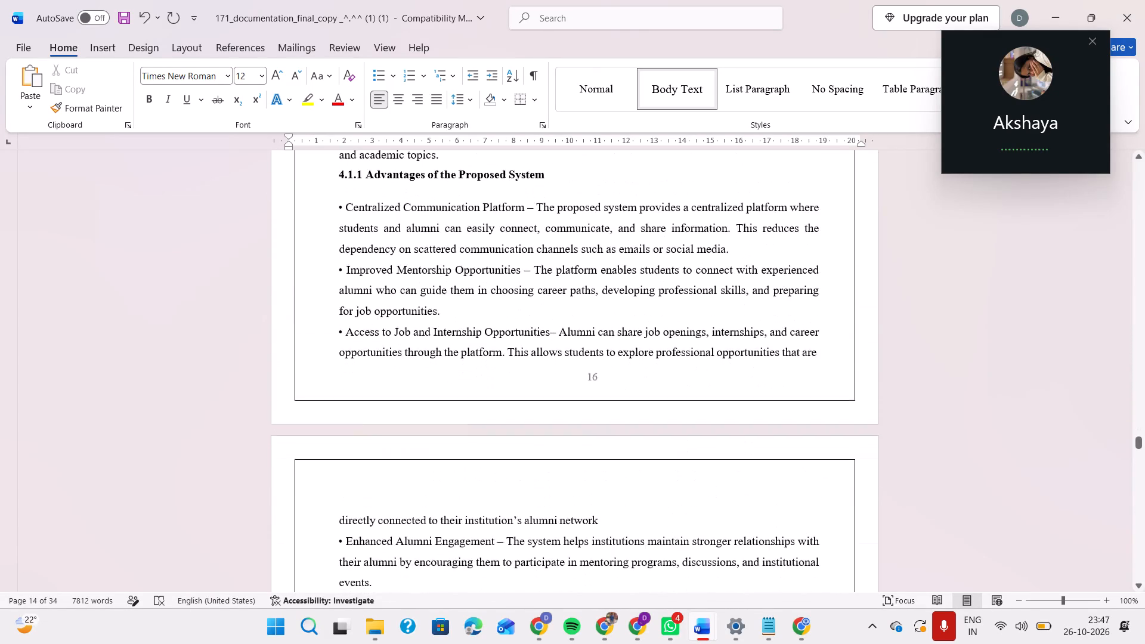
scroll(711, 349, "down", 4)
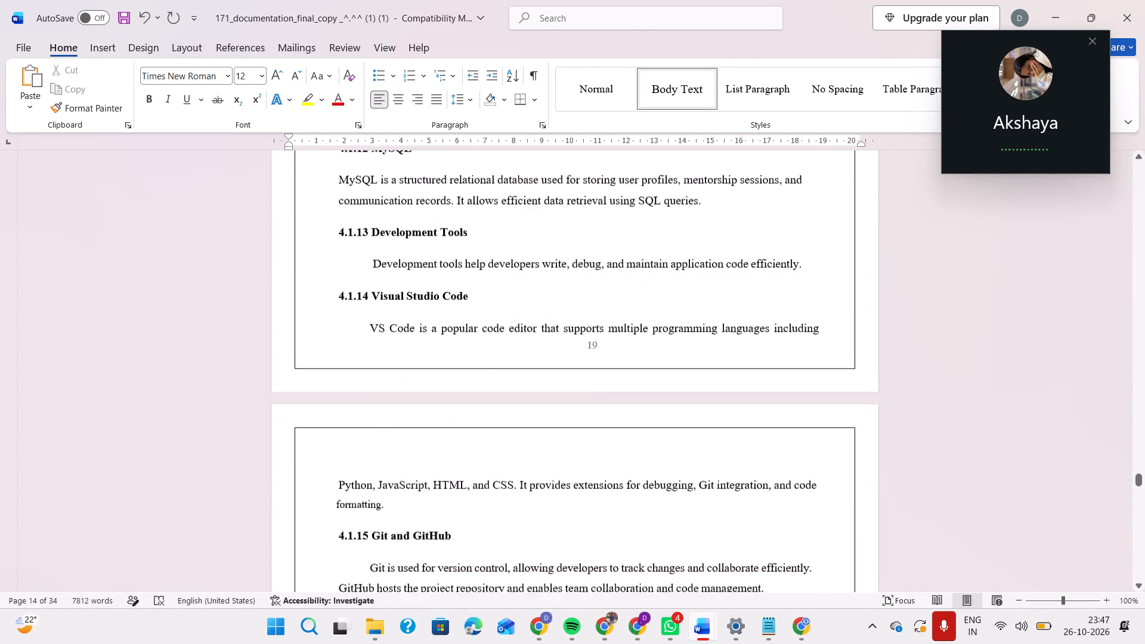
scroll(711, 349, "down", 7)
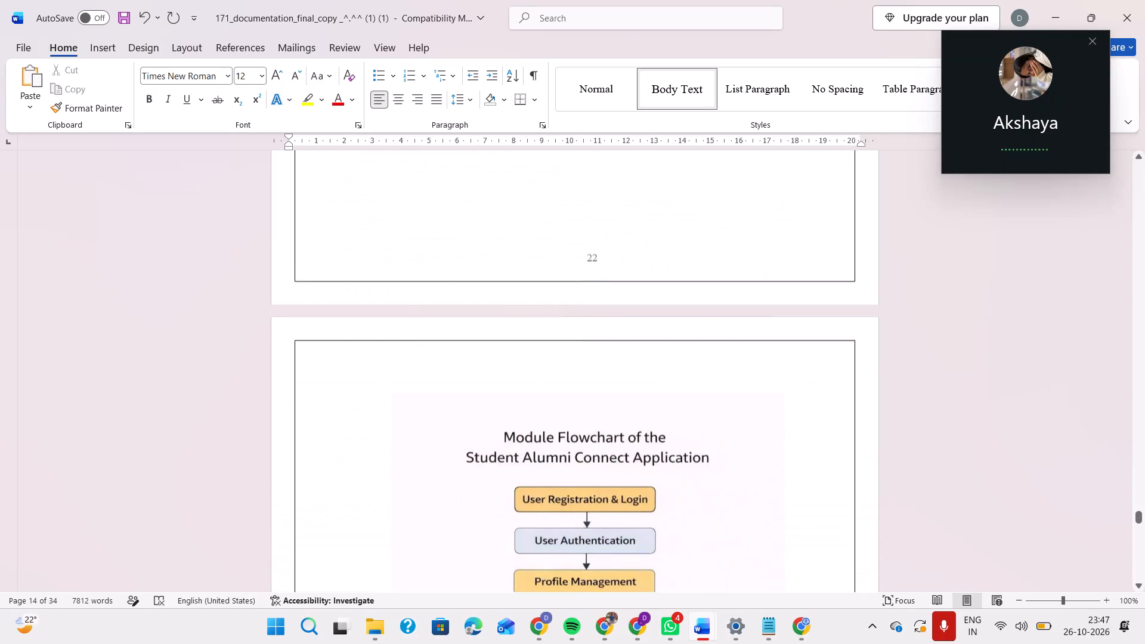
scroll(711, 349, "up", 3)
scroll(711, 349, "down", 2)
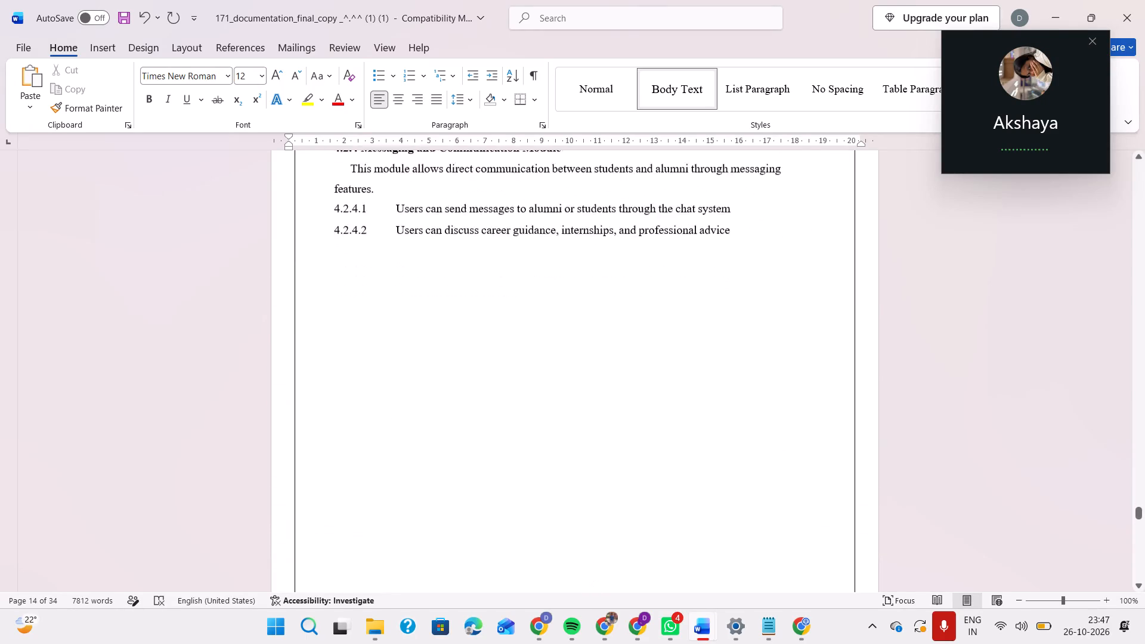
scroll(711, 349, "down", 7)
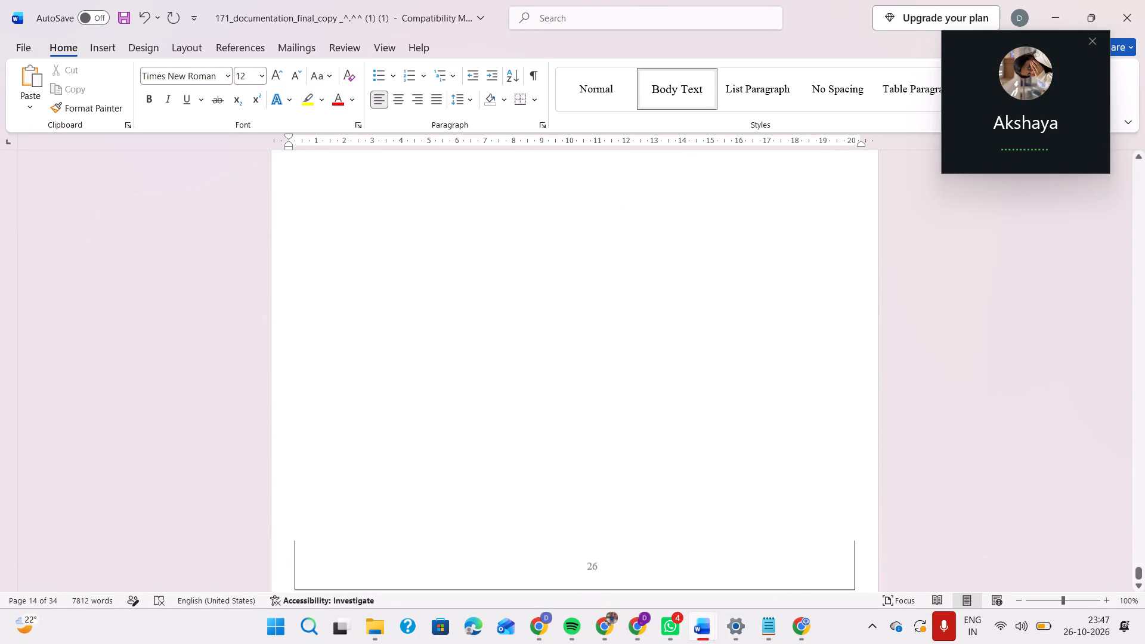
scroll(711, 349, "down", 1)
scroll(711, 349, "up", 6)
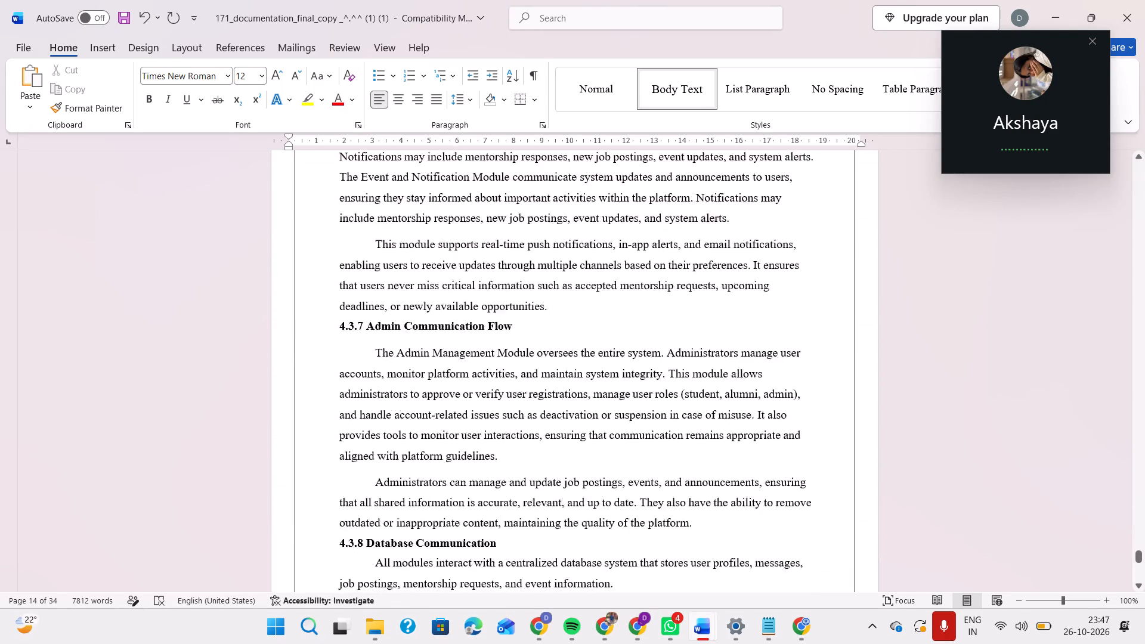
scroll(711, 349, "up", 7)
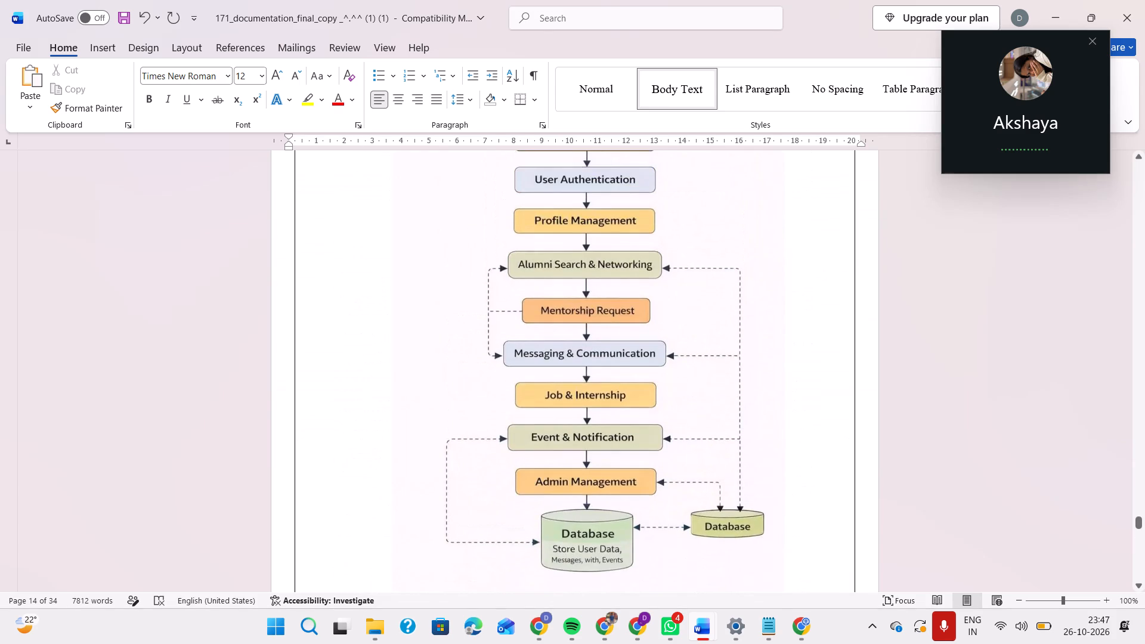
Check the document's opening pages in the print preview and print all pages with Microsoft Print to PDF.
key("ctrl+p")
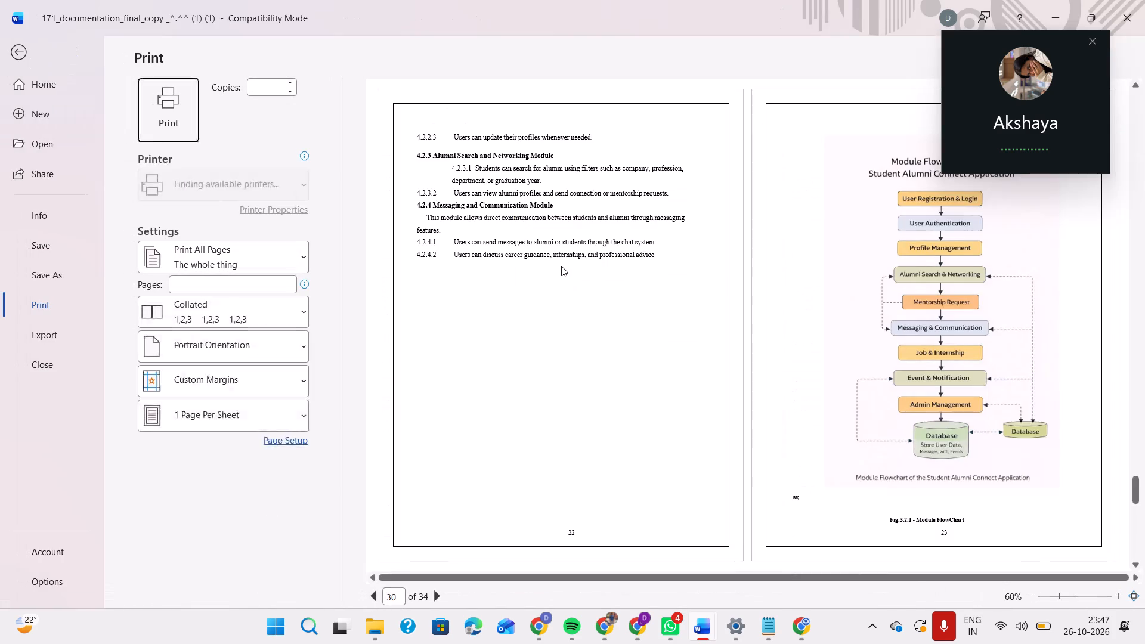
scroll(639, 327, "up", 20)
scroll(639, 327, "up", 18)
scroll(639, 327, "up", 20)
scroll(639, 327, "up", 20)
scroll(639, 327, "up", 20)
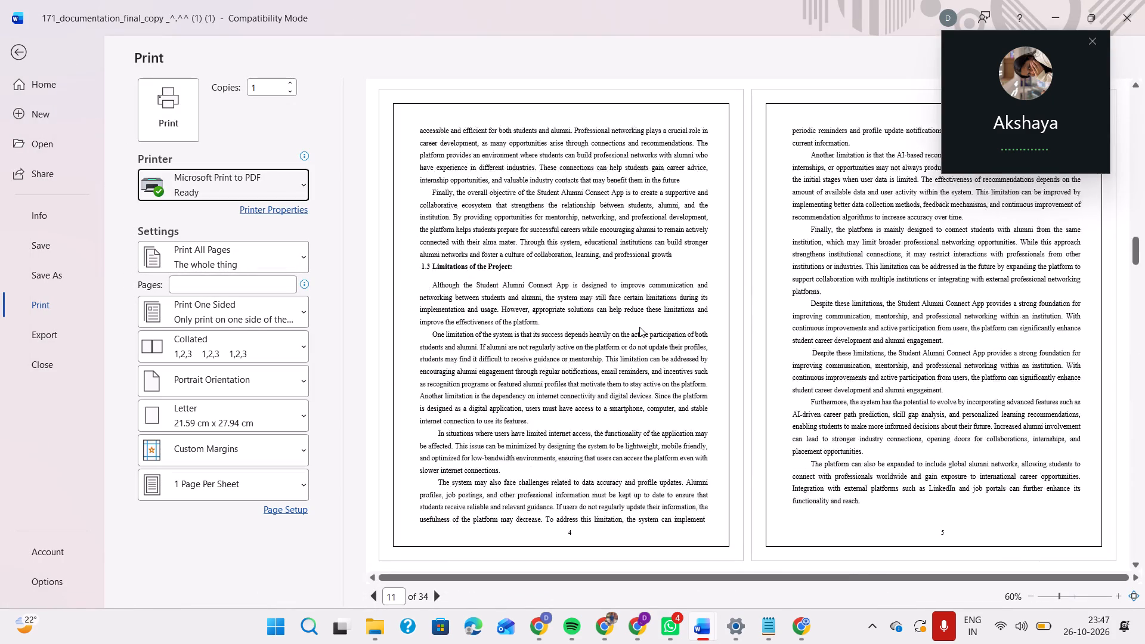
scroll(639, 327, "up", 20)
scroll(639, 327, "up", 20)
scroll(639, 327, "up", 20)
scroll(639, 327, "down", 1)
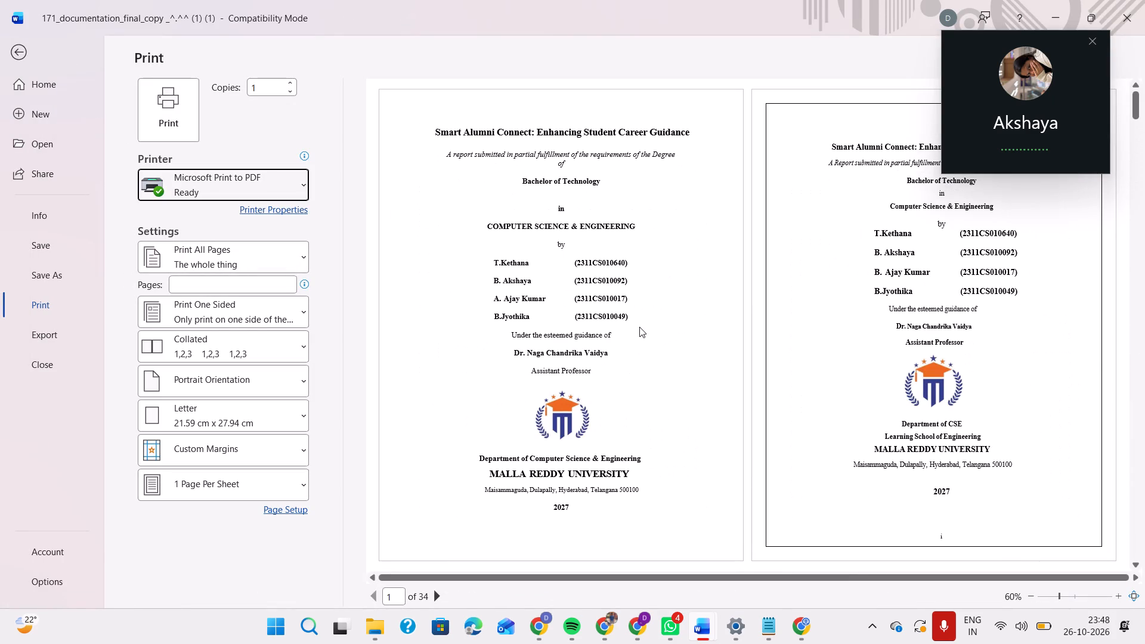
scroll(639, 327, "down", 1)
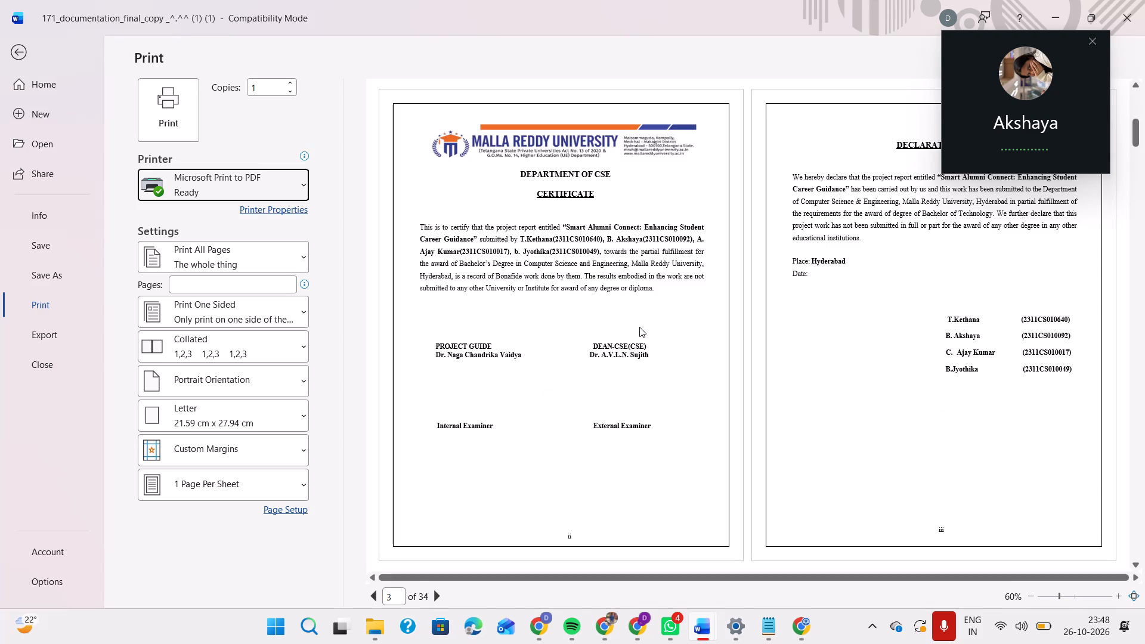
left_click(175, 114)
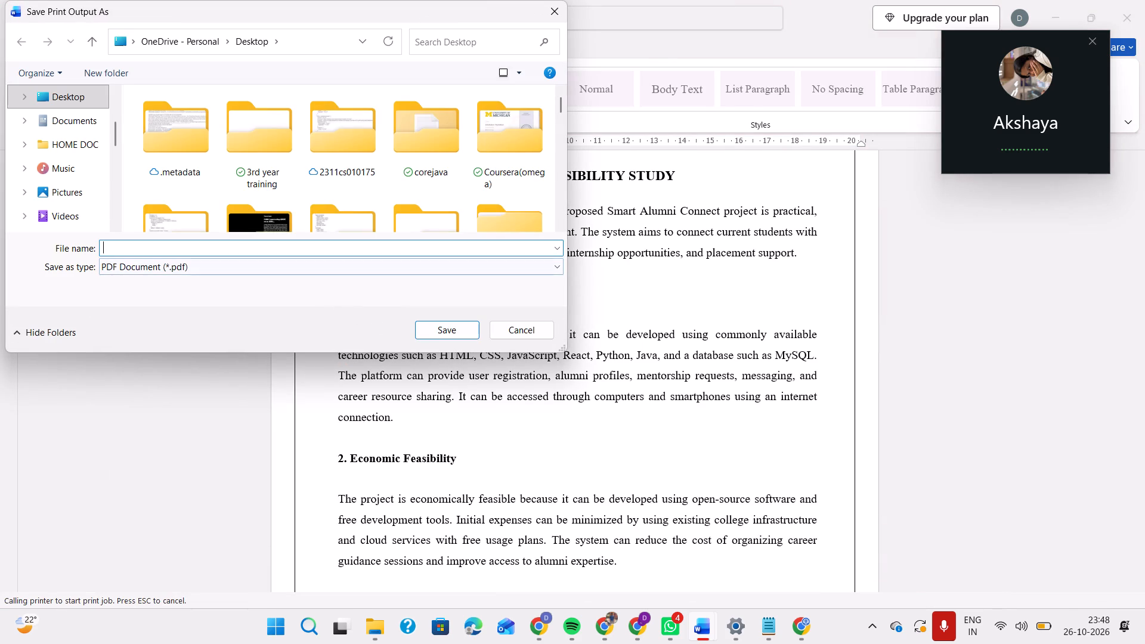
Save the PDF output in the Desktop folder as "171_documentation_final_copy _^.^^ (1)", replacing the existing file of that name.
left_click(297, 250)
scroll(373, 180, "down", 4)
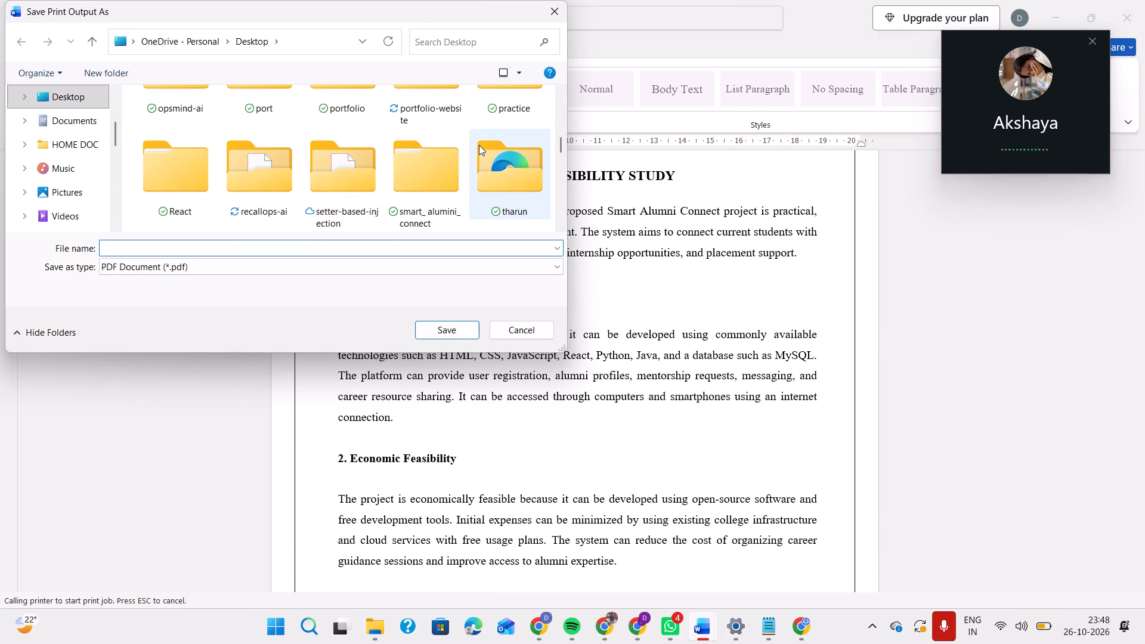
scroll(479, 145, "down", 3)
scroll(398, 149, "down", 1)
scroll(398, 149, "up", 1)
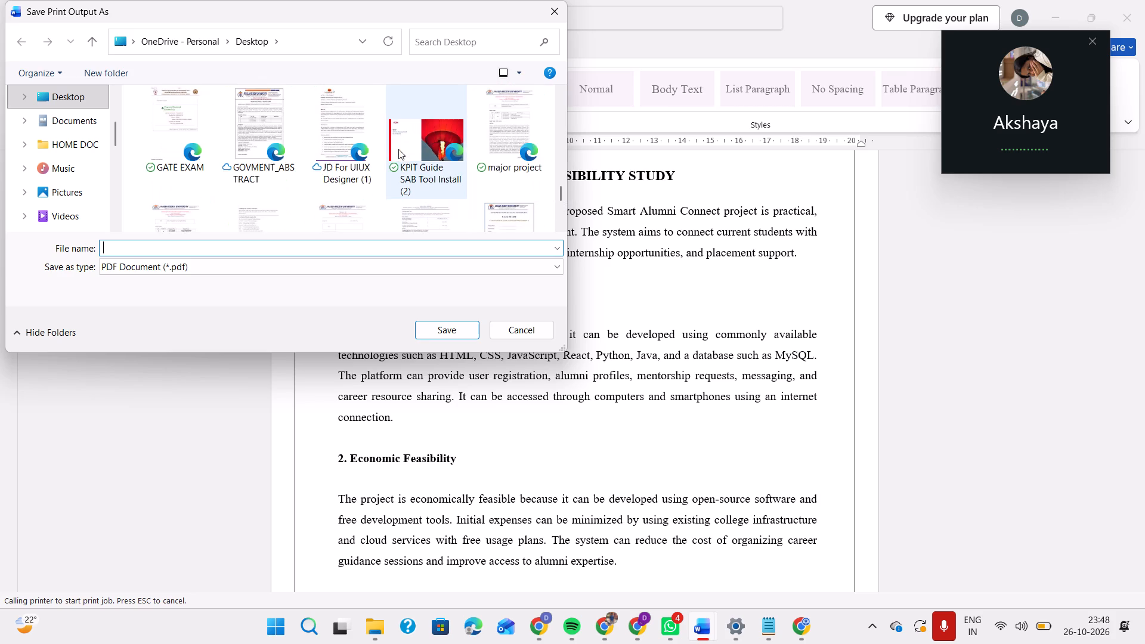
scroll(398, 149, "up", 2)
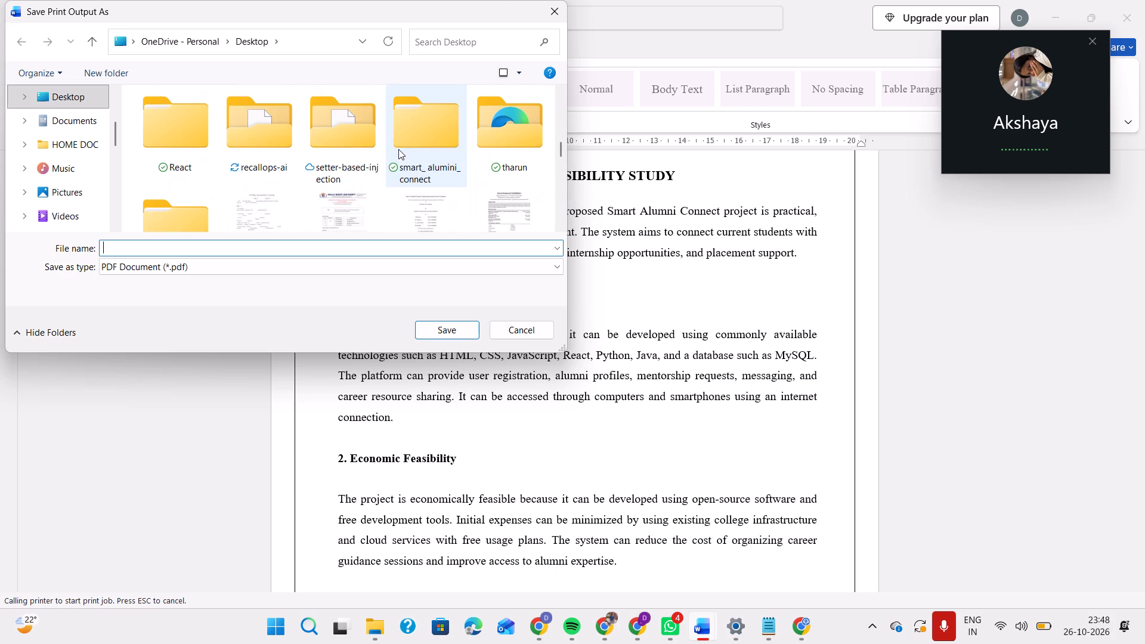
scroll(406, 183, "down", 1)
scroll(386, 172, "up", 1)
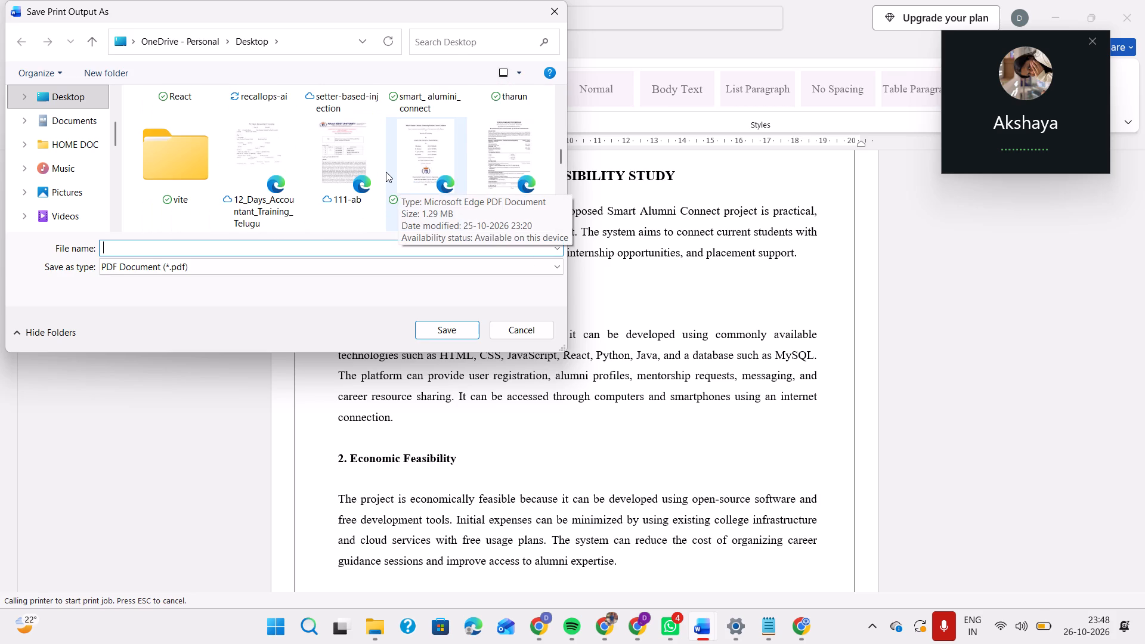
scroll(386, 172, "up", 1)
scroll(386, 172, "down", 1)
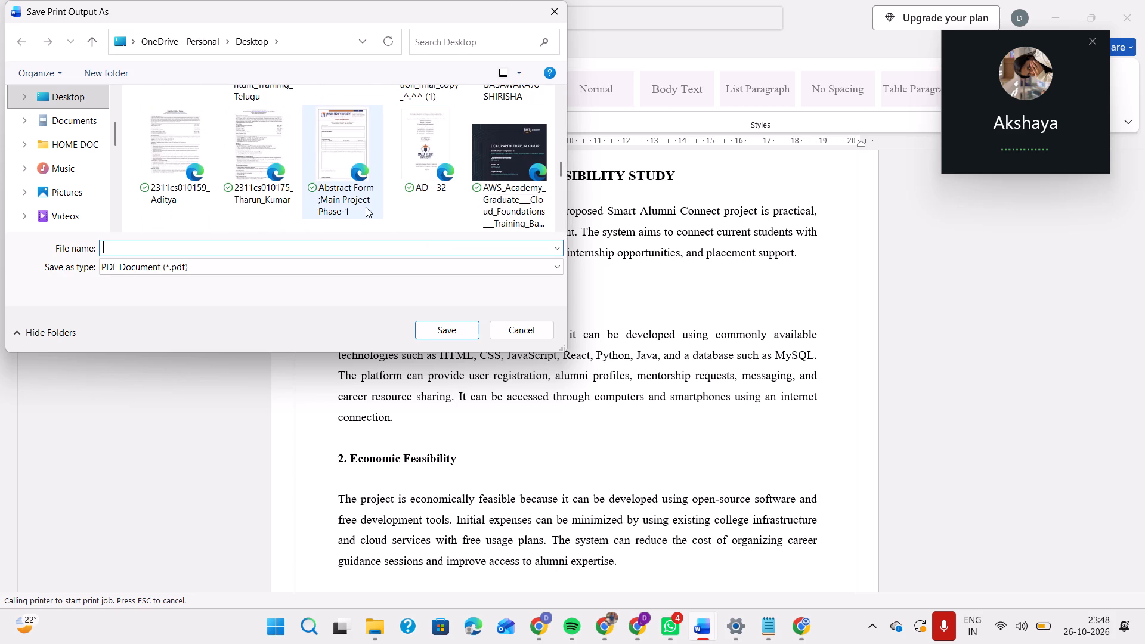
scroll(366, 207, "down", 2)
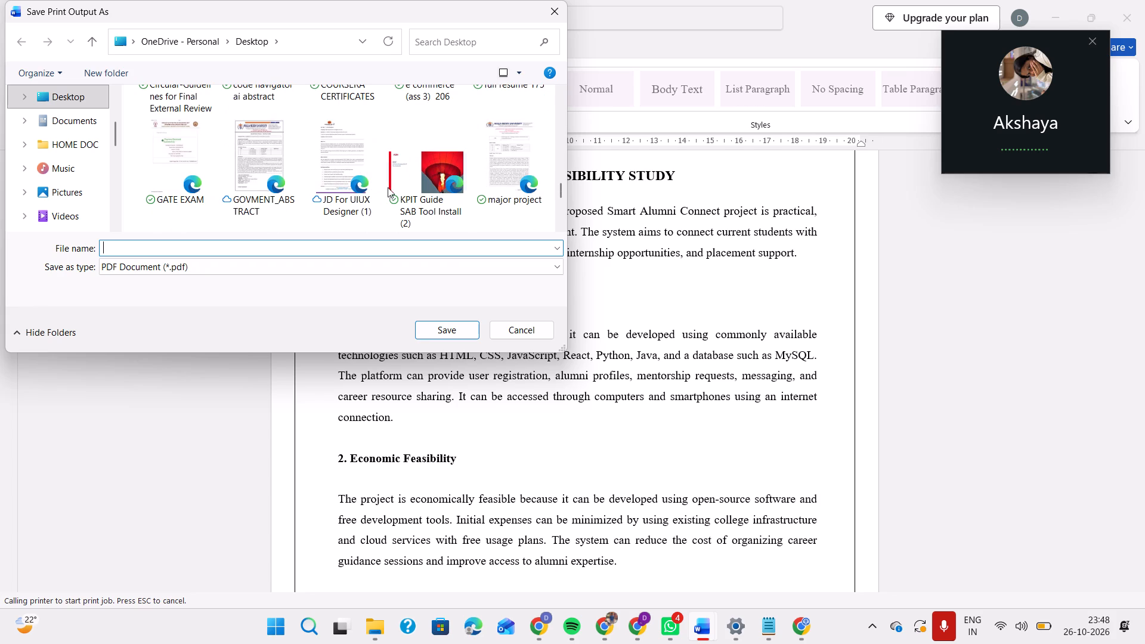
scroll(411, 184, "down", 1)
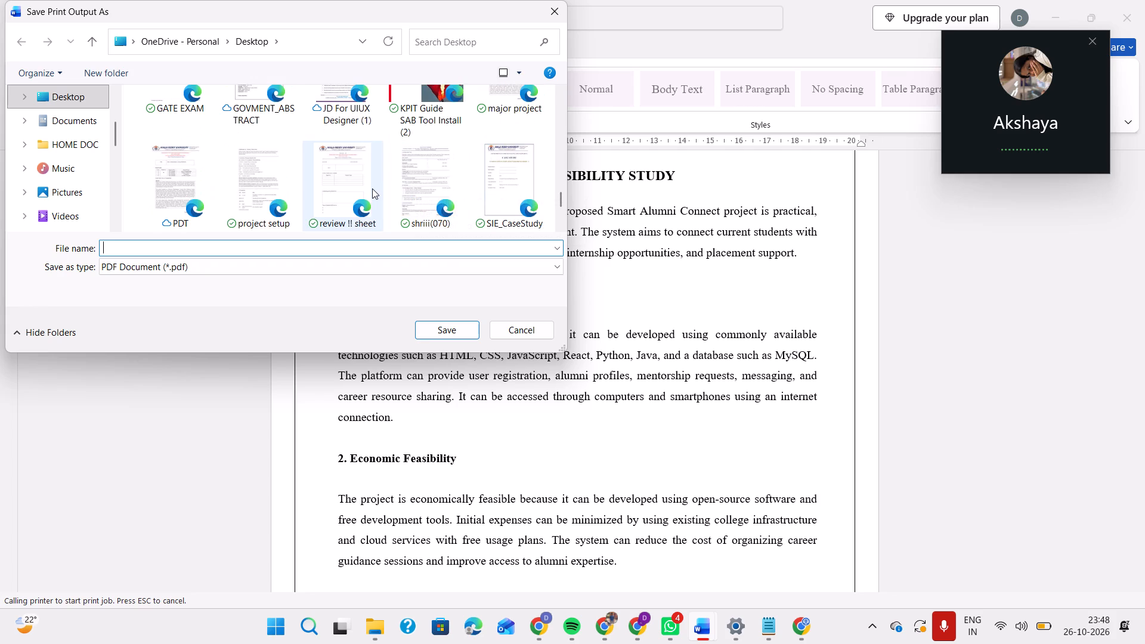
scroll(372, 188, "down", 1)
scroll(403, 176, "up", 1)
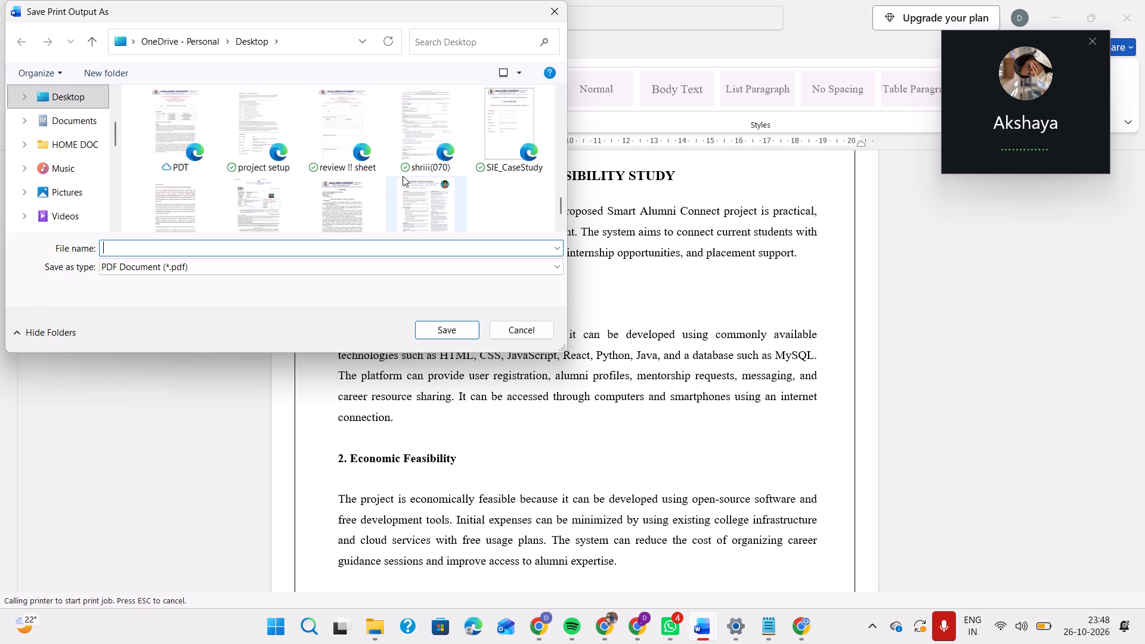
scroll(403, 176, "up", 2)
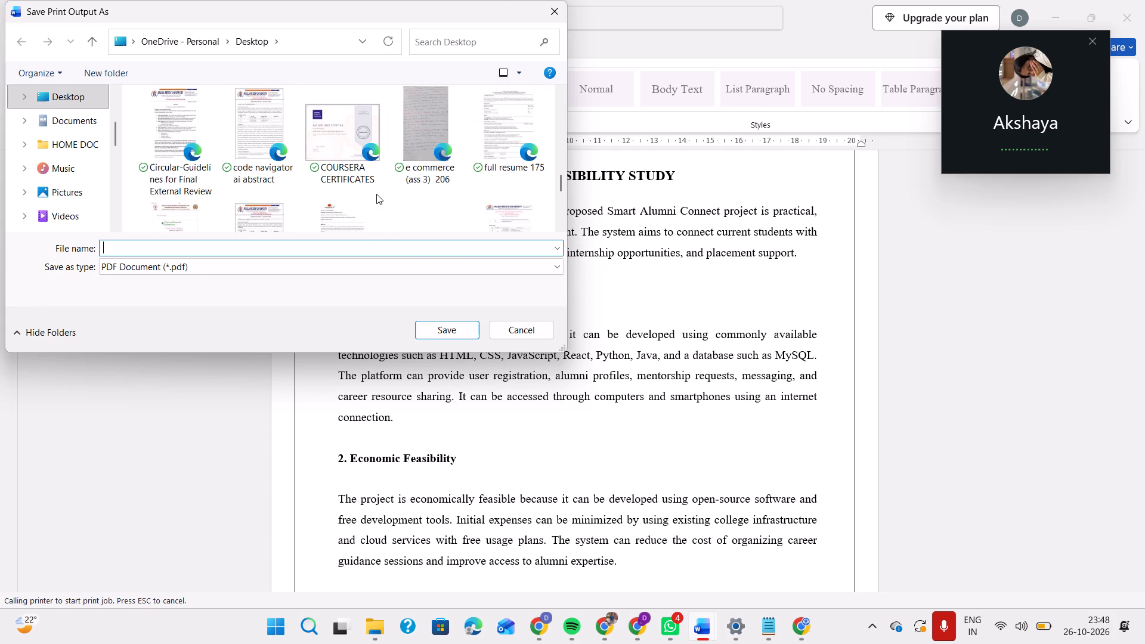
scroll(348, 188, "up", 2)
scroll(394, 179, "down", 1)
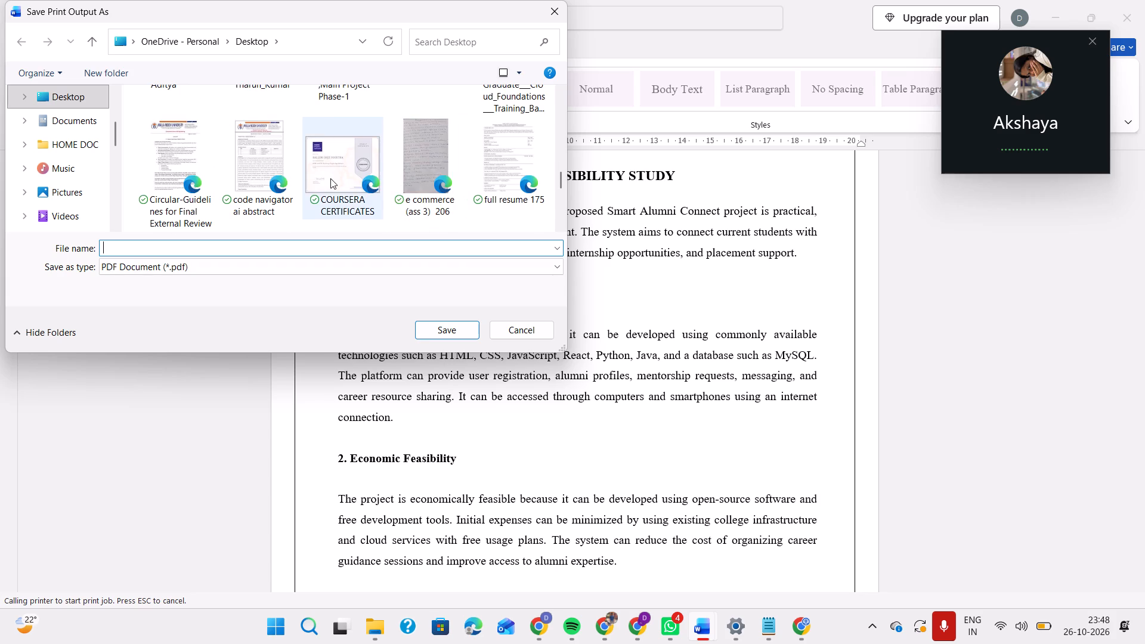
scroll(330, 178, "down", 1)
scroll(311, 174, "up", 1)
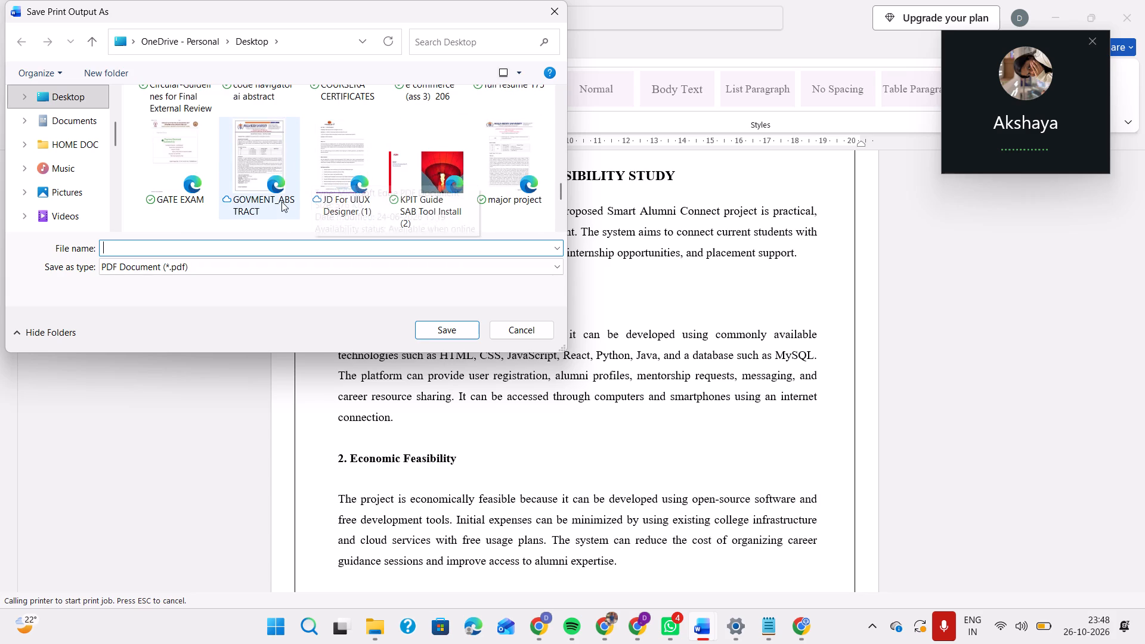
scroll(281, 202, "up", 2)
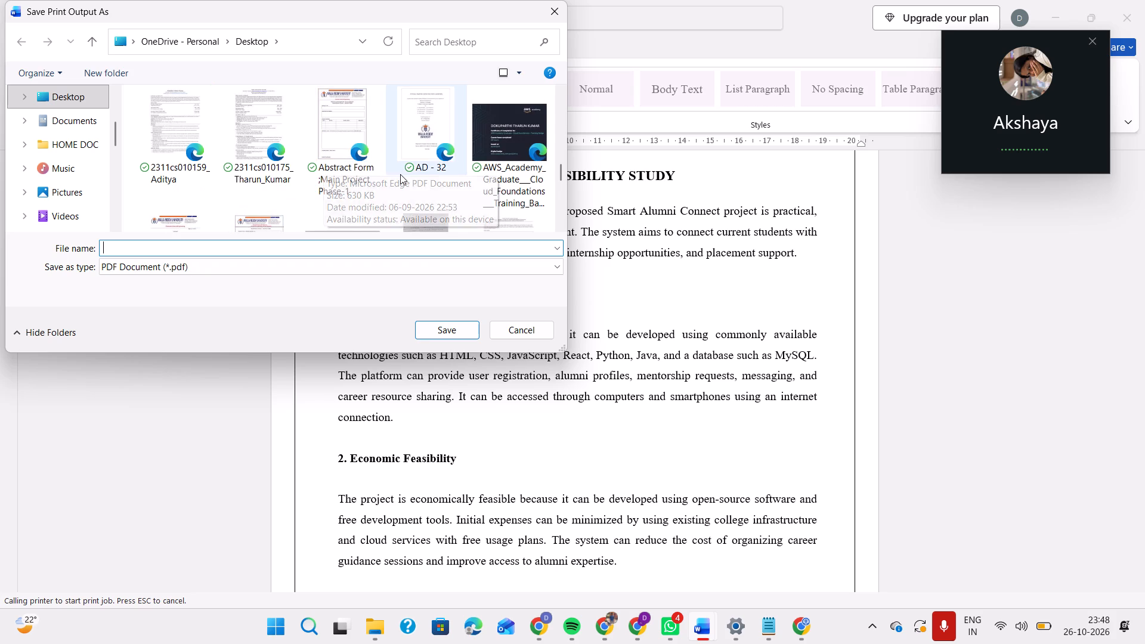
scroll(400, 174, "down", 2)
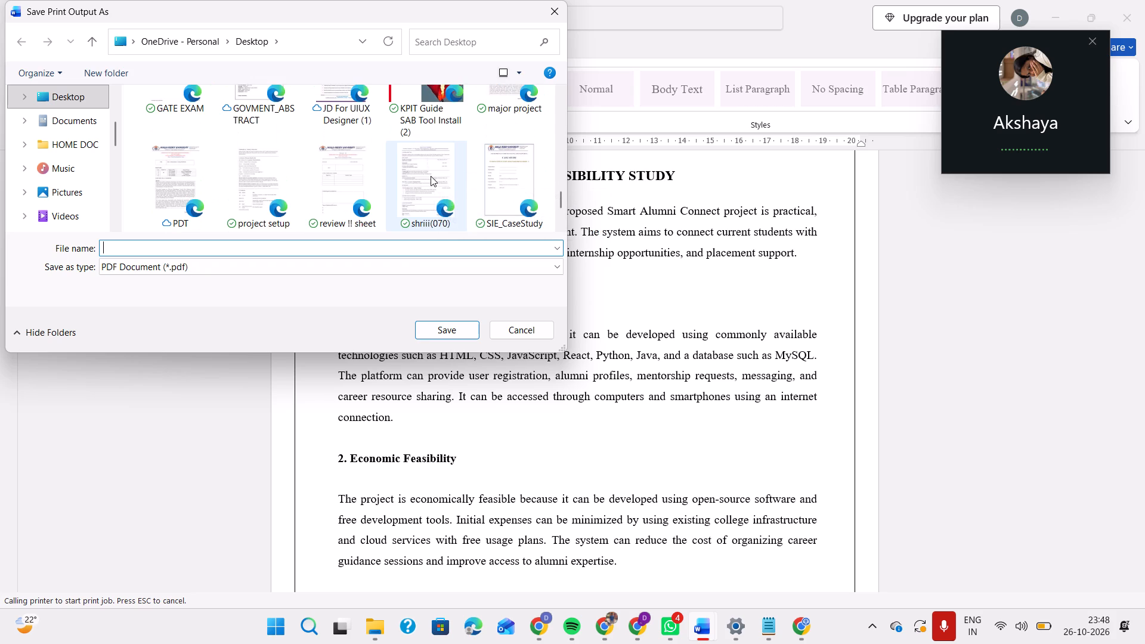
scroll(431, 176, "down", 1)
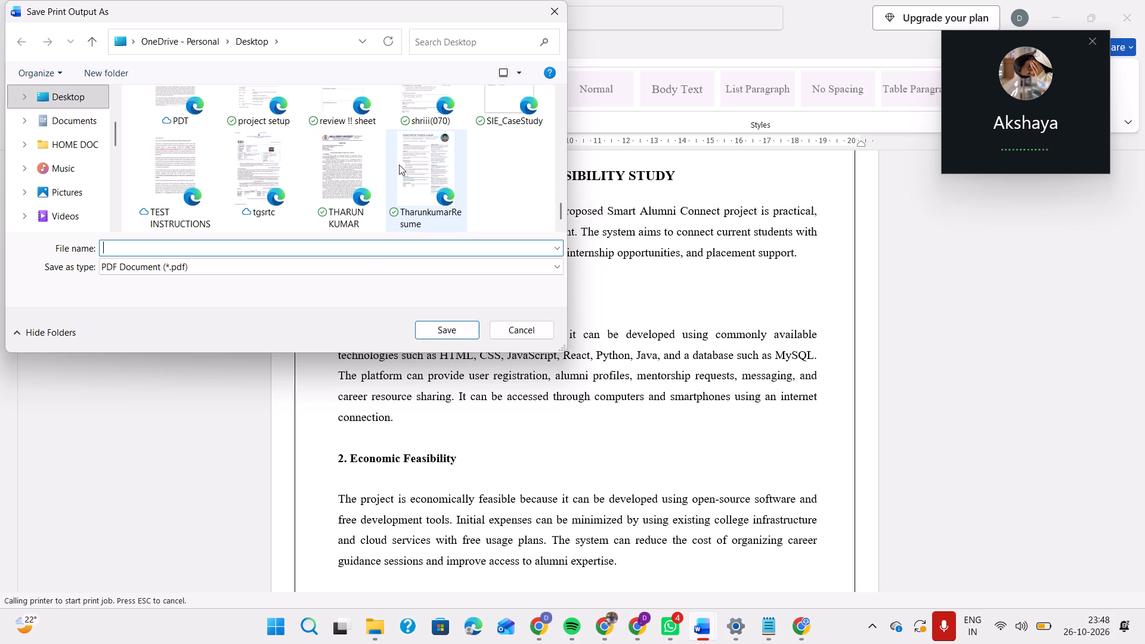
scroll(315, 173, "up", 1)
scroll(262, 197, "up", 1)
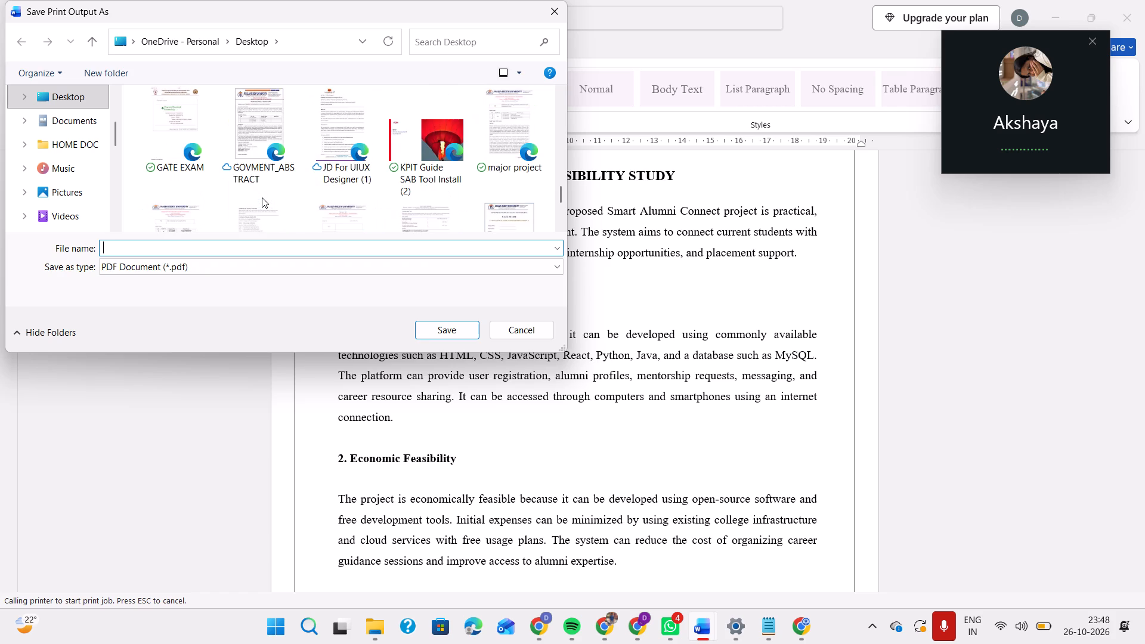
scroll(262, 197, "up", 1)
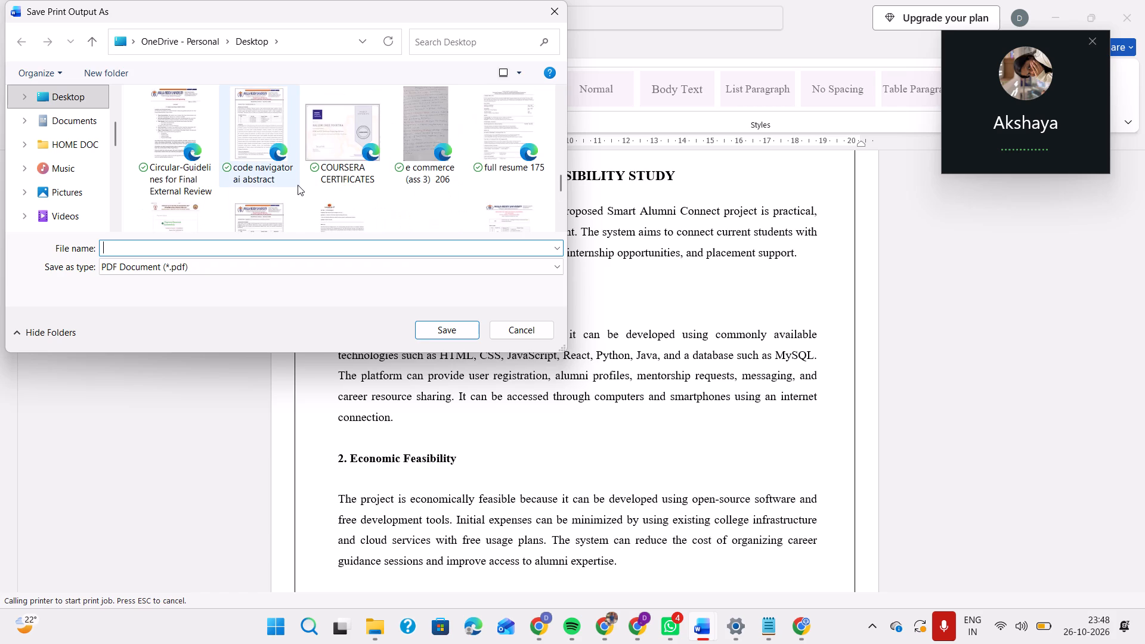
scroll(298, 185, "up", 1)
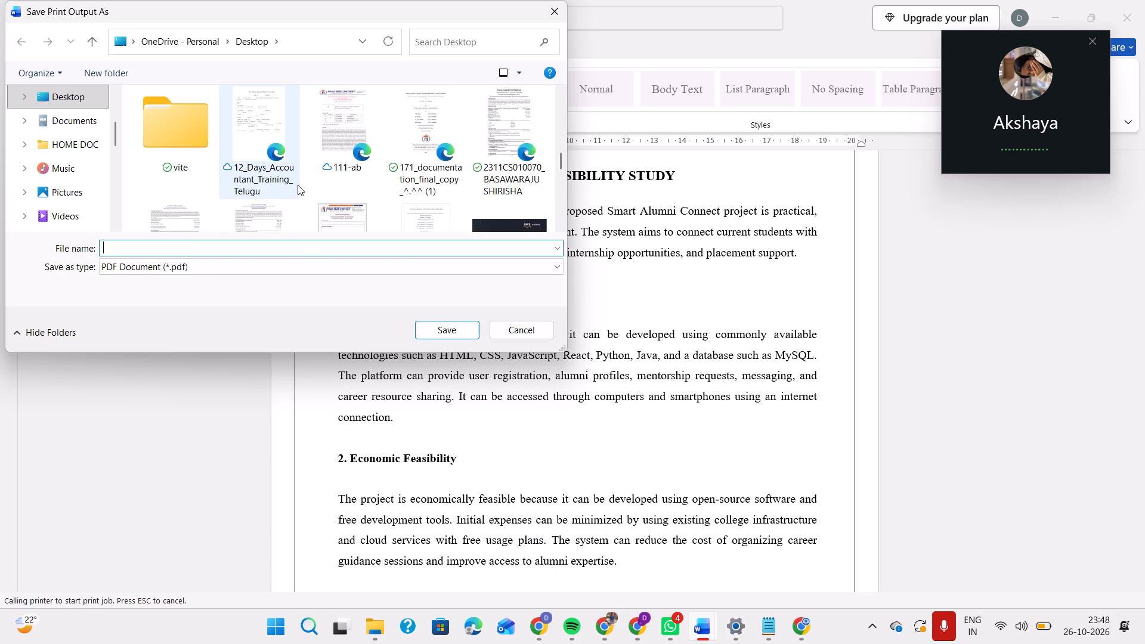
left_click(413, 120)
left_click(441, 329)
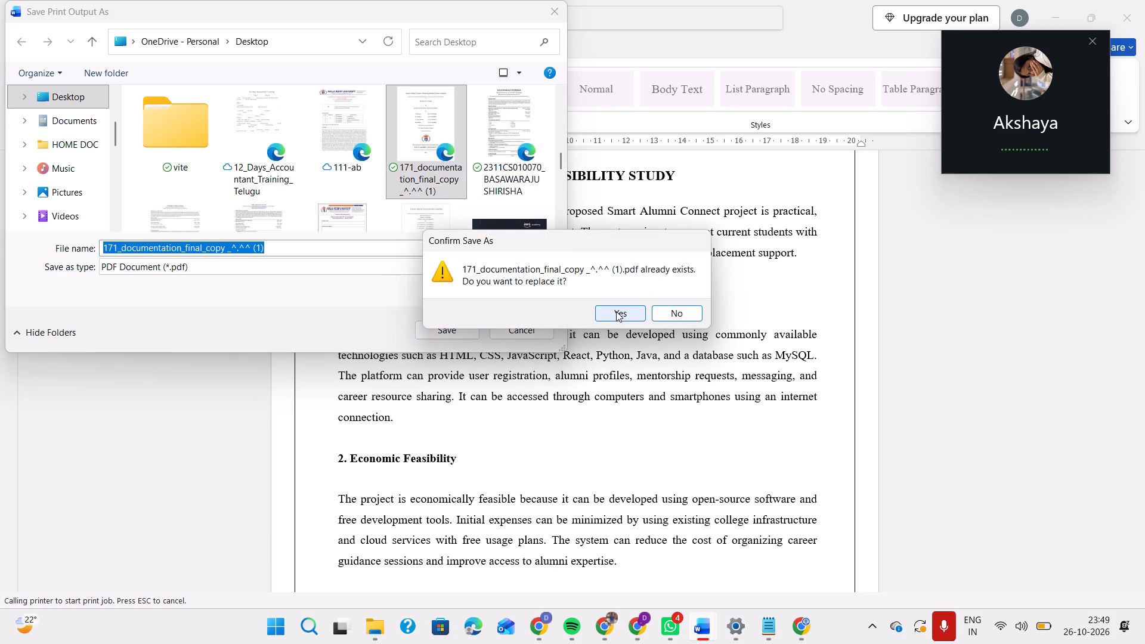
left_click(616, 311)
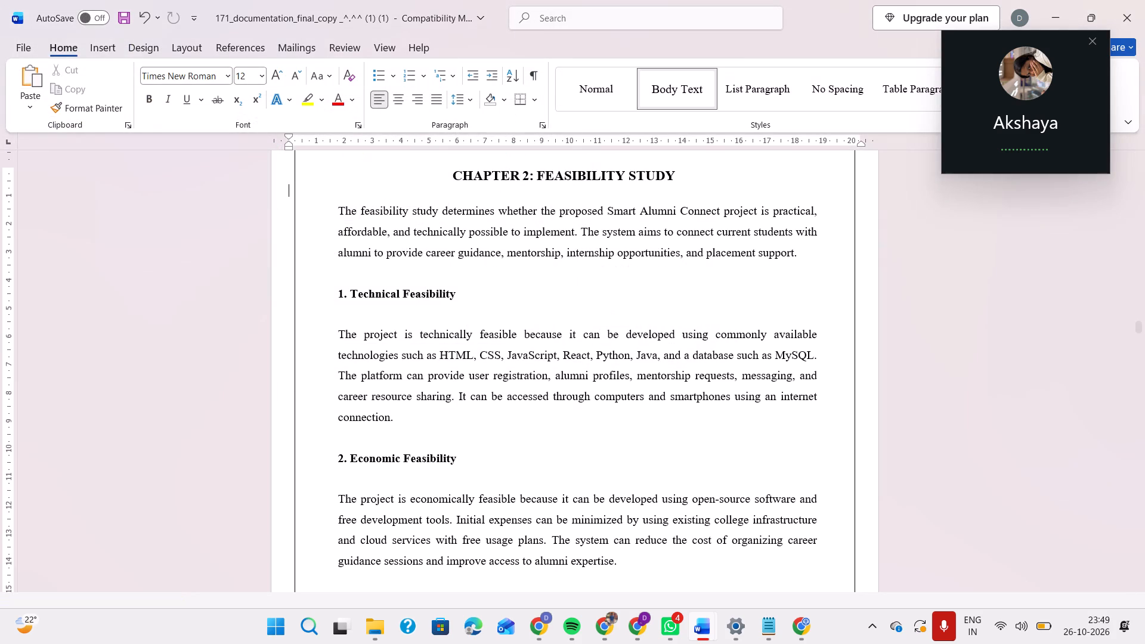
Switch from the Word document to the WhatsApp chat window.
left_click(674, 633)
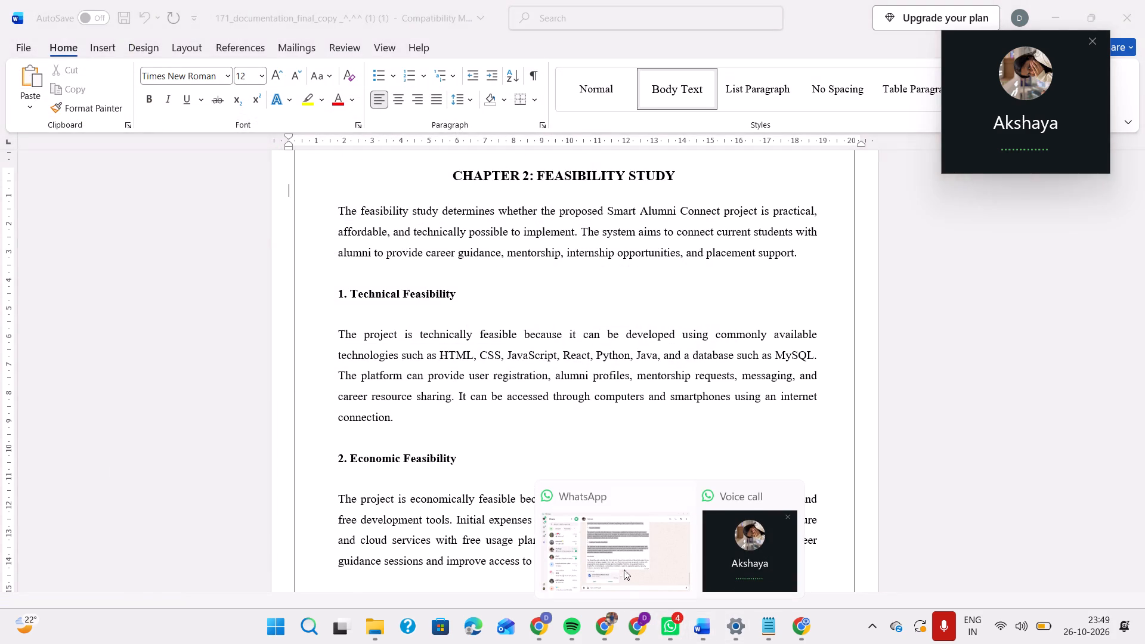
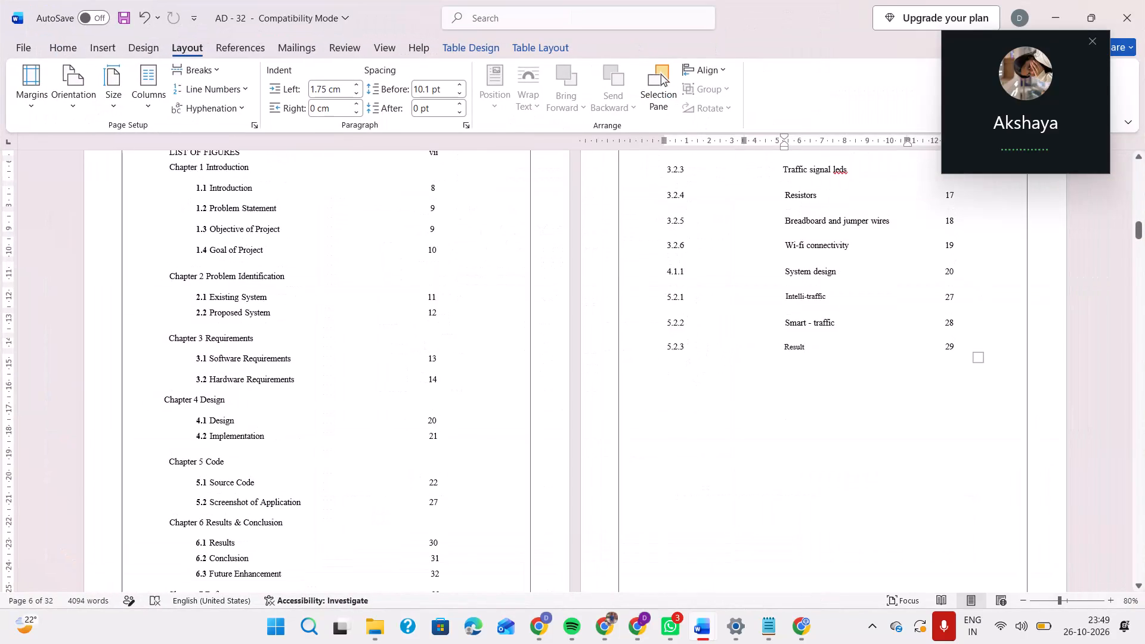
Save the AD - 32 CodeNavigator AI report with its current content and return to its title page.
scroll(768, 273, "up", 6)
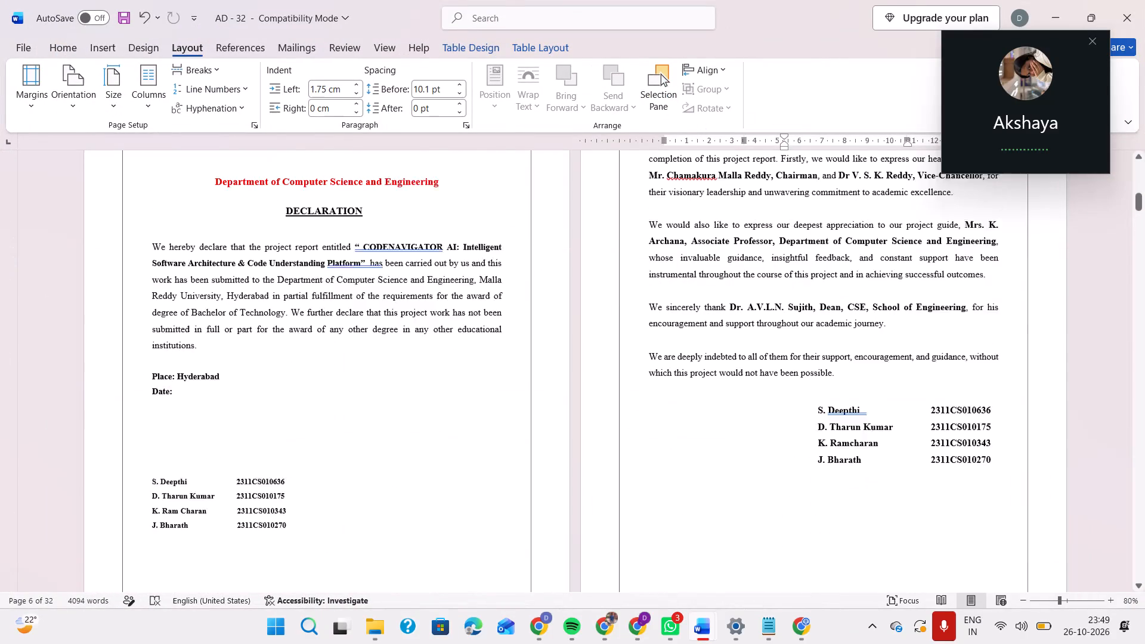
scroll(657, 456, "up", 2)
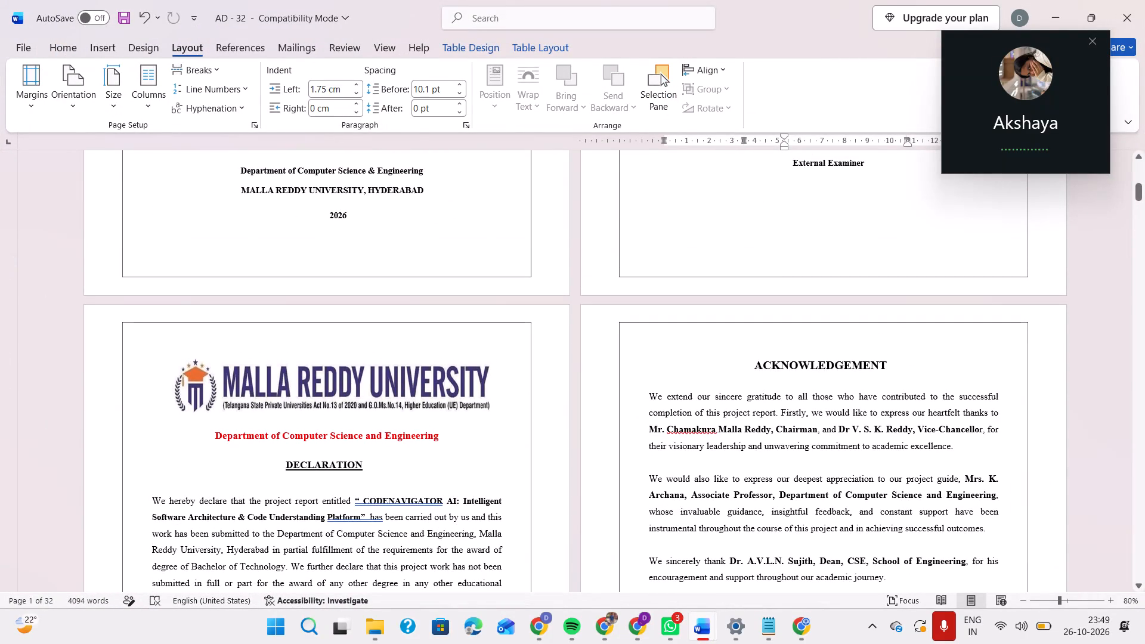
key("ctrl+s")
key("ctrl+s")
key("ctrl+s")
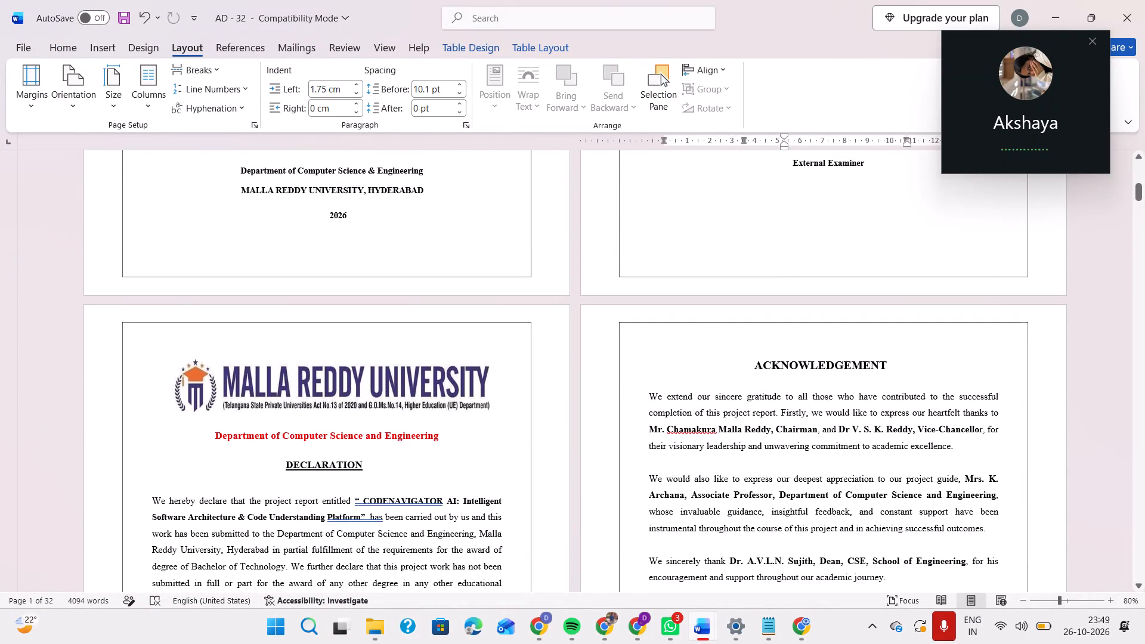
left_click(490, 326)
left_click(429, 434)
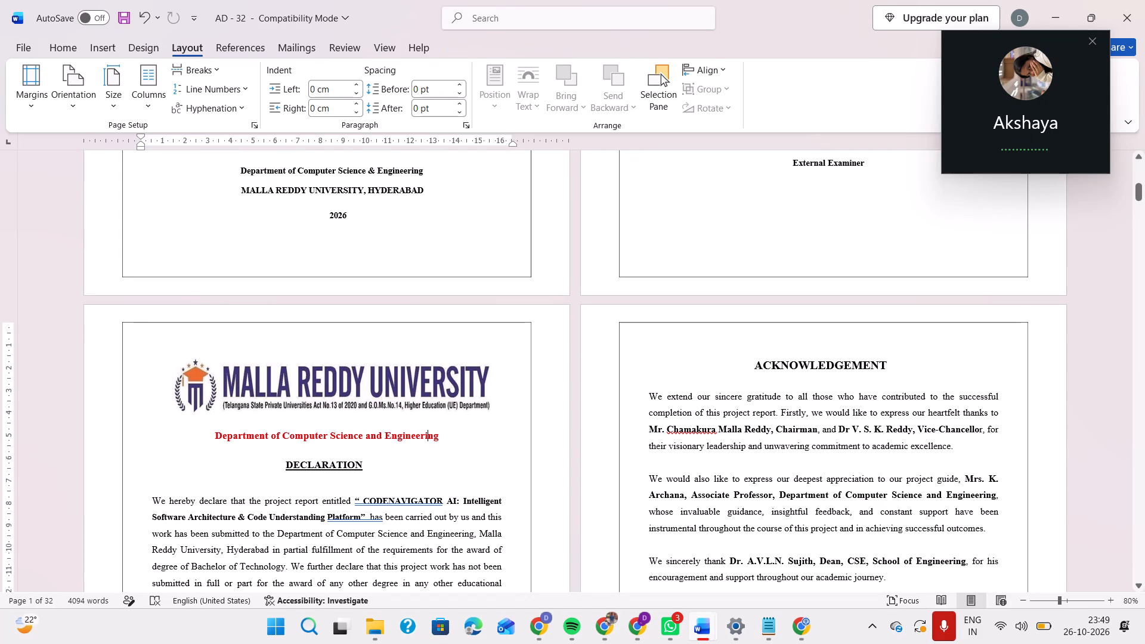
key("ctrl+s")
key("ctrl+s")
key("ctrl+s")
key("ctrl+s")
scroll(498, 423, "up", 4)
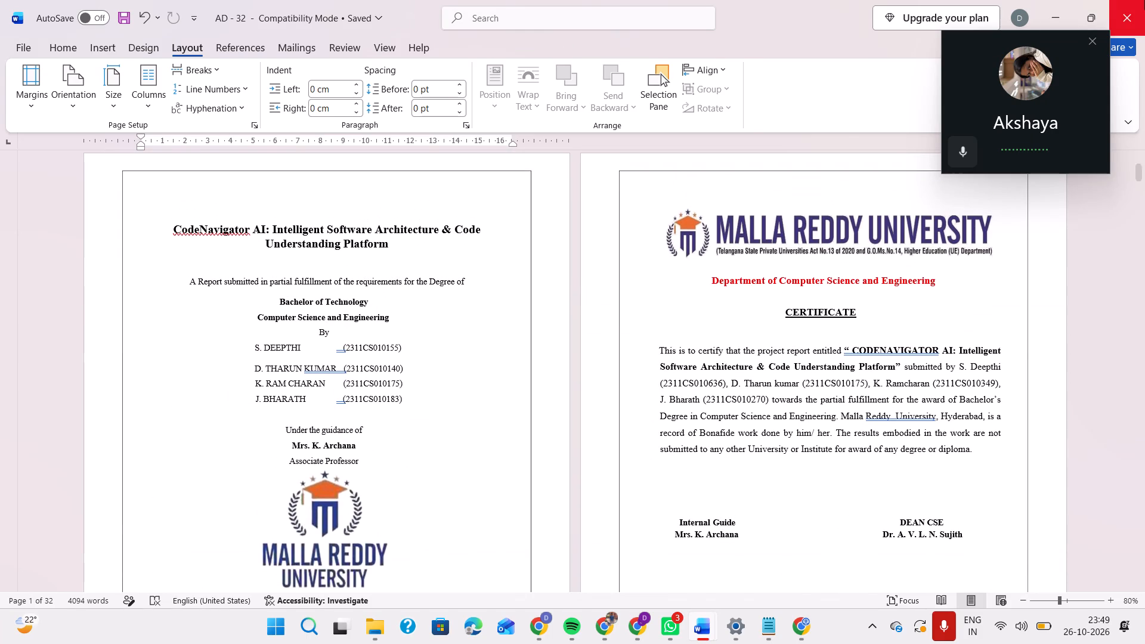